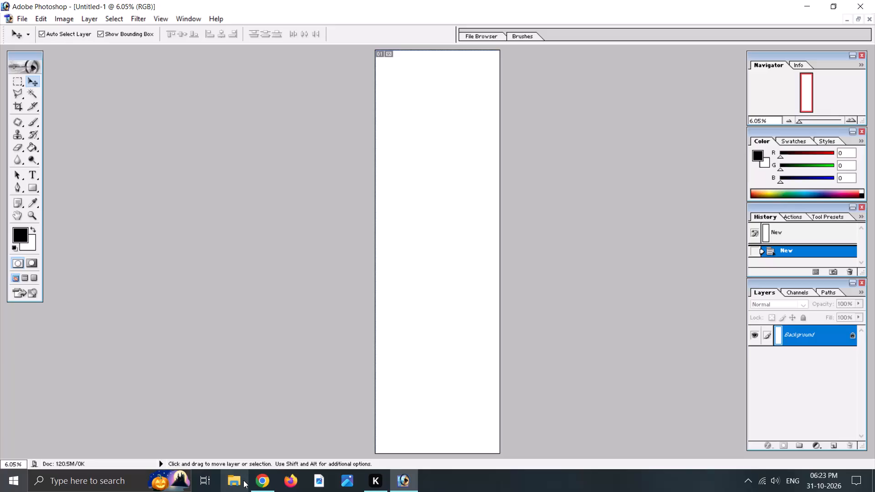
Browse to the Desktop folder in File Explorer to reach the numbered pattern images.
left_click(243, 480)
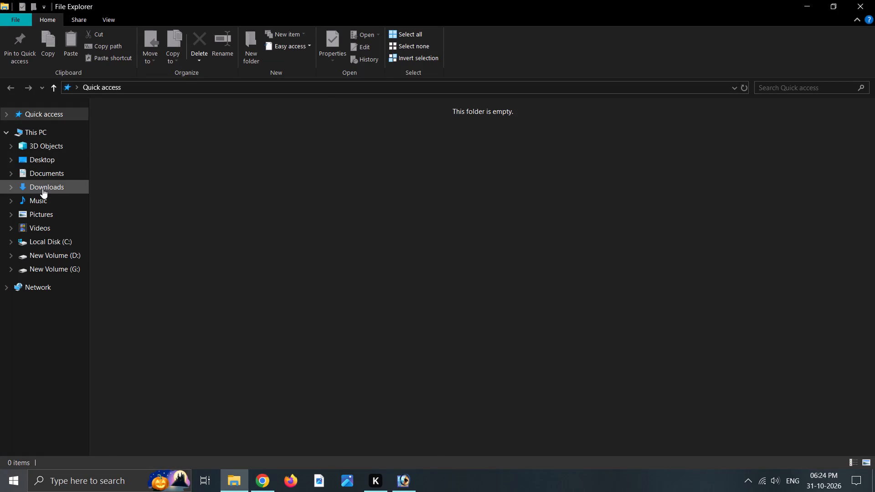
left_click(42, 189)
scroll(65, 148, "up", 4)
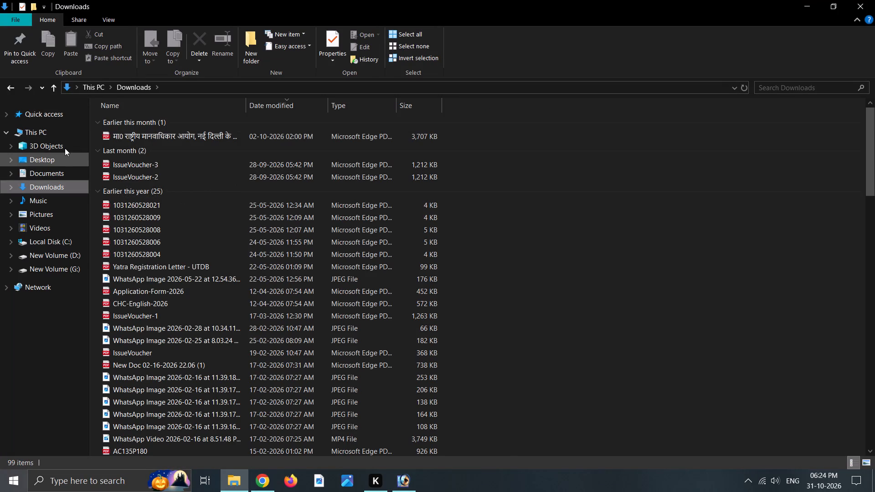
scroll(87, 145, "up", 5)
left_click(63, 186)
left_click(45, 151)
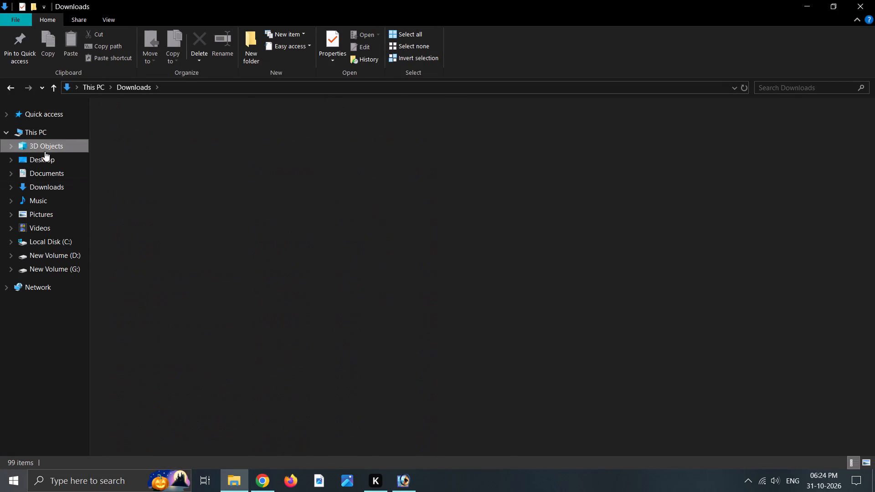
left_click(45, 159)
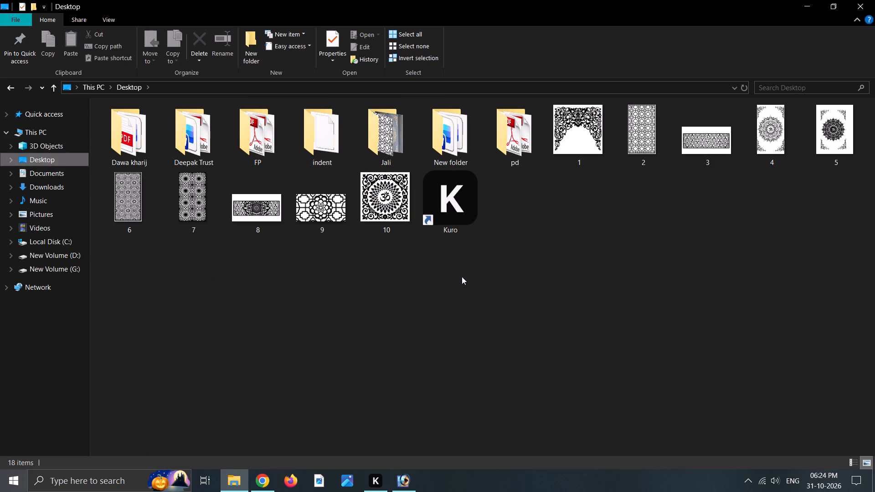
left_click(462, 277)
left_click_drag(393, 257, 135, 204)
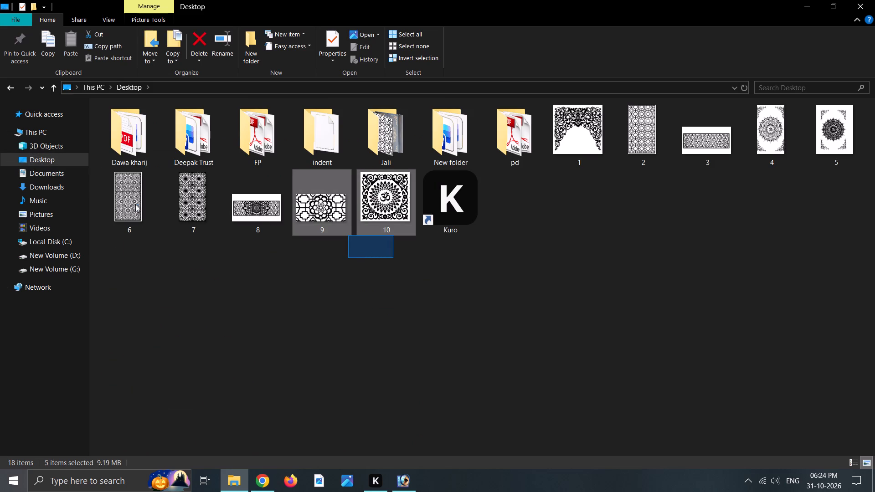
left_click_drag(135, 204, 347, 268)
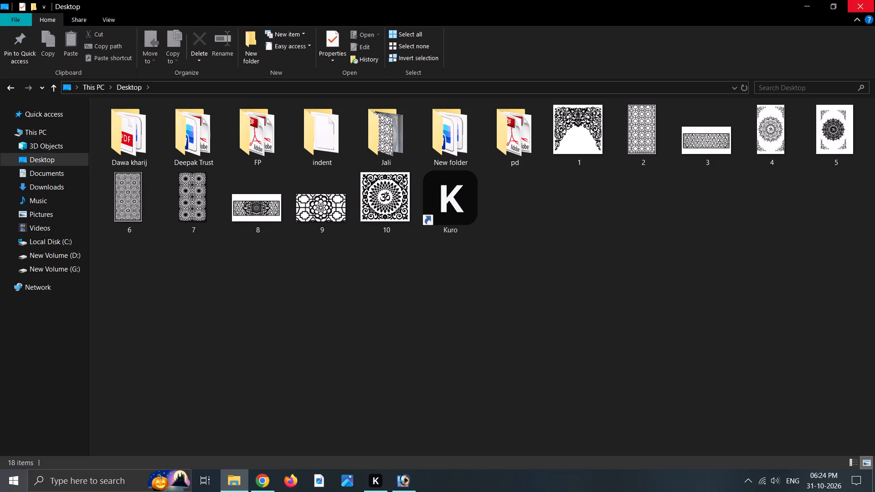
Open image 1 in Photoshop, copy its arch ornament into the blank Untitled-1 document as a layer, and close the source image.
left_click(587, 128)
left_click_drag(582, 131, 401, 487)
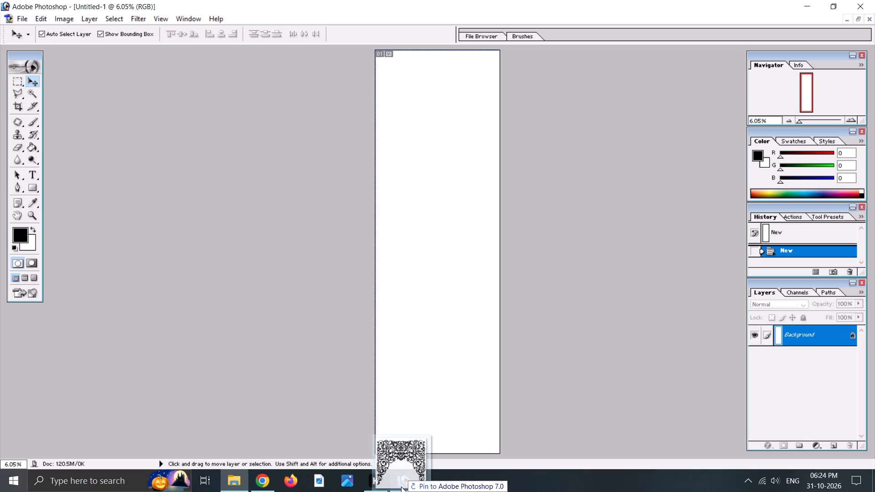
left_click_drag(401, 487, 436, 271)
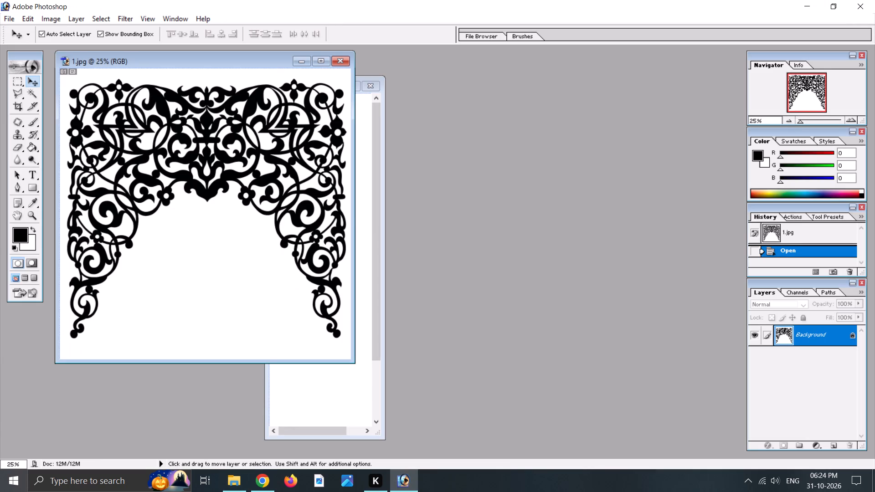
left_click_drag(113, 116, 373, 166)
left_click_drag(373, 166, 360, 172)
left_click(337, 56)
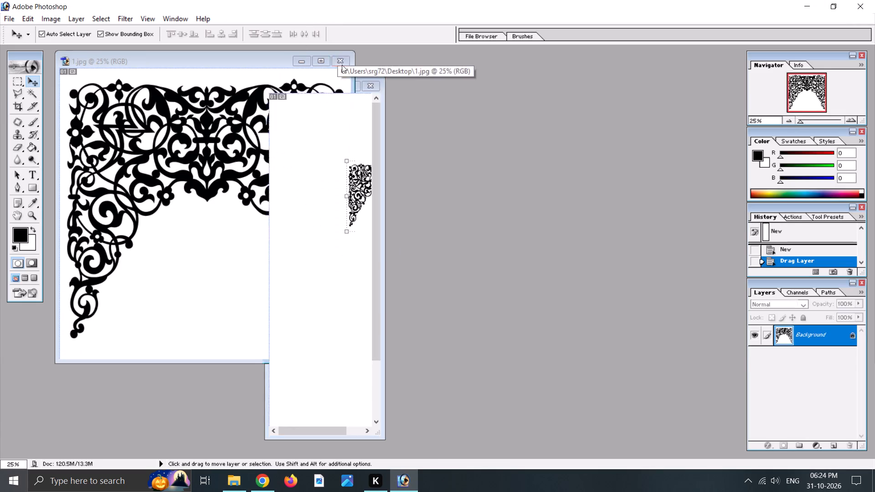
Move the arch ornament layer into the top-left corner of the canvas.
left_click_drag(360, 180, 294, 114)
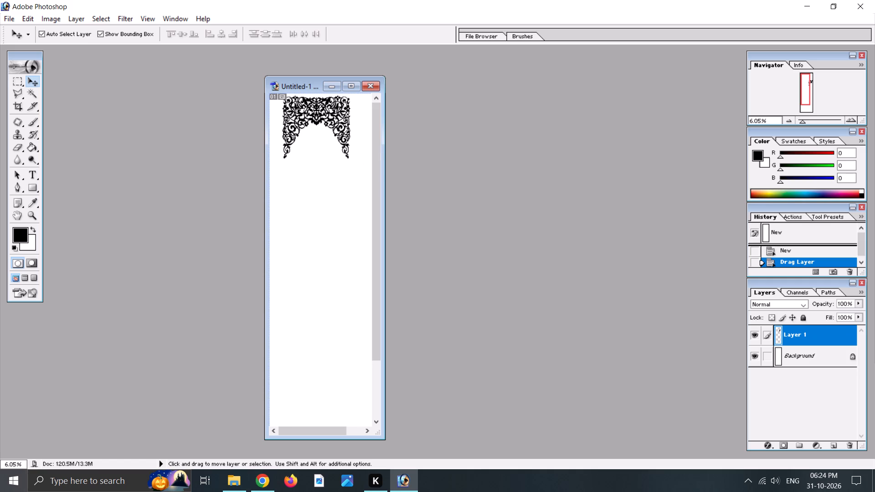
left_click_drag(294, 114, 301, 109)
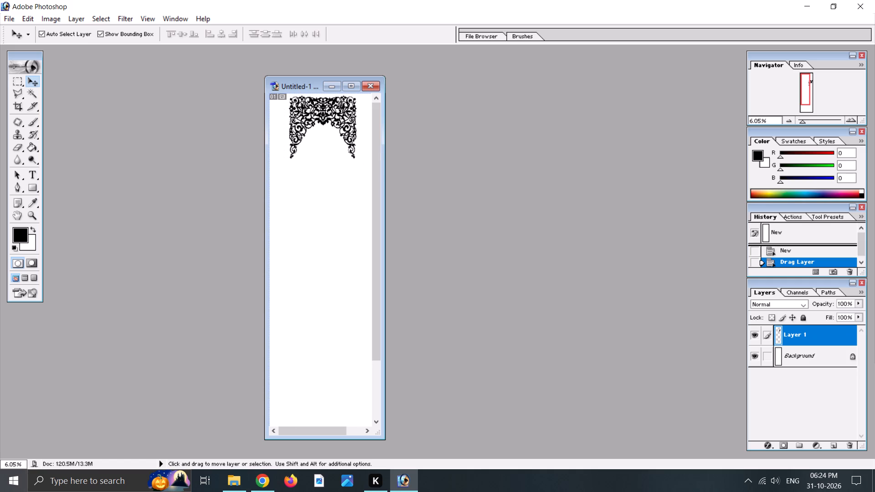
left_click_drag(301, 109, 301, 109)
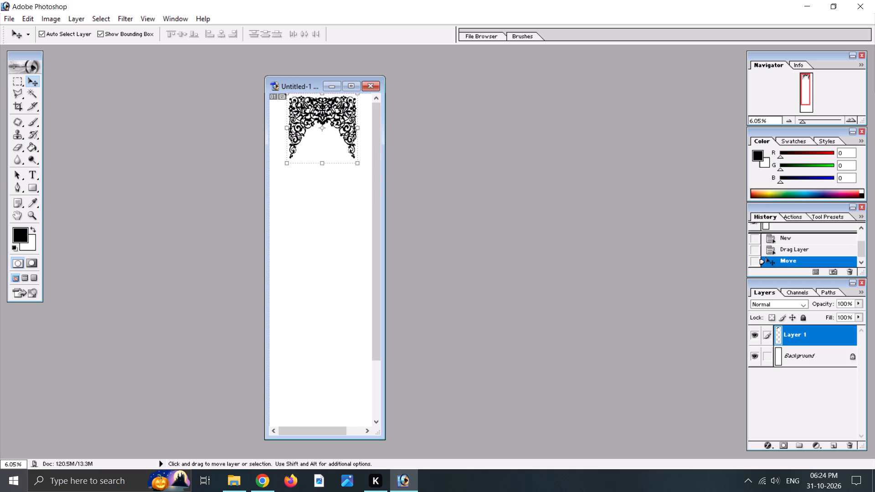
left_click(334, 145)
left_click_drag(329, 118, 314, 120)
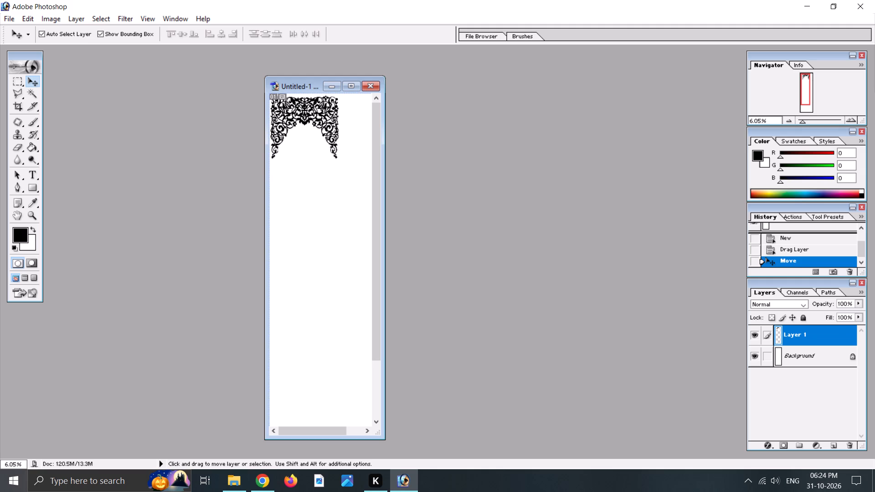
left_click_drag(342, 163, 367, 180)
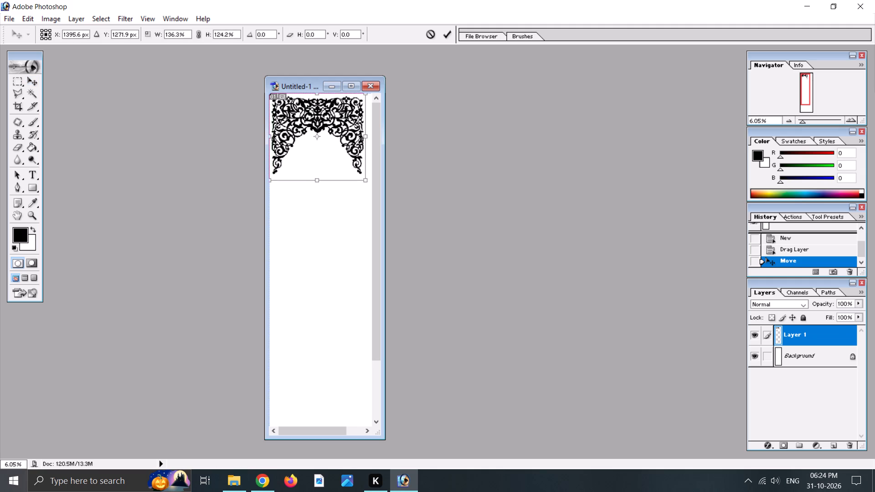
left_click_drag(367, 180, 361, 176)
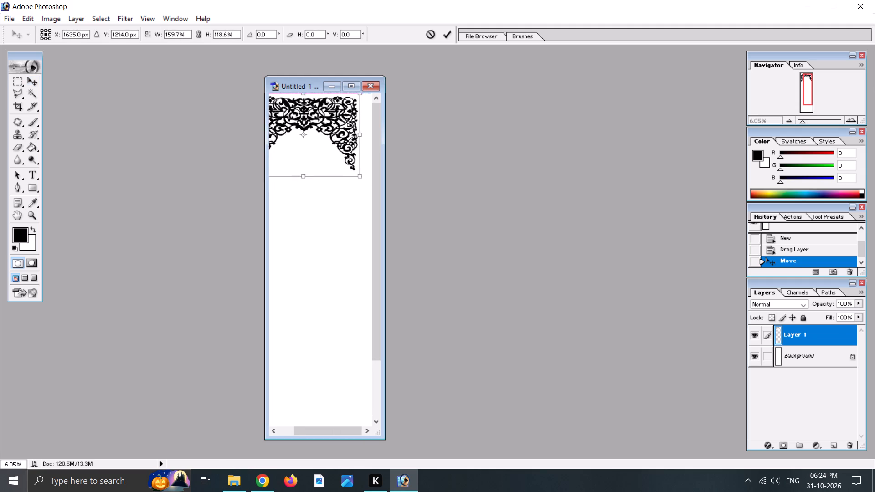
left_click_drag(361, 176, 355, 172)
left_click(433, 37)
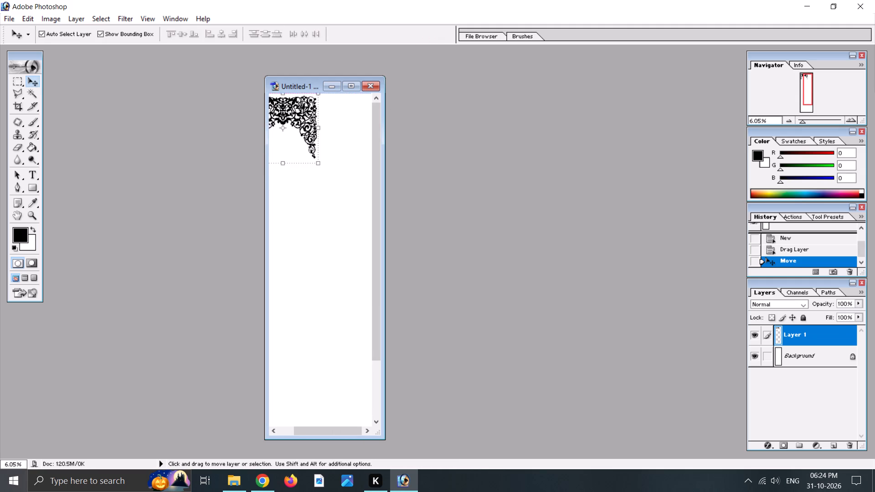
Close the Untitled-1 document without saving its changes.
left_click_drag(333, 430, 285, 434)
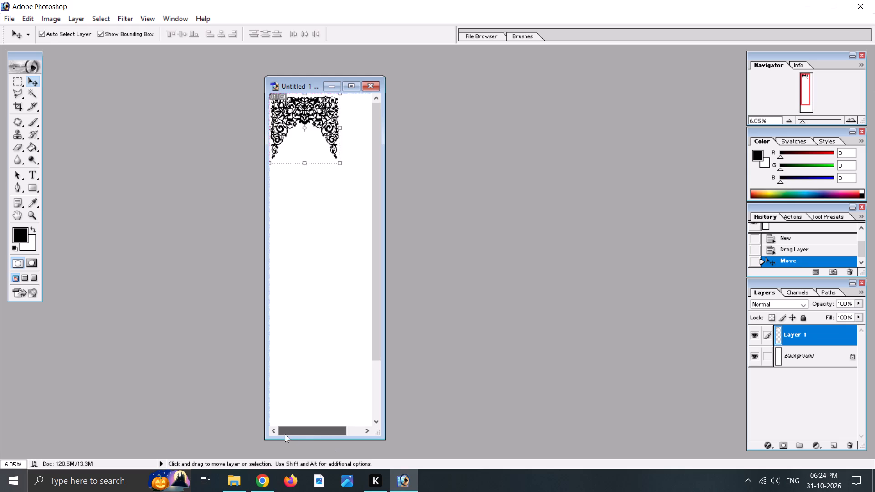
left_click_drag(285, 434, 279, 434)
left_click_drag(376, 310, 372, 189)
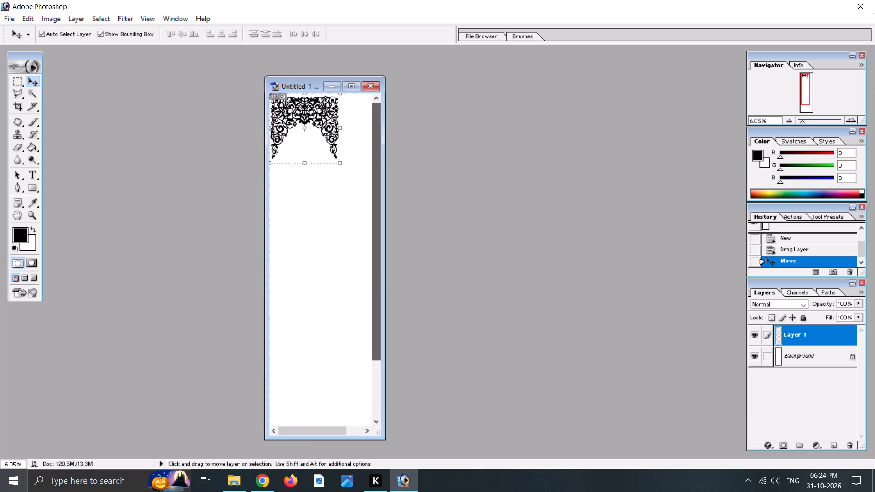
scroll(336, 196, "down", 4)
scroll(334, 201, "up", 6)
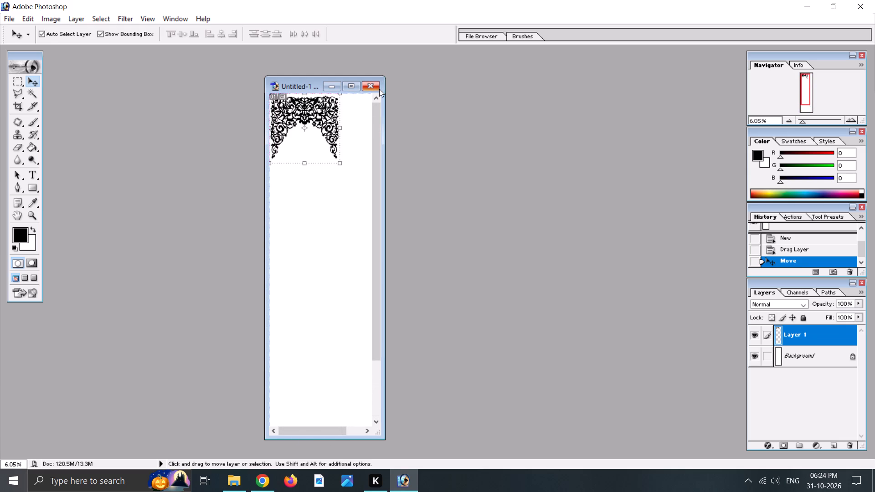
left_click(372, 85)
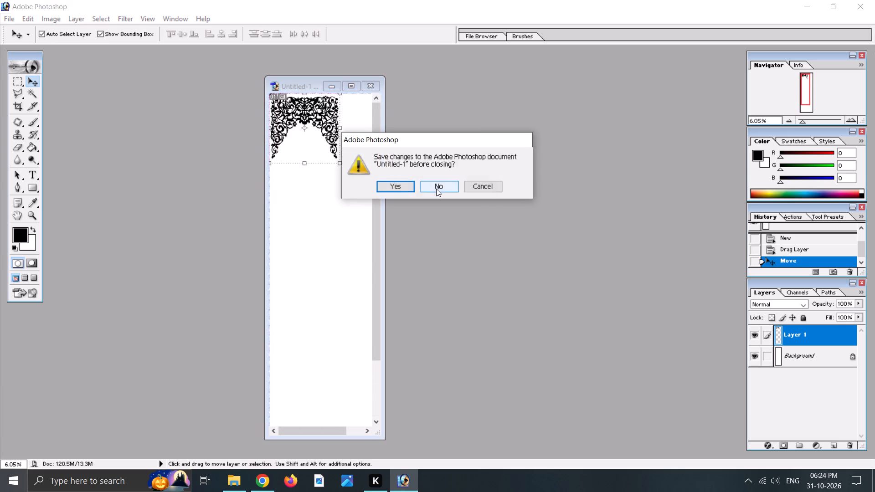
left_click(436, 189)
Create a new tall blank document with the preset settings and place its window in the middle of the workspace.
left_click(7, 15)
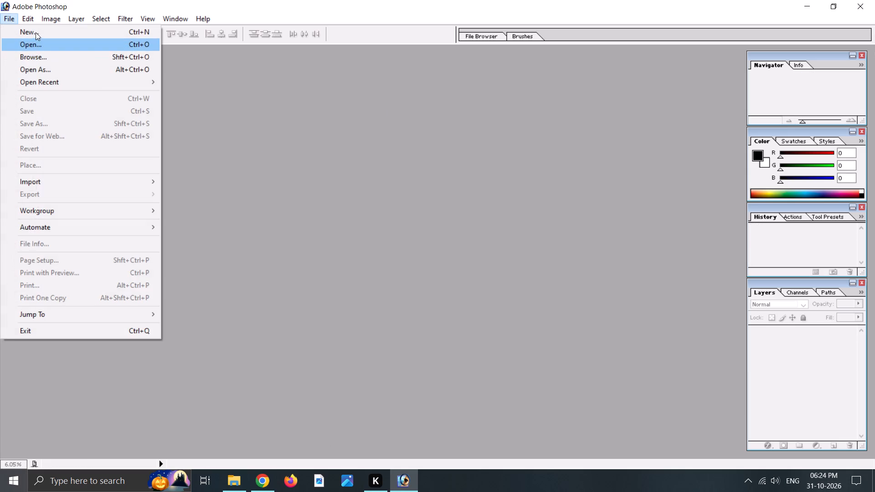
left_click(36, 32)
left_click(527, 165)
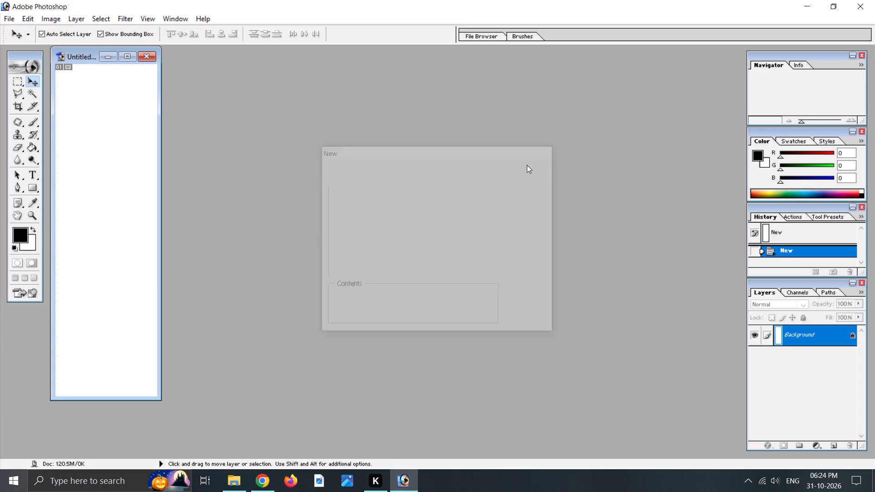
left_click_drag(80, 60, 329, 85)
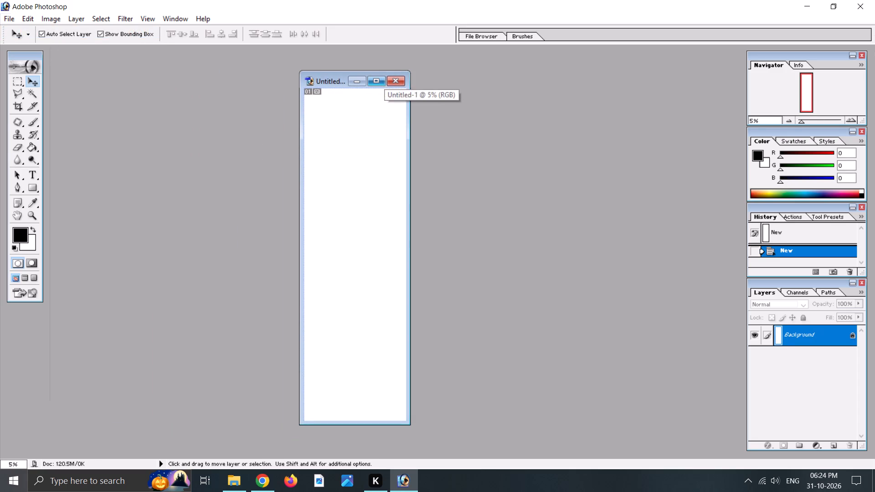
Open Desktop image 1 in Photoshop, copy its arch ornament into the new document as a layer, and close the source image.
key("alt+Tab")
left_click_drag(583, 140, 335, 224)
left_click_drag(224, 155, 368, 188)
left_click(342, 62)
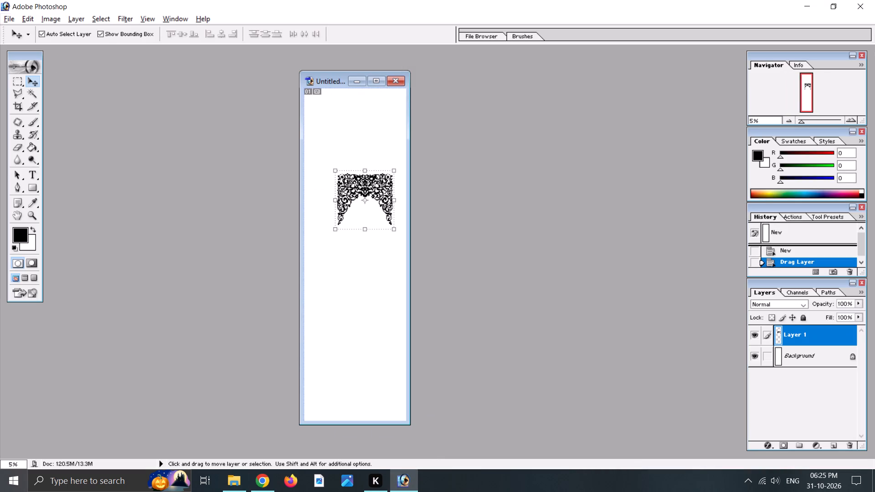
Move the arch ornament layer into the top-left corner of the new canvas.
left_click_drag(369, 190, 357, 108)
left_click(16, 79)
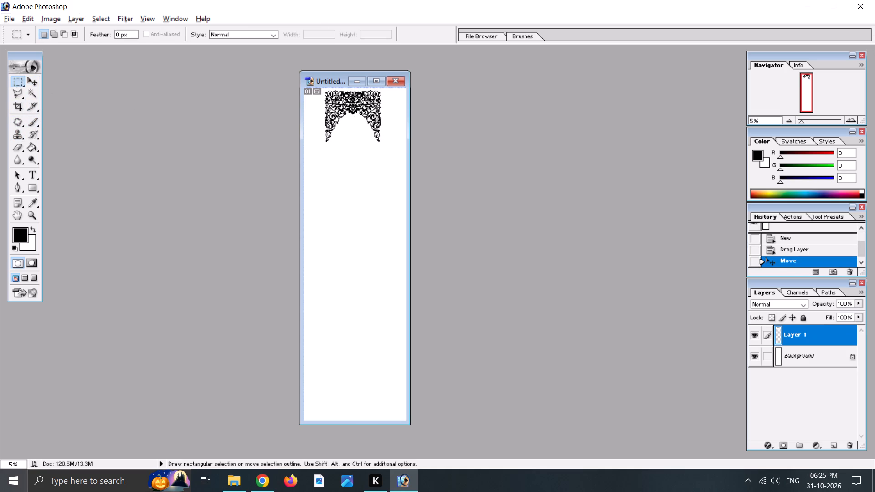
left_click(25, 83)
left_click(30, 80)
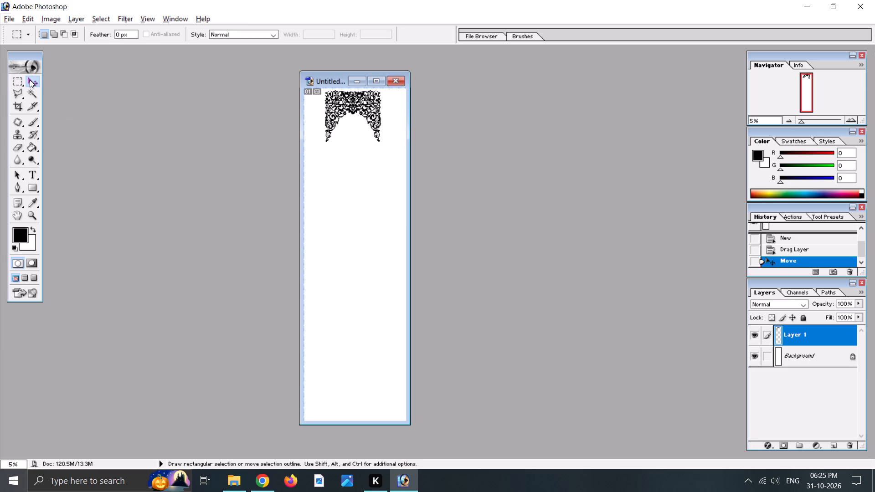
right_click(30, 80)
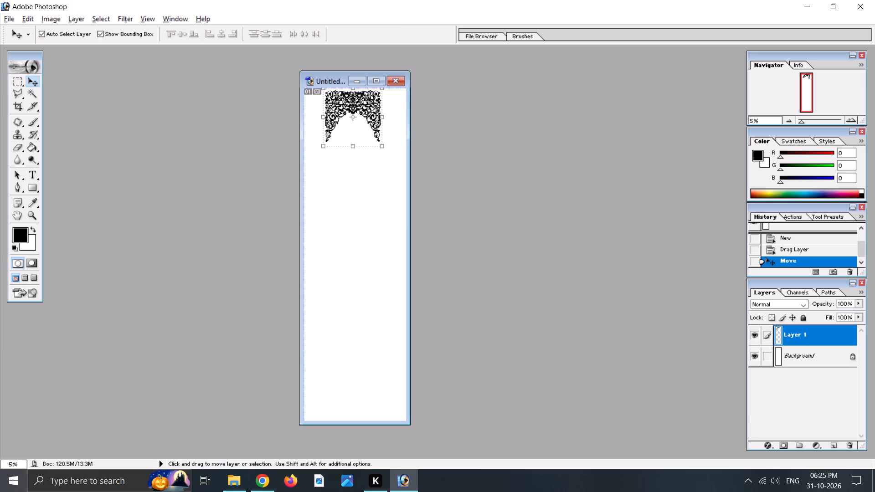
left_click_drag(364, 135, 346, 135)
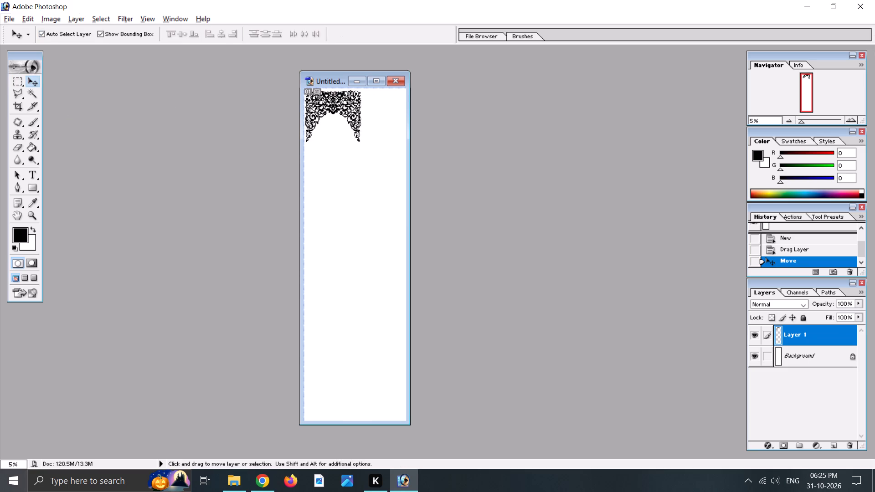
left_click_drag(346, 135, 346, 133)
Scale the ornament layer to the full canvas width, about 175.8% wide and 192.8% high, and apply the transform.
left_click_drag(363, 117, 405, 122)
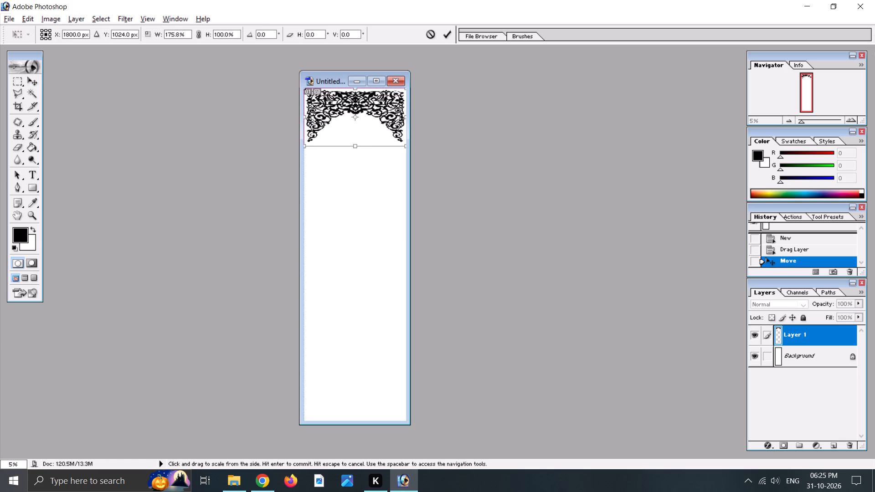
left_click_drag(355, 147, 358, 193)
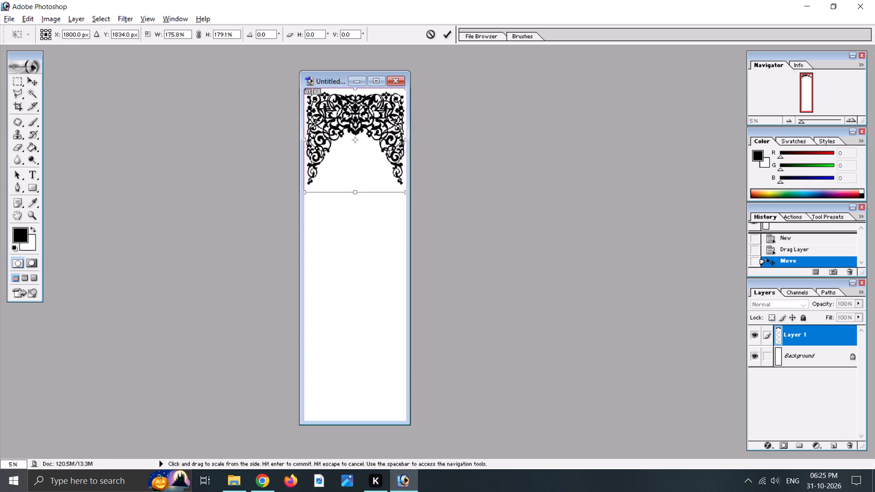
left_click_drag(358, 193, 358, 209)
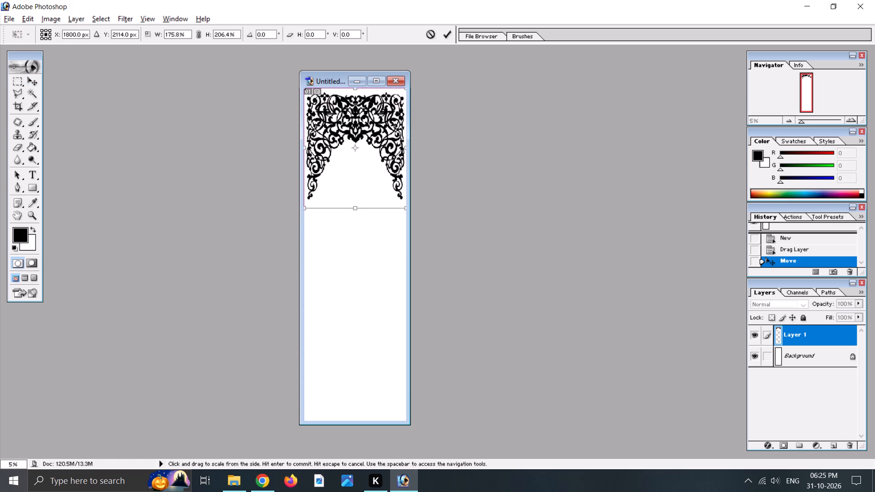
left_click_drag(358, 209, 359, 201)
left_click(367, 108)
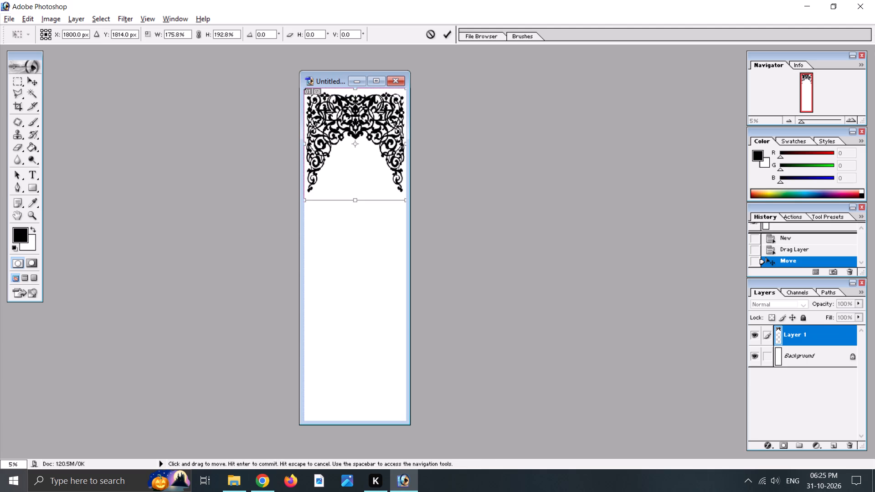
left_click(446, 35)
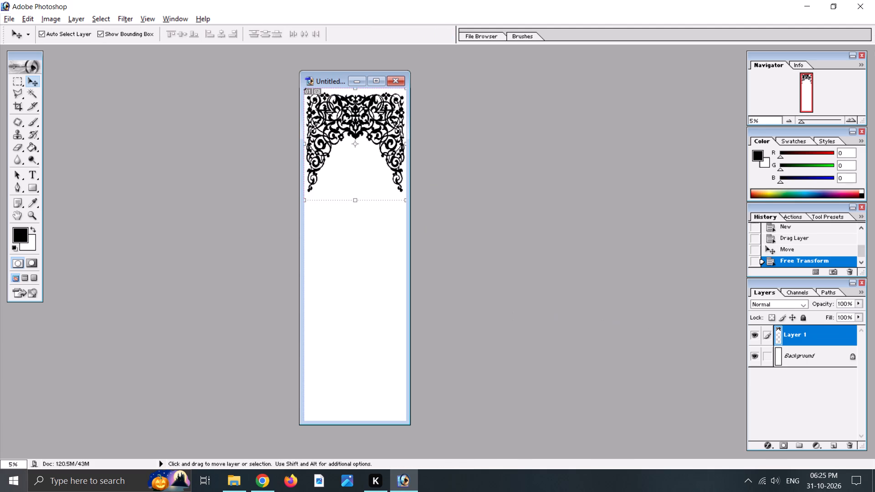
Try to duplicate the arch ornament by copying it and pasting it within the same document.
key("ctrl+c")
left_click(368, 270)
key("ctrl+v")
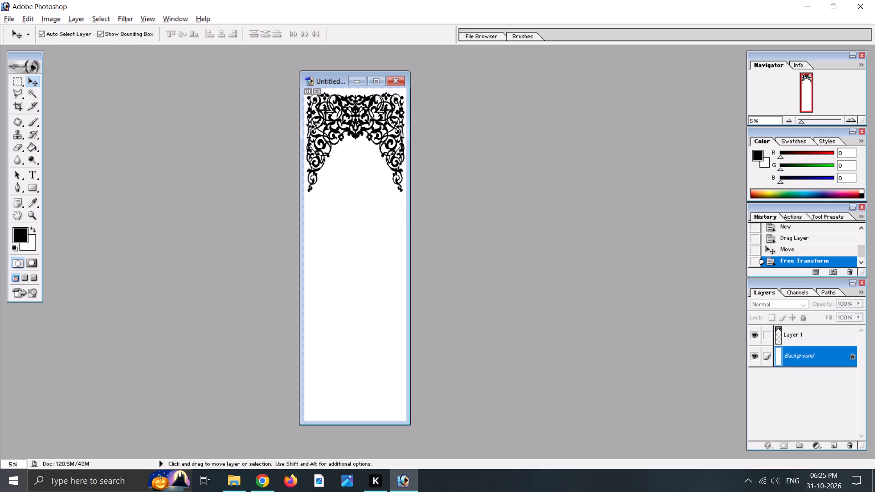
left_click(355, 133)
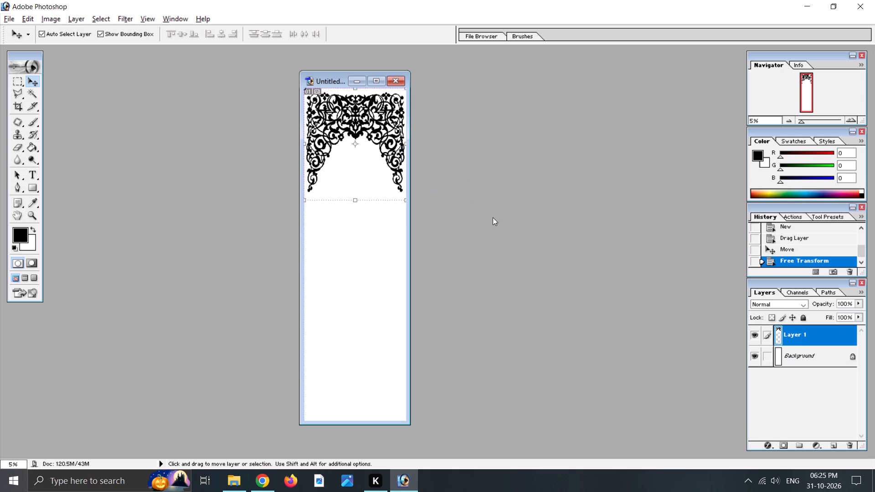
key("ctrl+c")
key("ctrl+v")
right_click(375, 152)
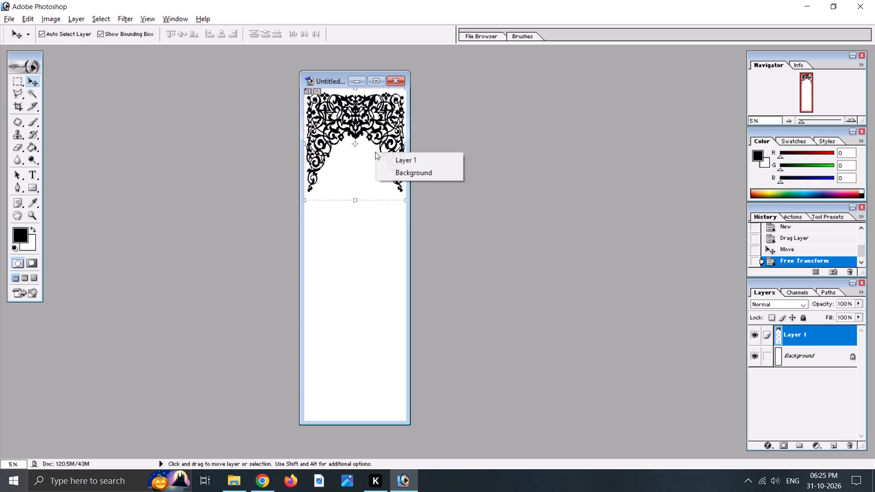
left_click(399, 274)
Duplicate the arch ornament layer within the same document, keeping the suggested name.
right_click(806, 330)
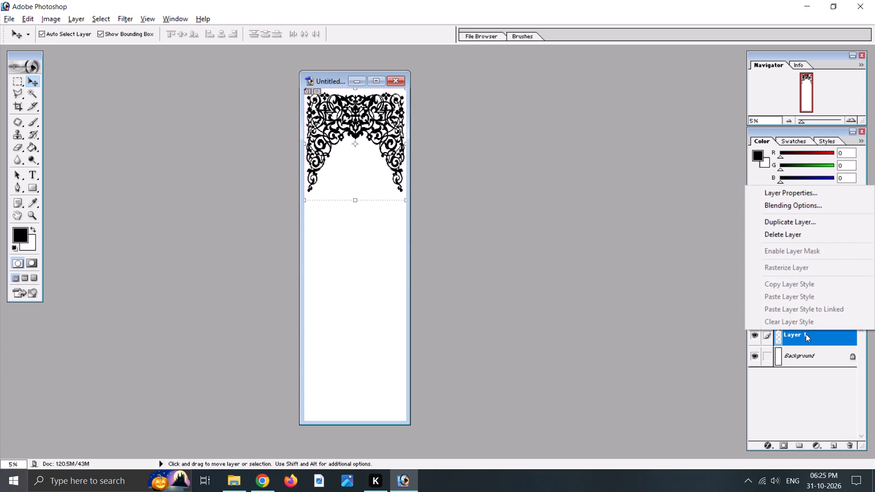
left_click(782, 223)
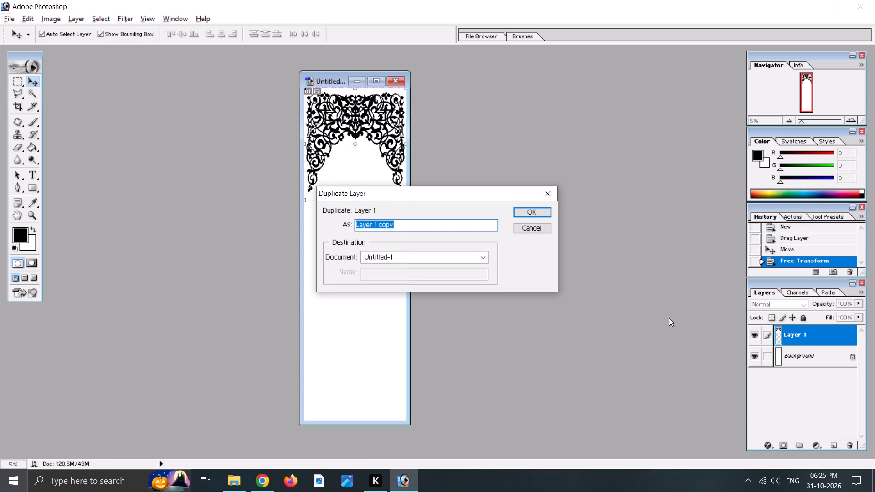
left_click(533, 213)
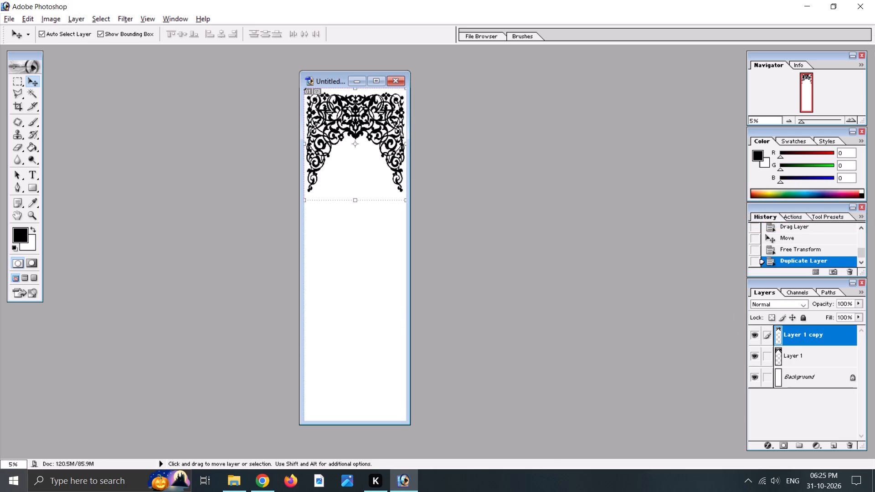
left_click(793, 333)
Move the duplicated ornament straight down until it sits against the bottom edge of the canvas.
left_click_drag(373, 133, 373, 246)
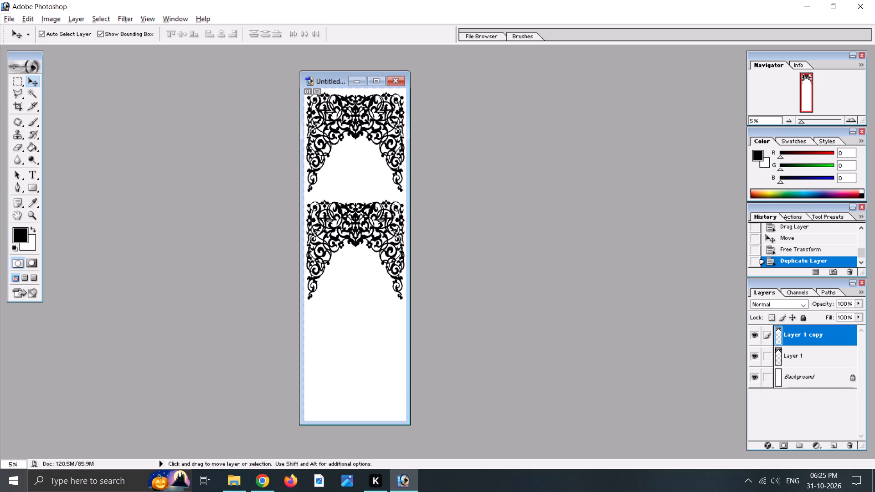
left_click_drag(373, 246, 373, 354)
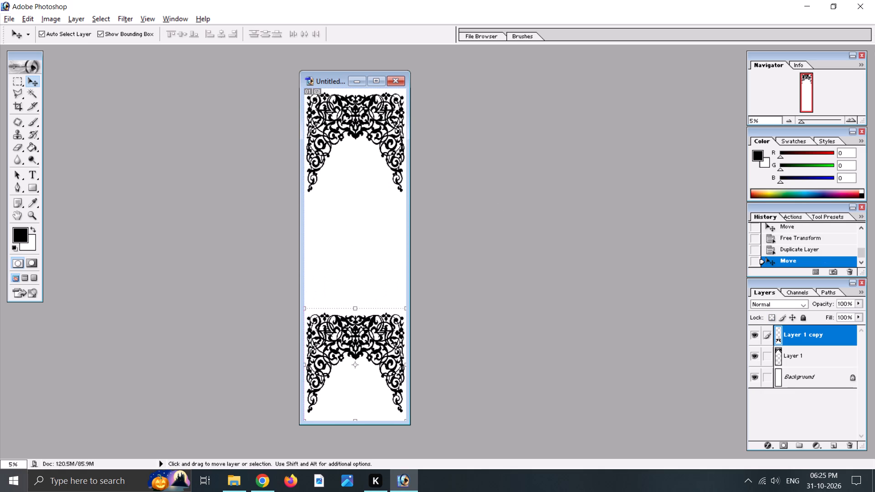
left_click(380, 355)
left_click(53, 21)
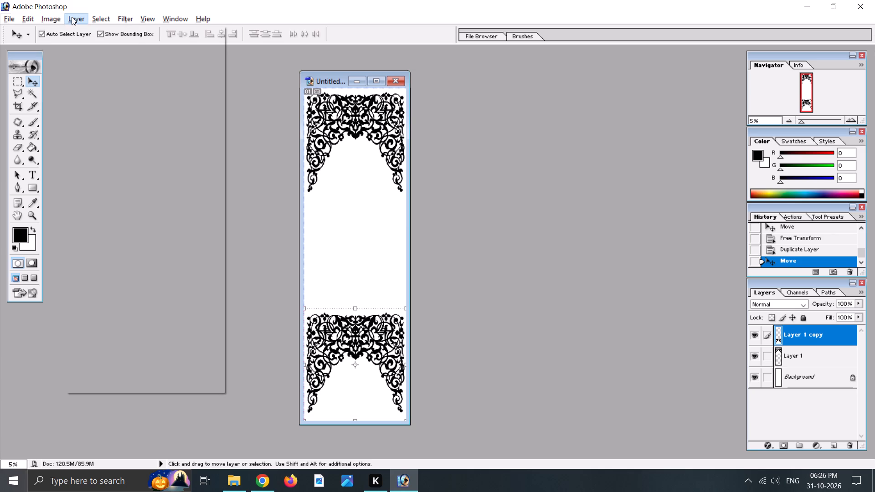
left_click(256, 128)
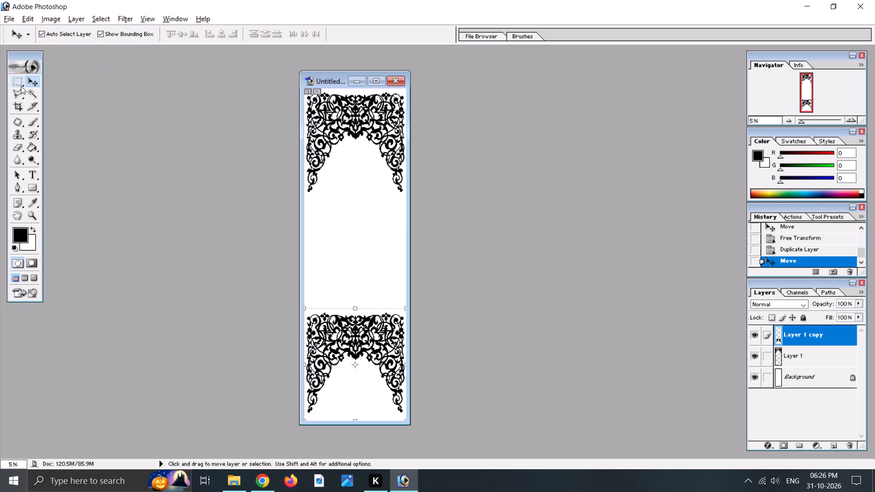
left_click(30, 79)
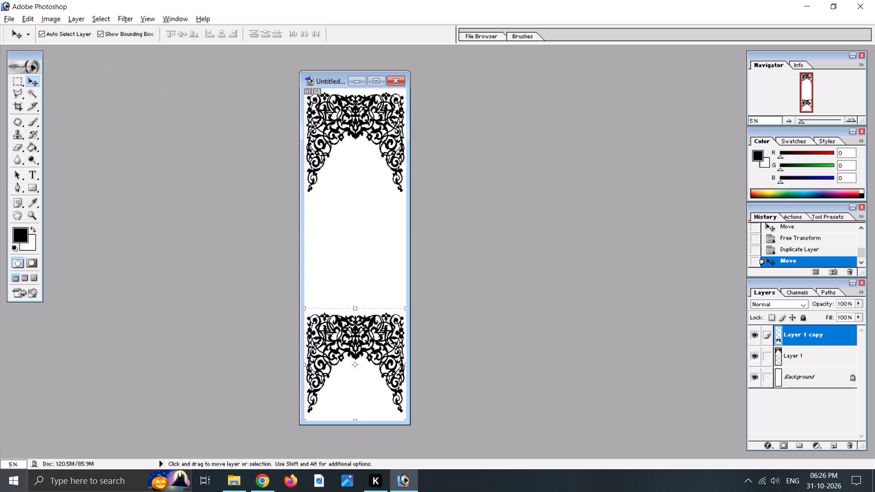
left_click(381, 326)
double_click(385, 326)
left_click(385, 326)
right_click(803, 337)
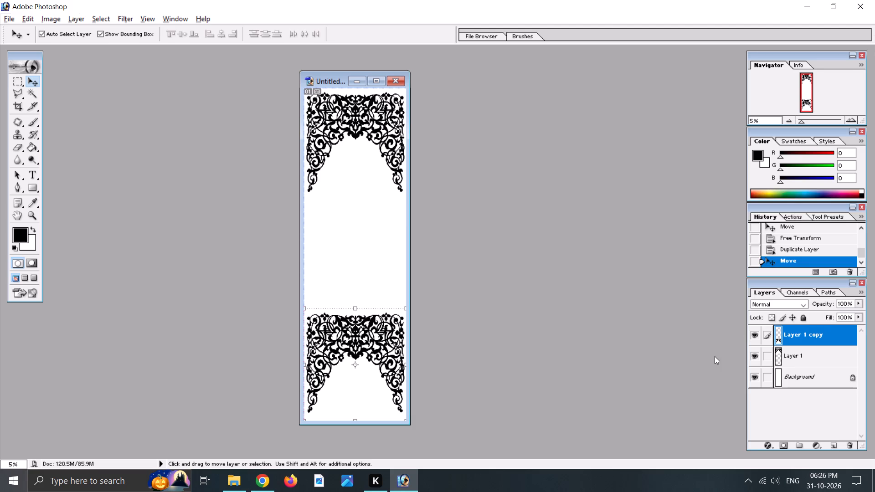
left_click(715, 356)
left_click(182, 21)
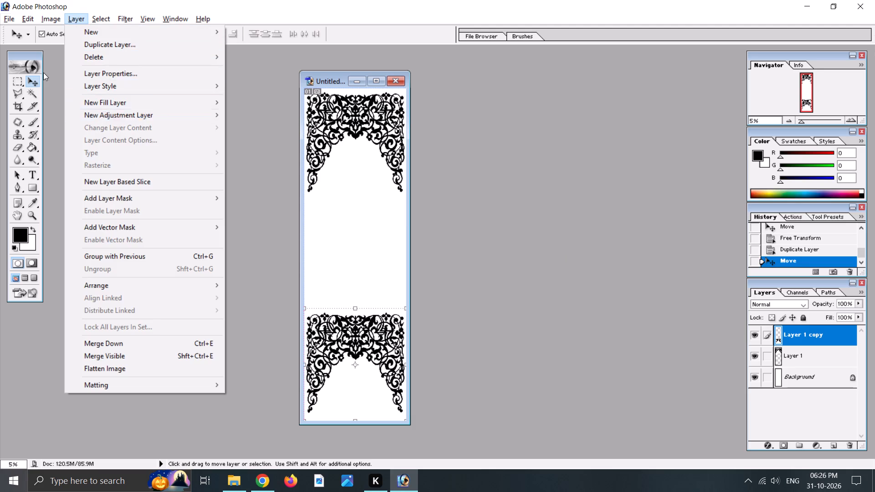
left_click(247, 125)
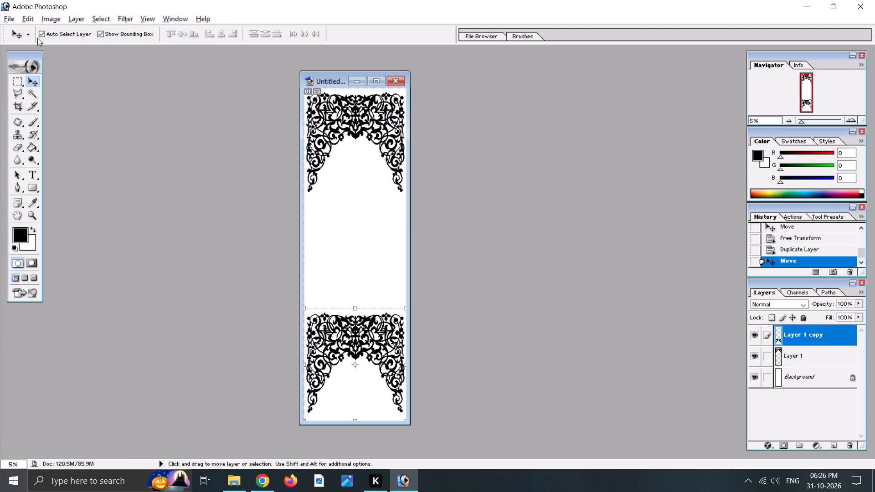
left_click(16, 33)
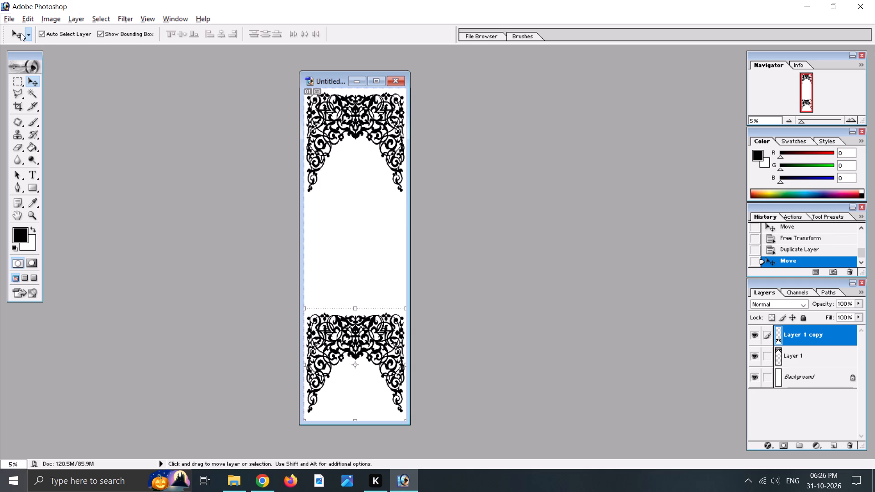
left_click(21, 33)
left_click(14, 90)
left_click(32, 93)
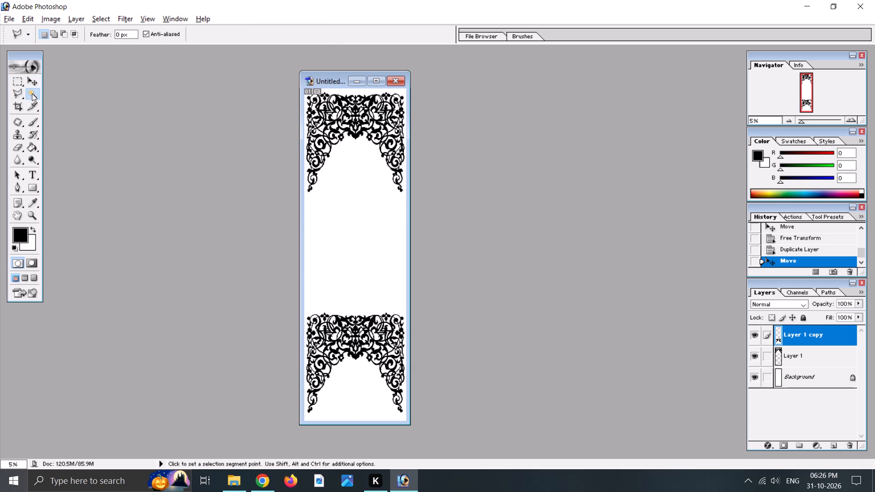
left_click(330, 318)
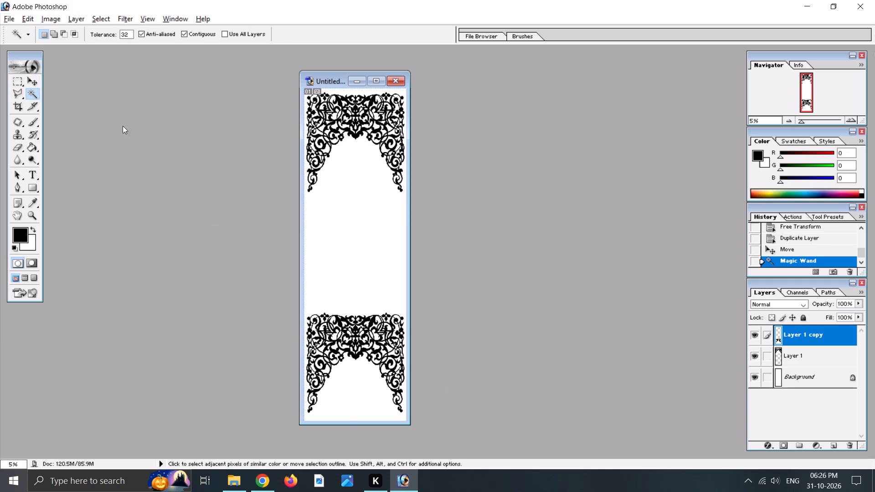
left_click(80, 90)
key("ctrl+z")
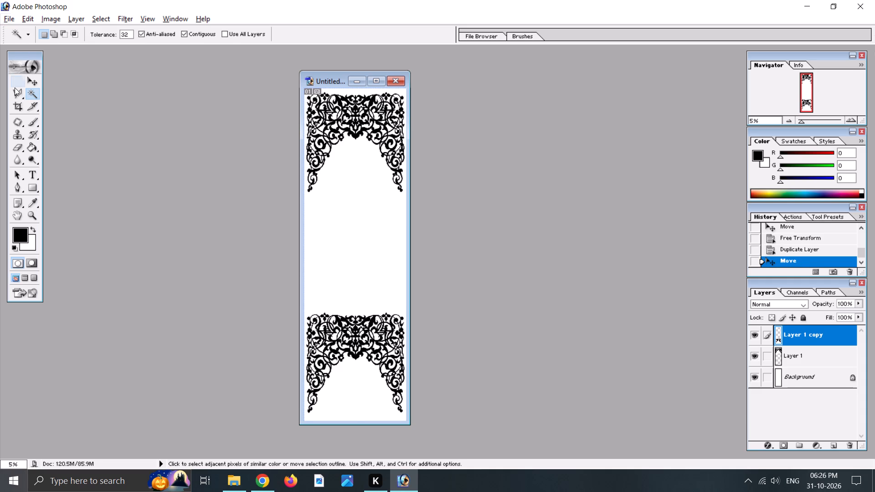
Rotate the bottom ornament copy by about 179.9° so its arch faces upward, and apply the transform.
left_click(26, 81)
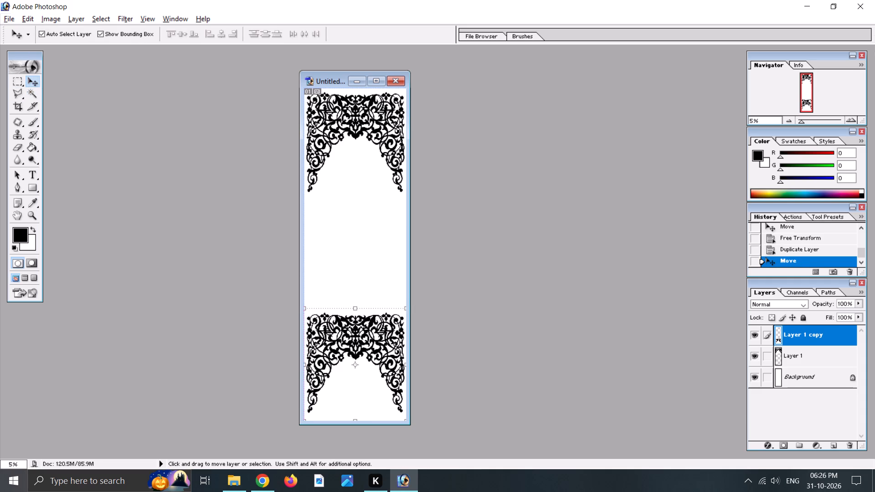
left_click_drag(352, 302, 364, 426)
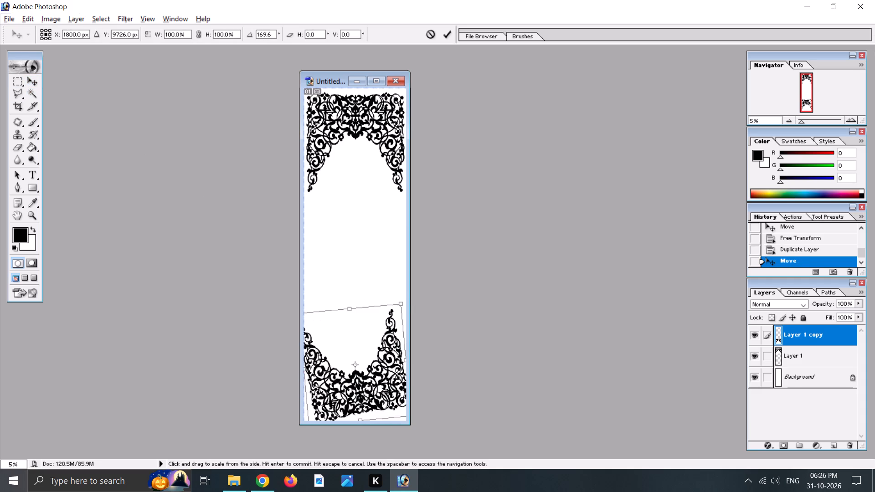
left_click_drag(364, 426, 358, 426)
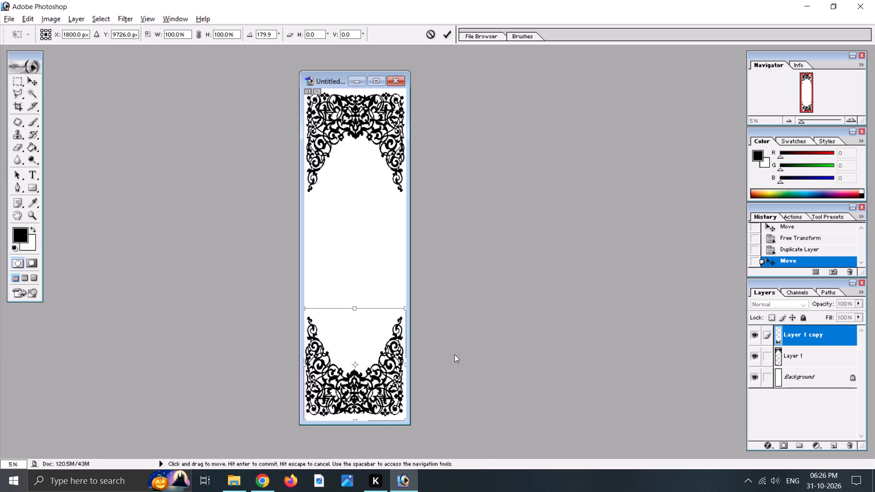
left_click(468, 338)
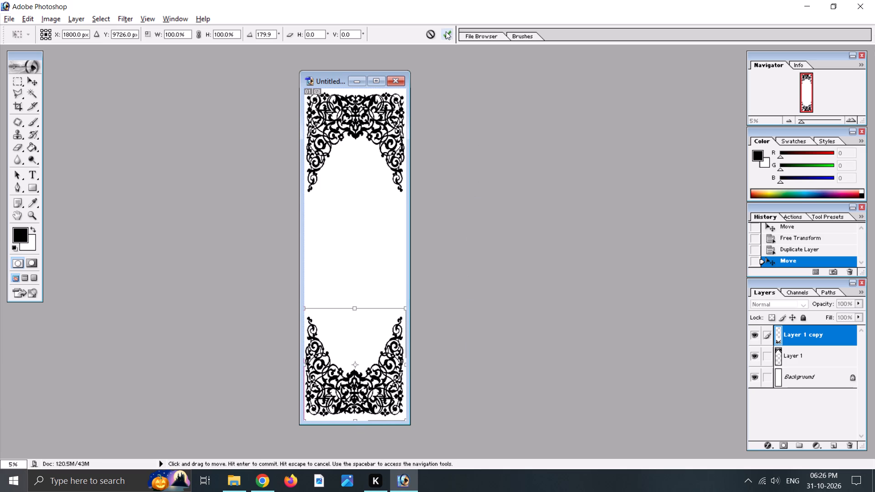
left_click(444, 32)
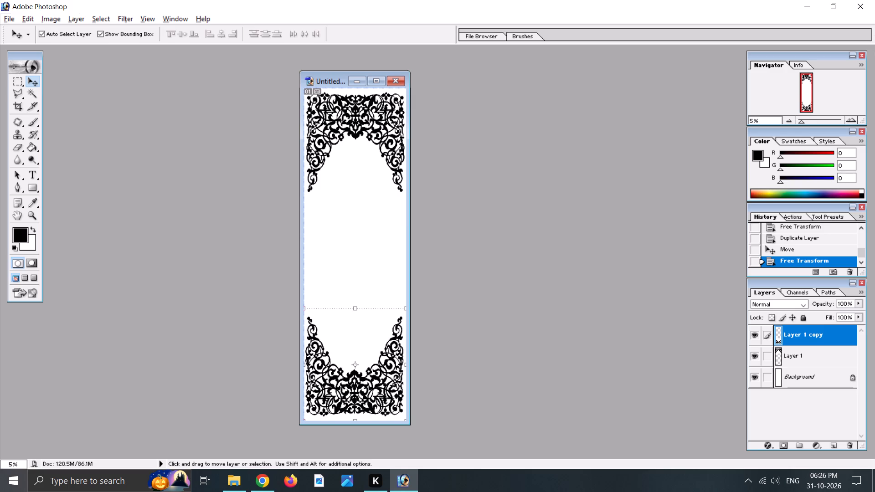
Maximize the document window and scale the top ornament layer to 97.5% height at full width, applying the transform.
left_click(357, 124)
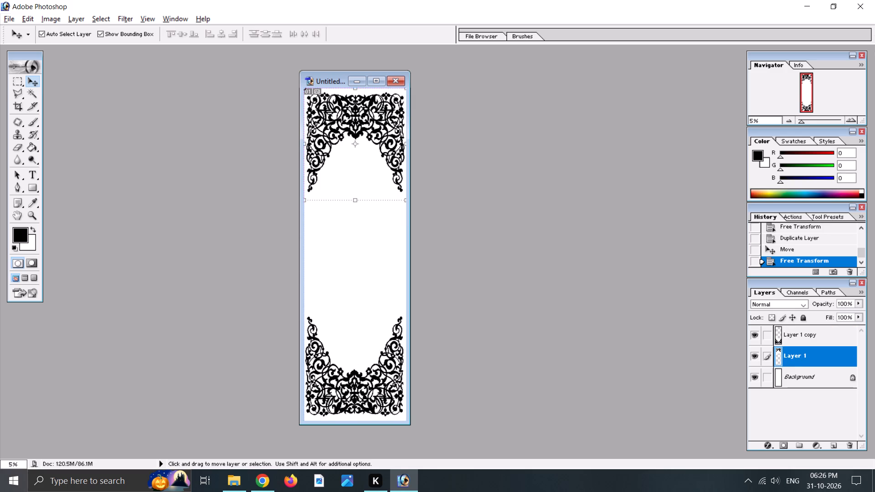
scroll(371, 137, "up", 3)
scroll(371, 137, "down", 7)
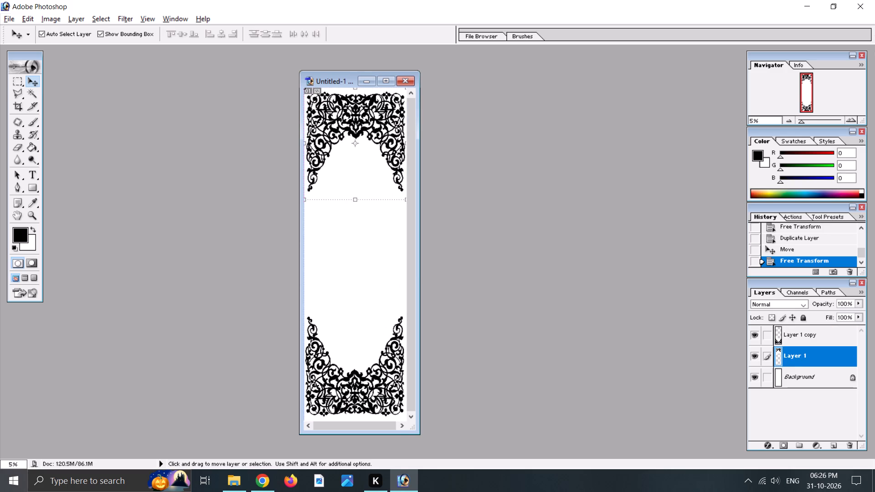
scroll(366, 192, "up", 7)
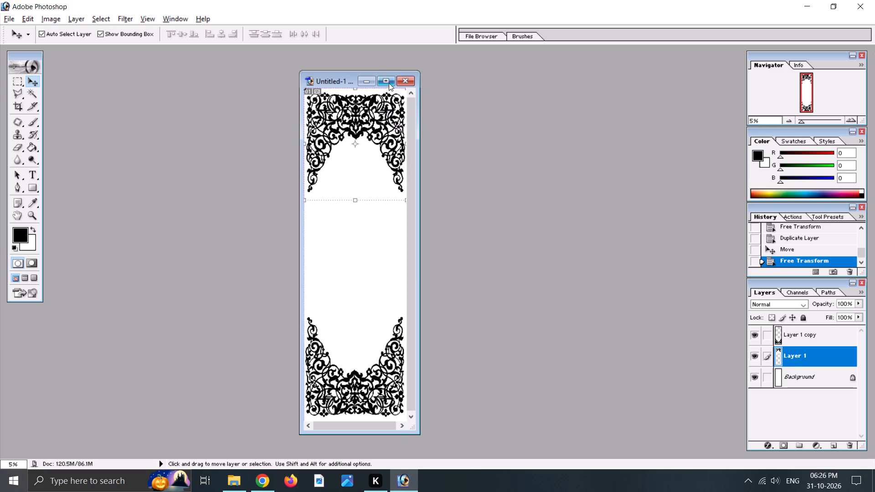
left_click(388, 79)
left_click(439, 198)
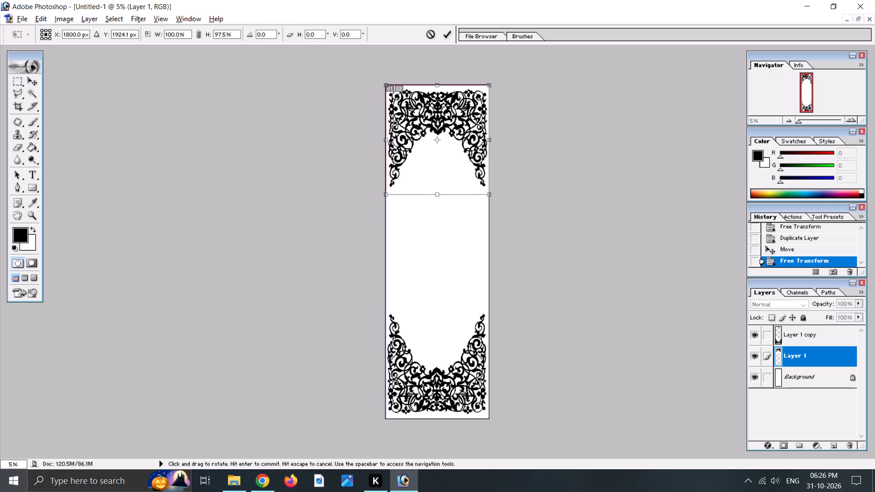
left_click(443, 36)
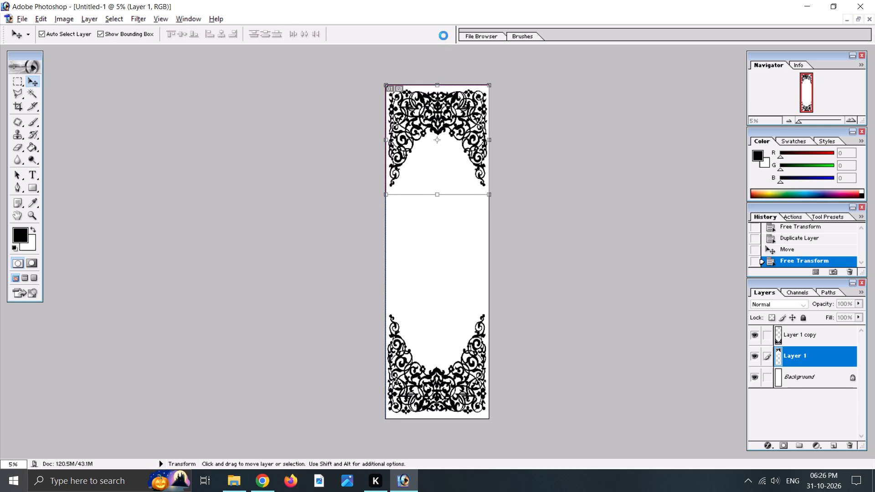
Delete the Layer 1 copy layer that holds the bottom ornament.
left_click(445, 393)
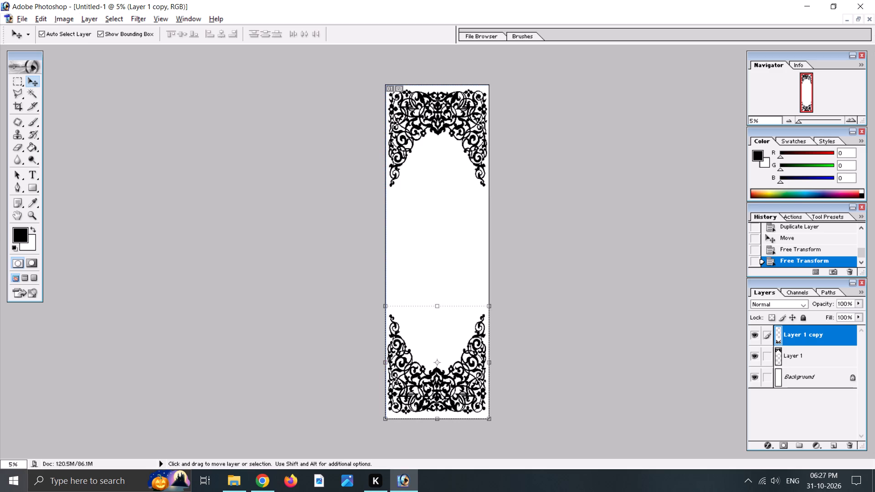
key("Delete")
left_click(808, 336)
right_click(808, 336)
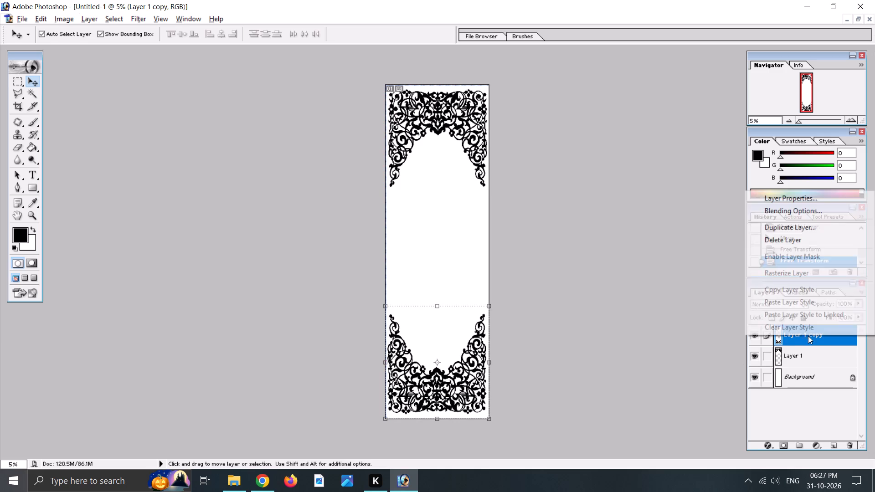
left_click(783, 241)
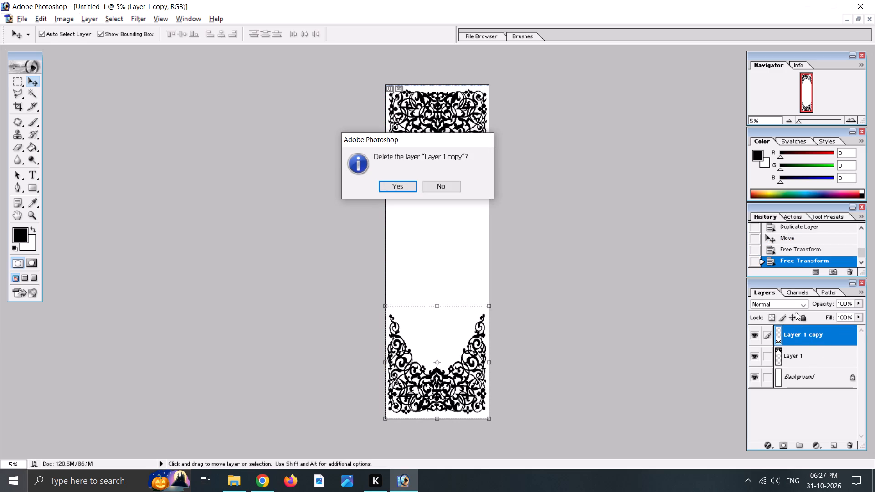
left_click(401, 185)
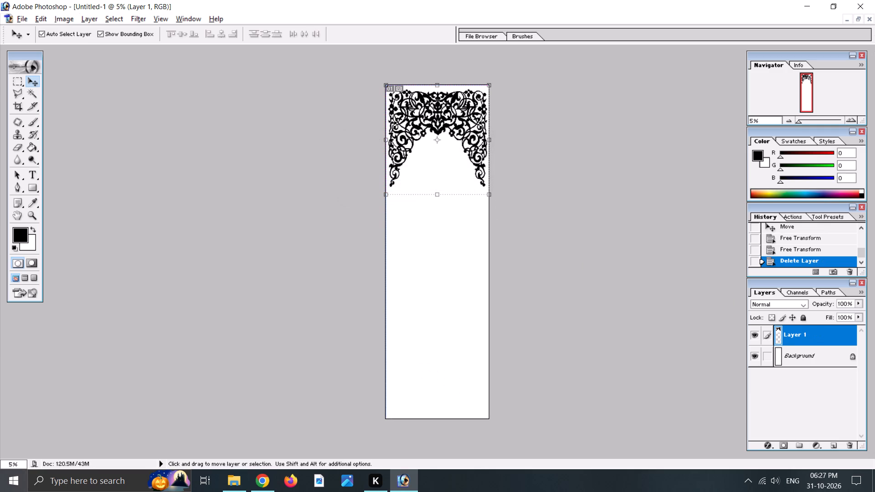
Duplicate the top ornament layer, Layer 1, within the same document, keeping the suggested name.
right_click(798, 336)
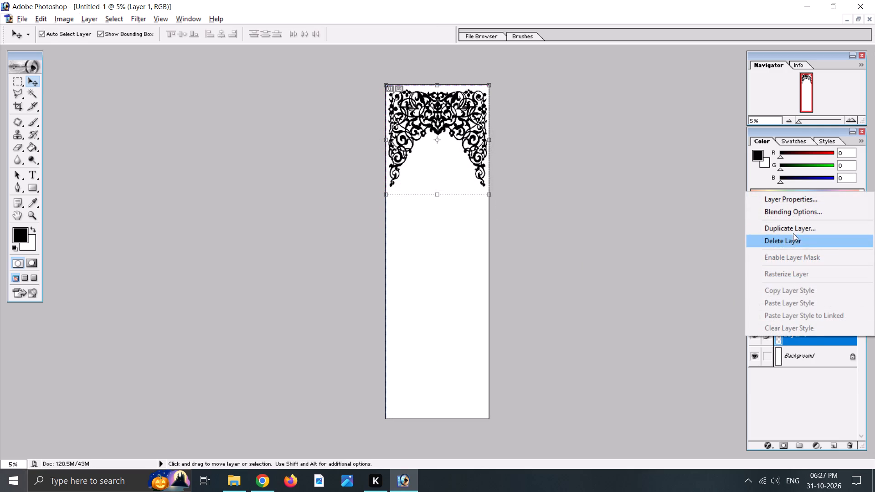
left_click(792, 230)
left_click(535, 212)
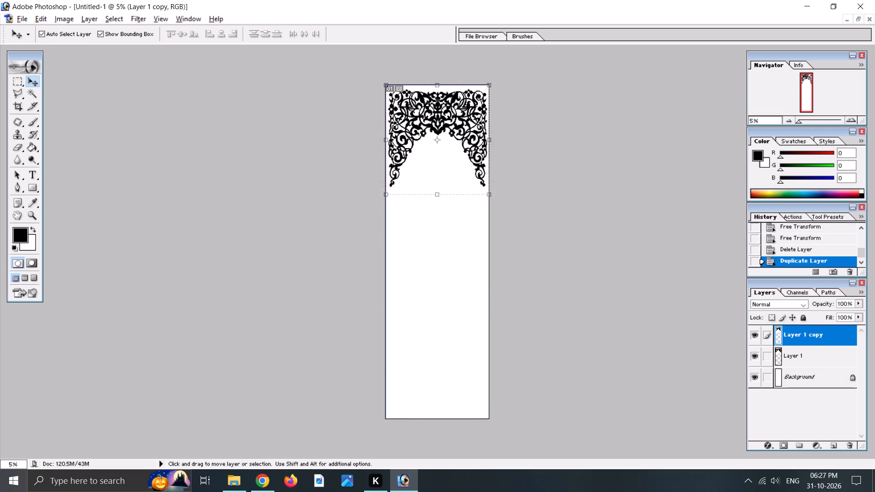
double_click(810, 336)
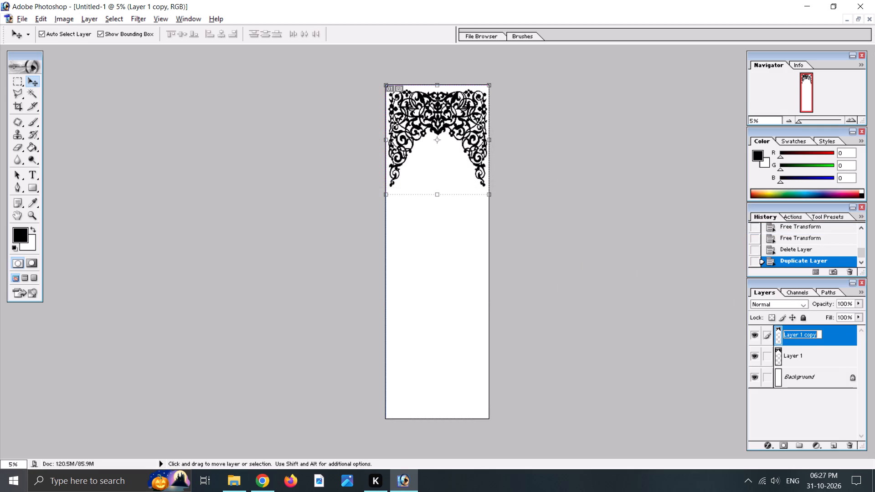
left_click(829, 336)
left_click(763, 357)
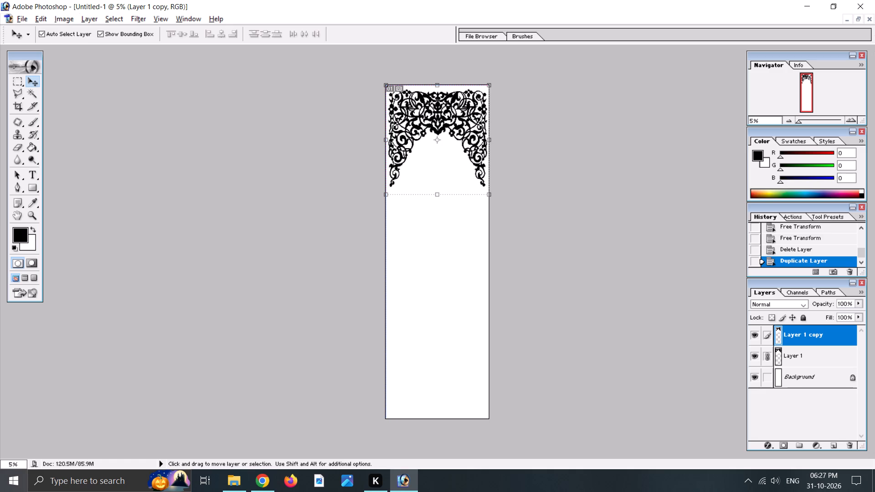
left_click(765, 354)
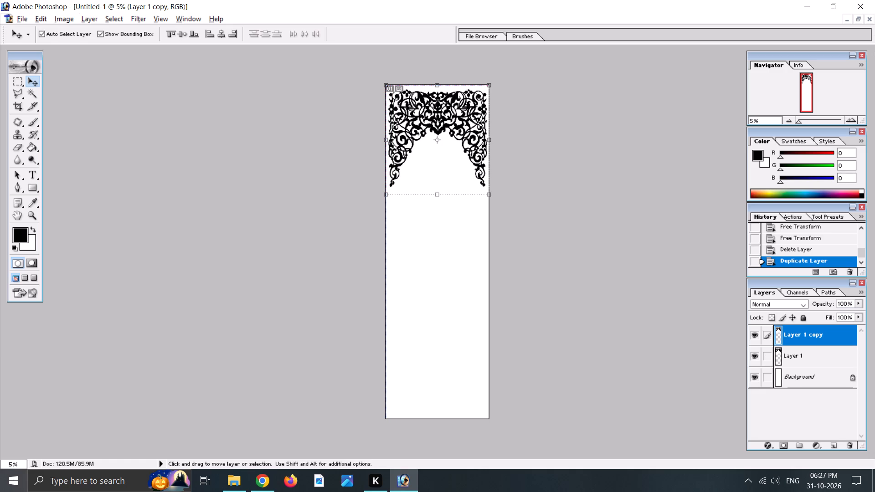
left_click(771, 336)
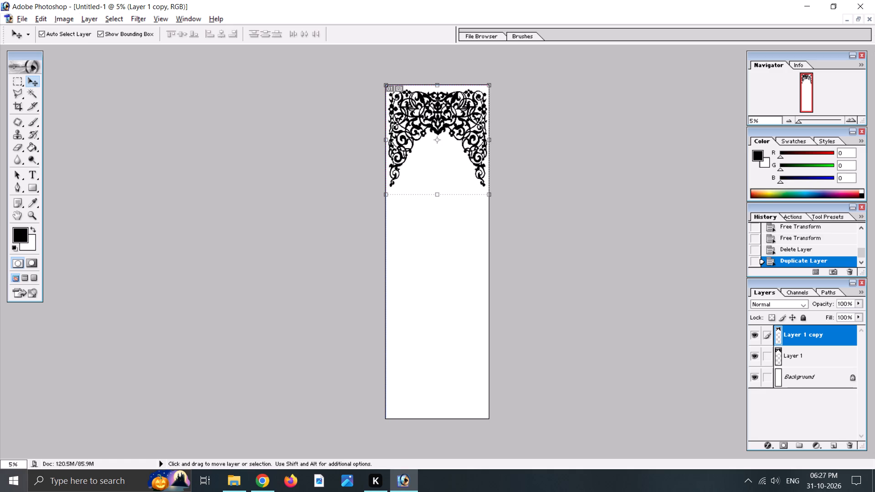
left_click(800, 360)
Move the duplicated ornament straight down until its bounding box sits against the bottom edge of the canvas.
left_click(791, 336)
left_click_drag(447, 152, 444, 187)
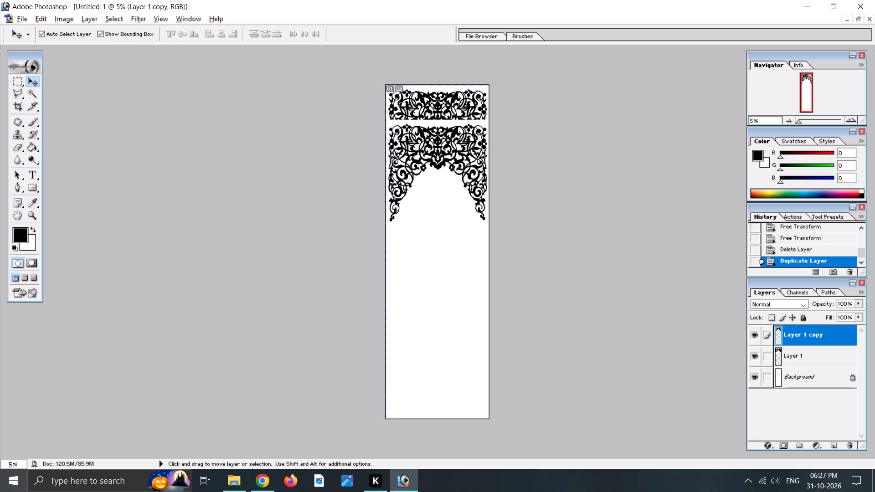
left_click_drag(444, 187, 444, 342)
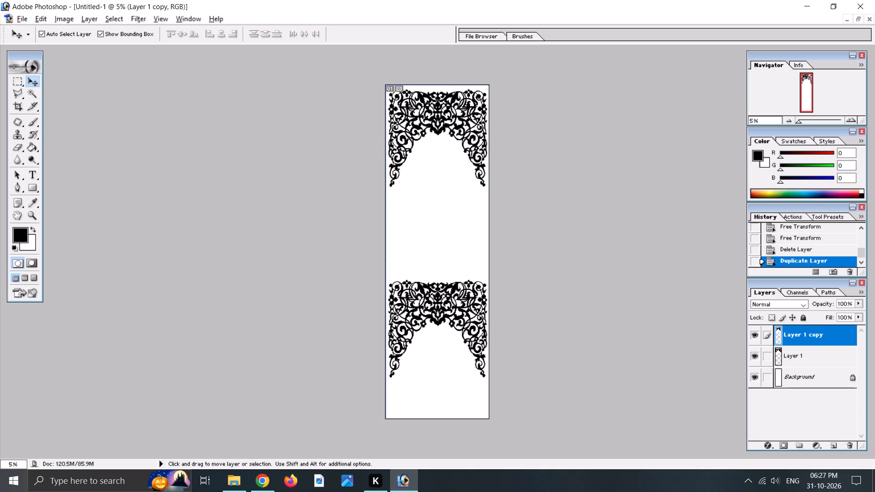
left_click_drag(444, 342, 450, 383)
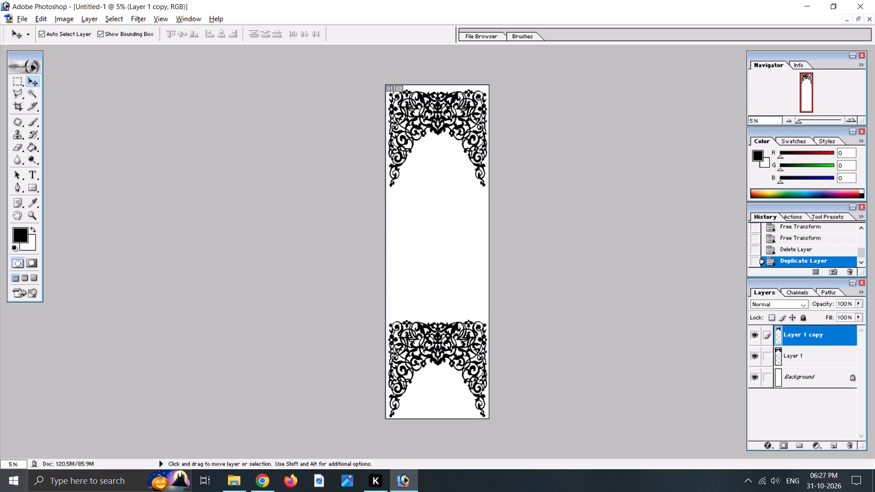
left_click_drag(450, 383, 450, 376)
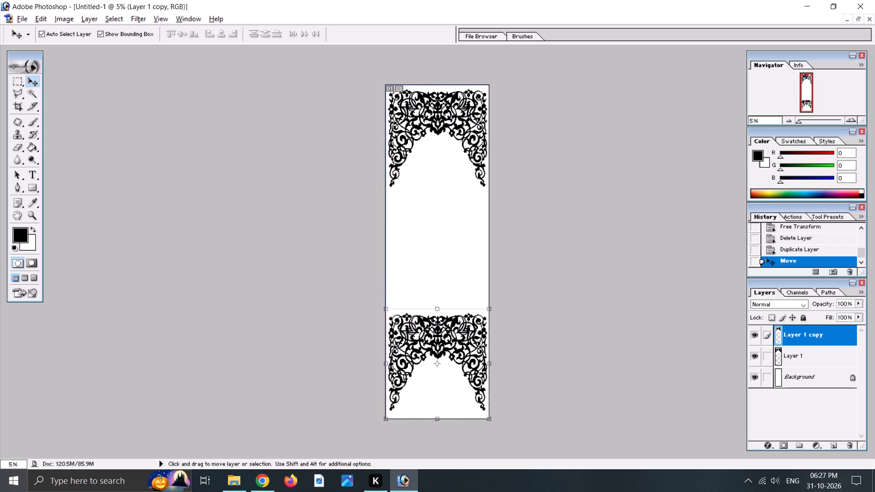
Rotate the bottom ornament copy by exactly 180° so its arch faces upward, and apply the transform.
left_click_drag(438, 300, 442, 451)
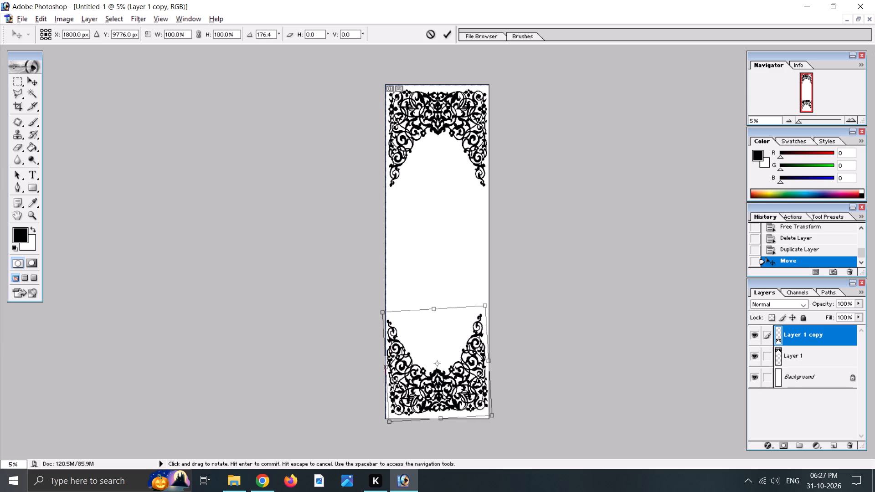
left_click_drag(442, 451, 436, 451)
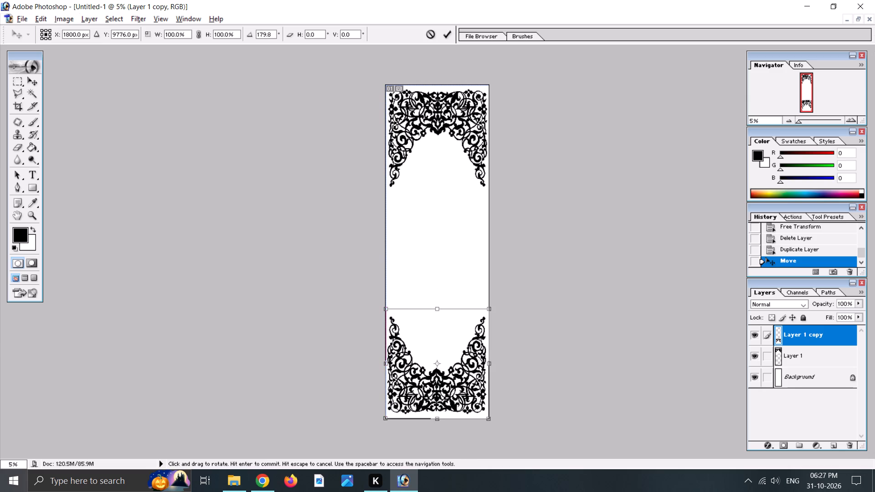
left_click_drag(436, 451, 436, 451)
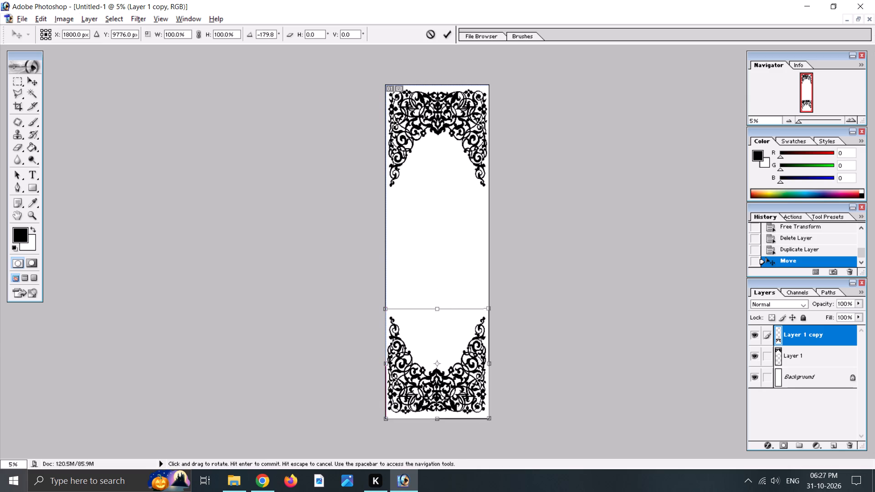
left_click_drag(436, 451, 436, 453)
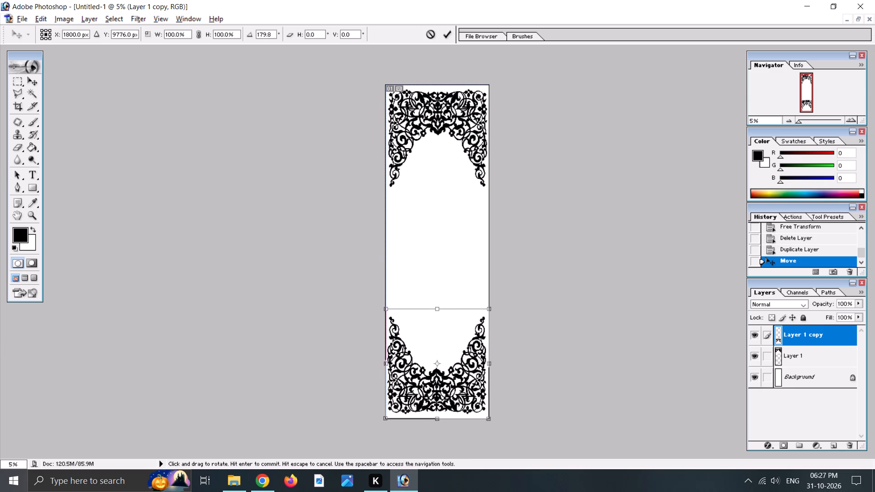
left_click_drag(436, 453, 436, 453)
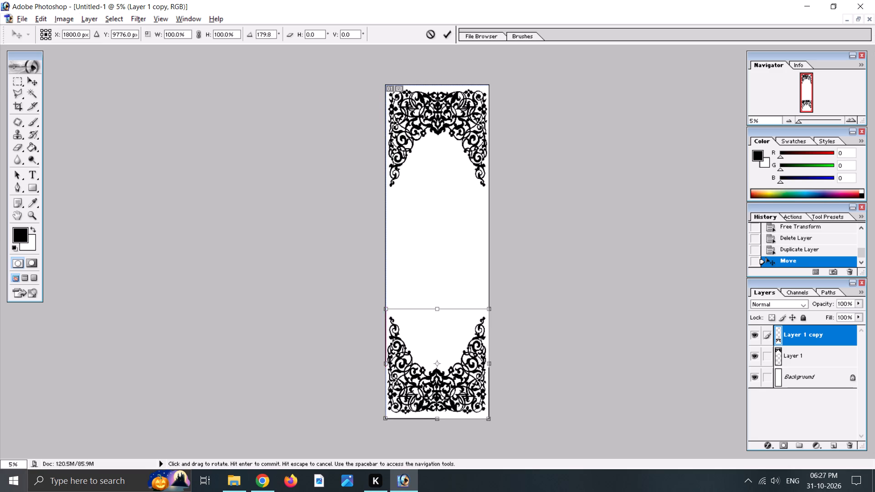
left_click_drag(436, 453, 435, 452)
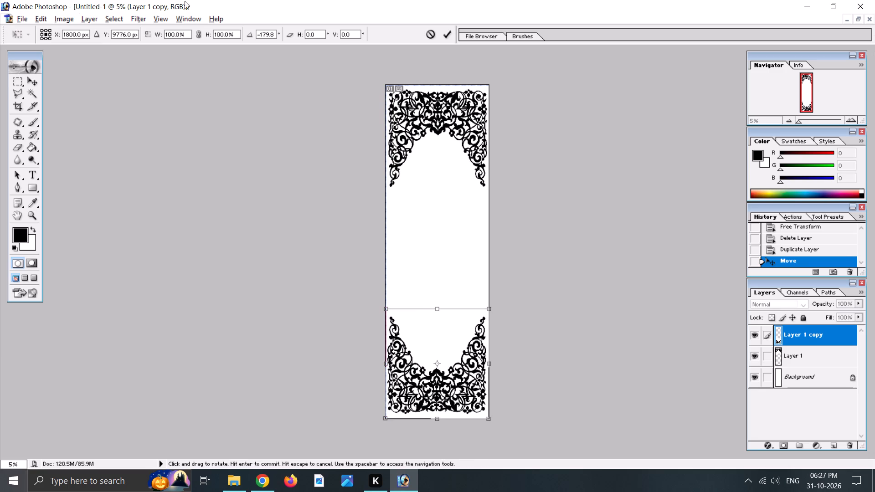
left_click_drag(273, 33, 237, 41)
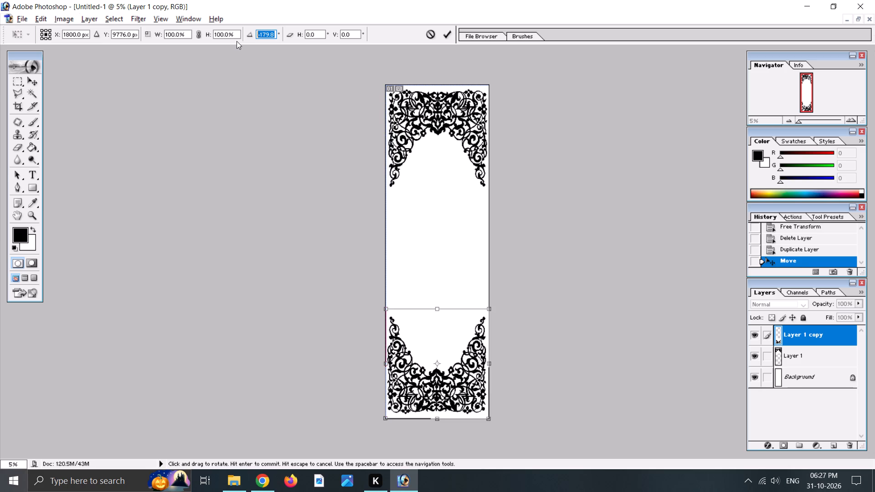
type("180")
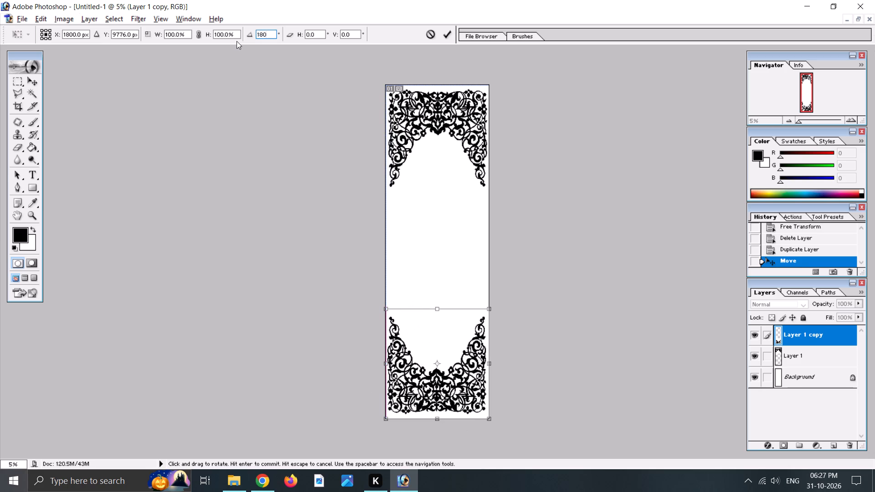
key("Return")
left_click(241, 147)
key("Right")
key("Left")
key("Right")
key("Left")
left_click(447, 31)
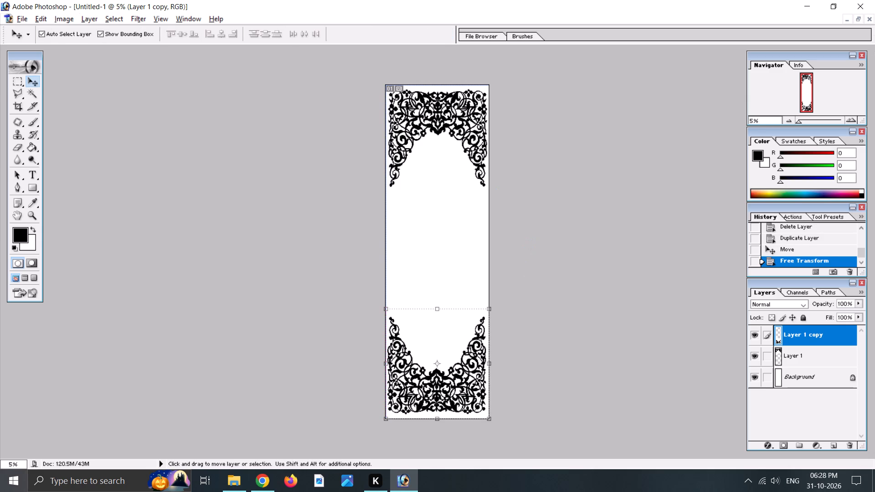
left_click(525, 323)
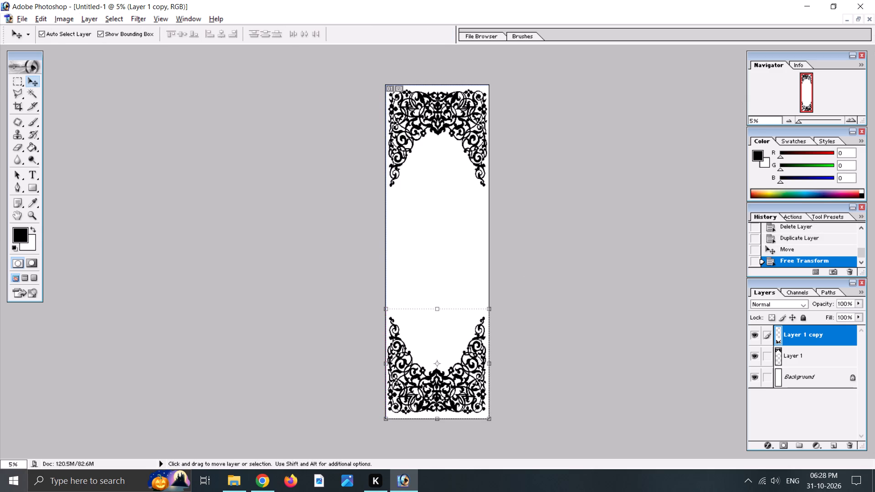
Open image 4 from the Desktop and copy its Om mandala artwork into the middle of the panel, directly above the Background layer.
left_click(414, 223)
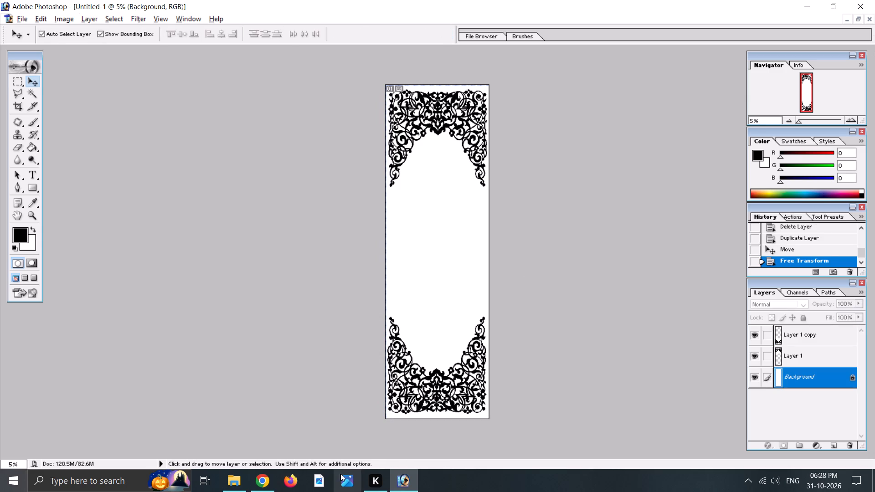
left_click(226, 483)
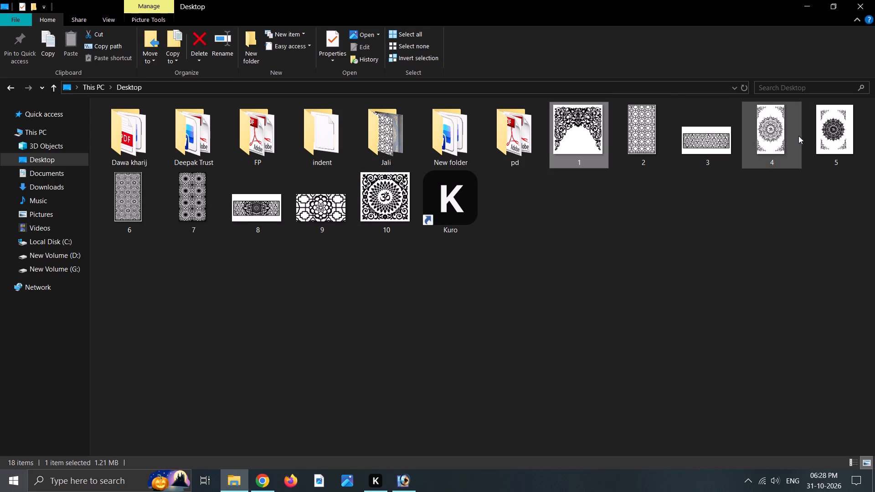
left_click_drag(773, 135, 386, 462)
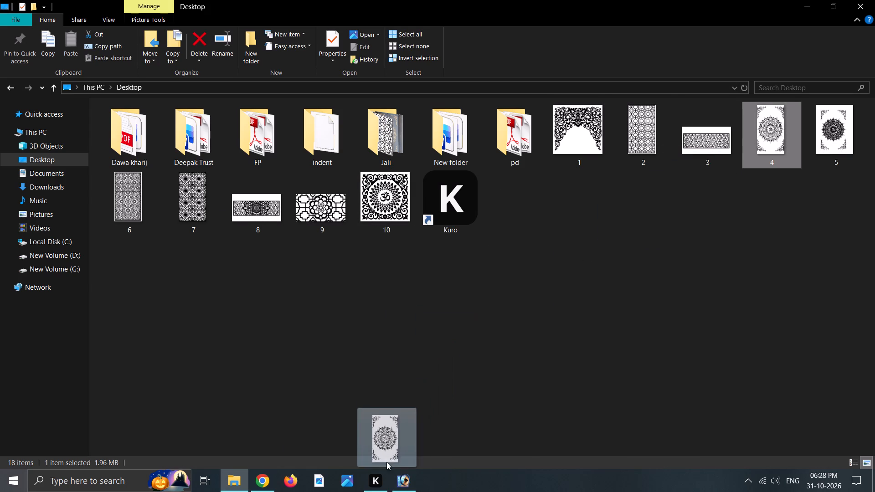
left_click_drag(386, 462, 422, 299)
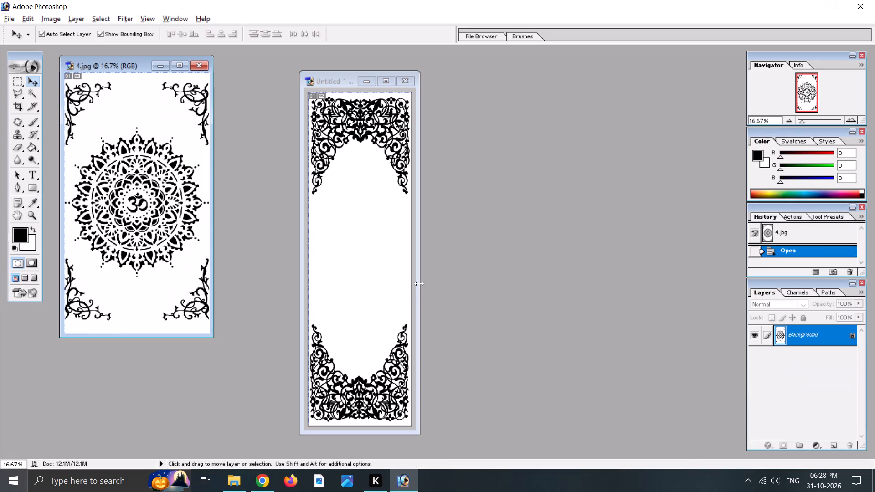
left_click_drag(129, 196, 262, 246)
left_click_drag(262, 246, 354, 247)
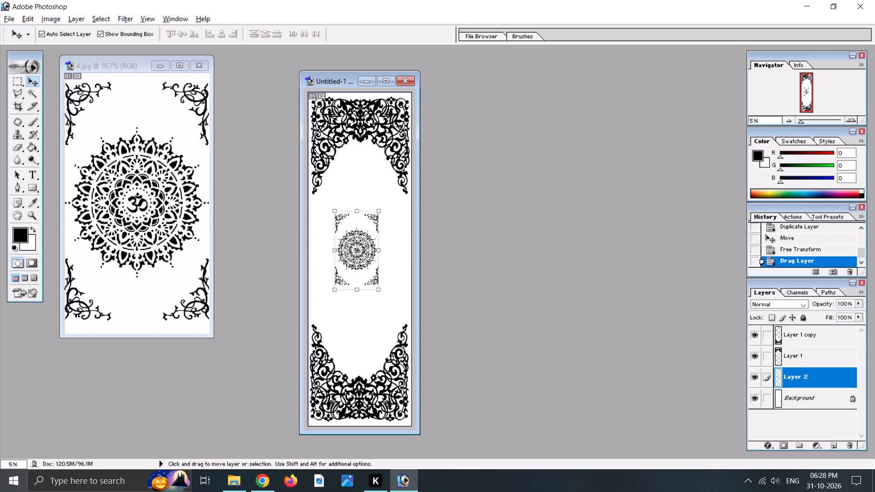
Close the 4.jpg document and maximize the panel's document window.
left_click(198, 68)
left_click(388, 77)
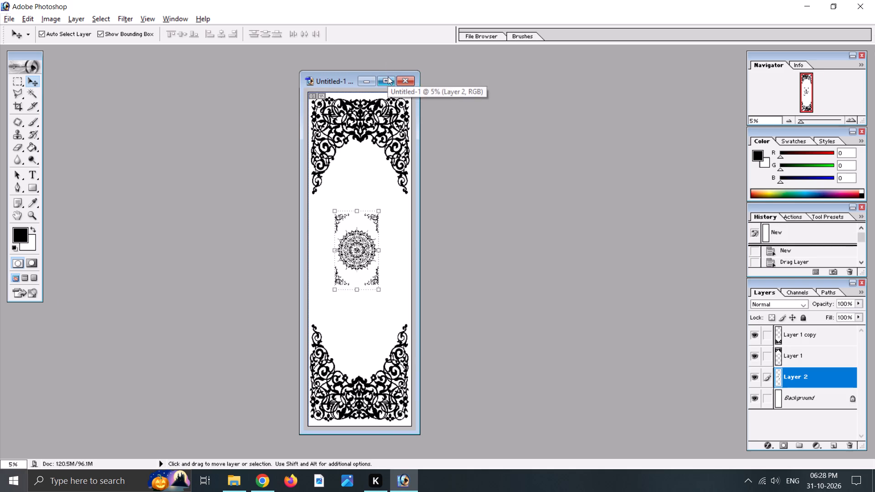
Enlarge the central Om mandala to about 157% width and 154% height, centre it between the arches, and apply the transform.
left_click_drag(458, 281, 467, 292)
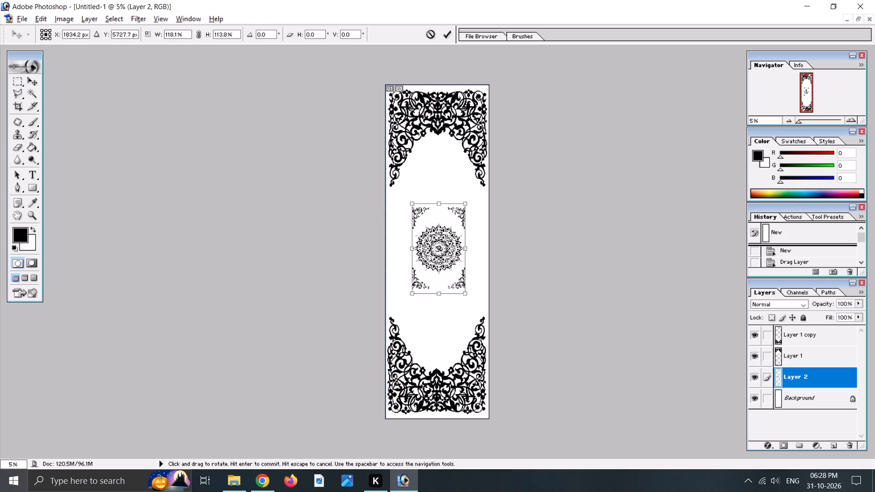
left_click_drag(467, 292, 483, 323)
left_click_drag(454, 293, 443, 287)
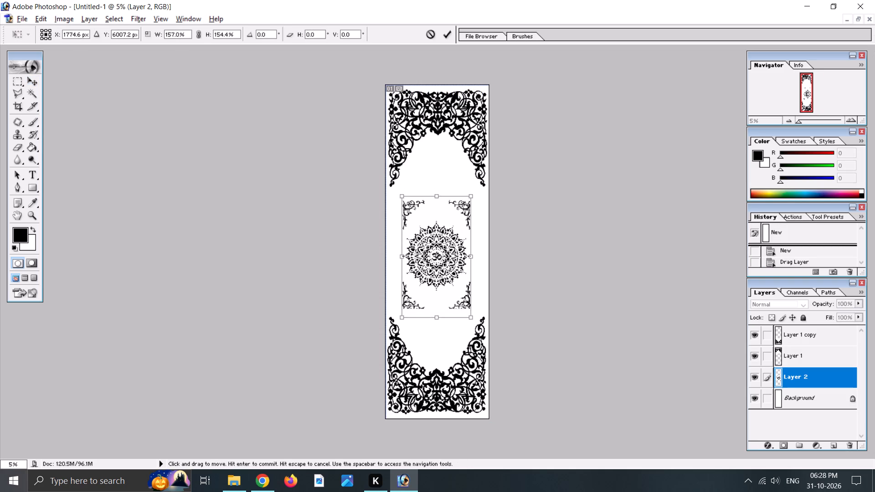
left_click_drag(443, 287, 444, 280)
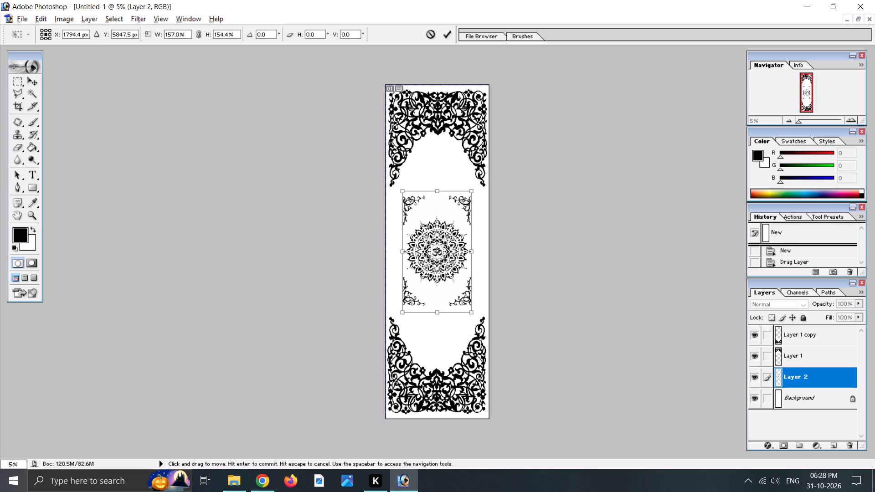
left_click(34, 93)
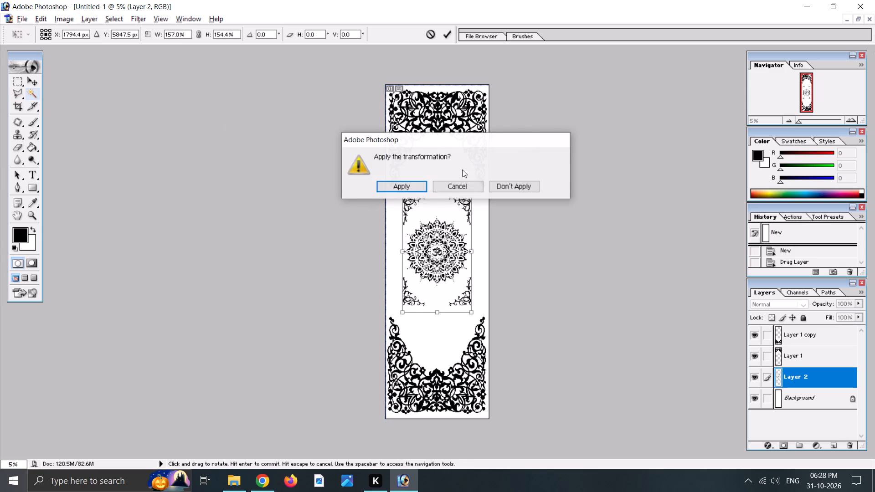
left_click(416, 185)
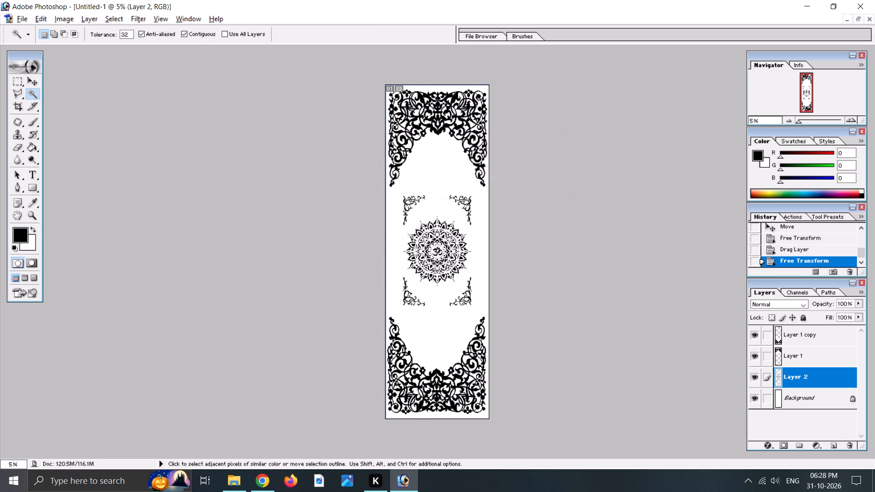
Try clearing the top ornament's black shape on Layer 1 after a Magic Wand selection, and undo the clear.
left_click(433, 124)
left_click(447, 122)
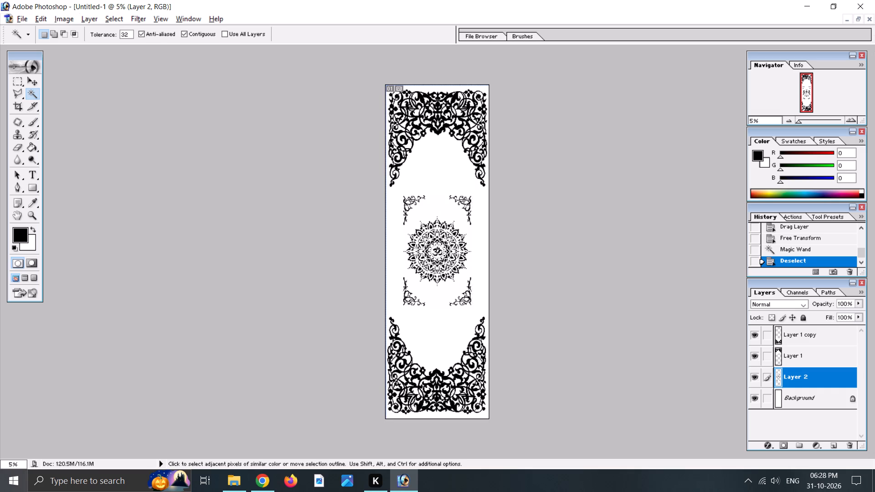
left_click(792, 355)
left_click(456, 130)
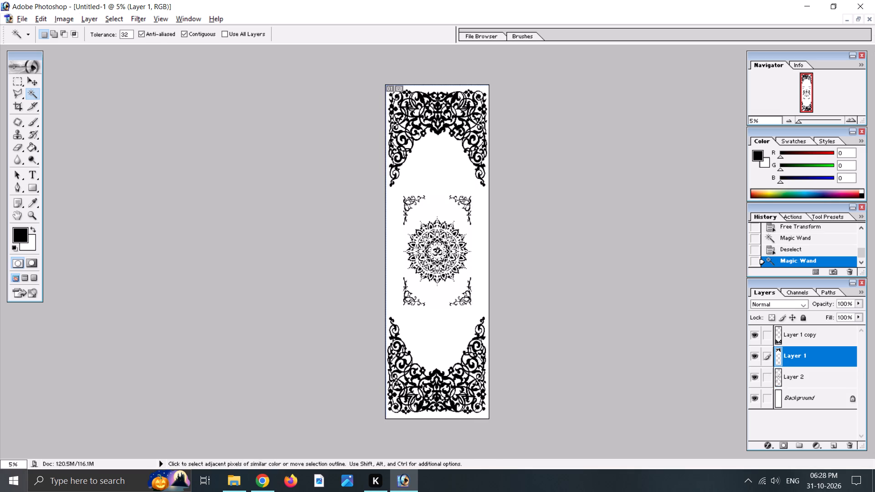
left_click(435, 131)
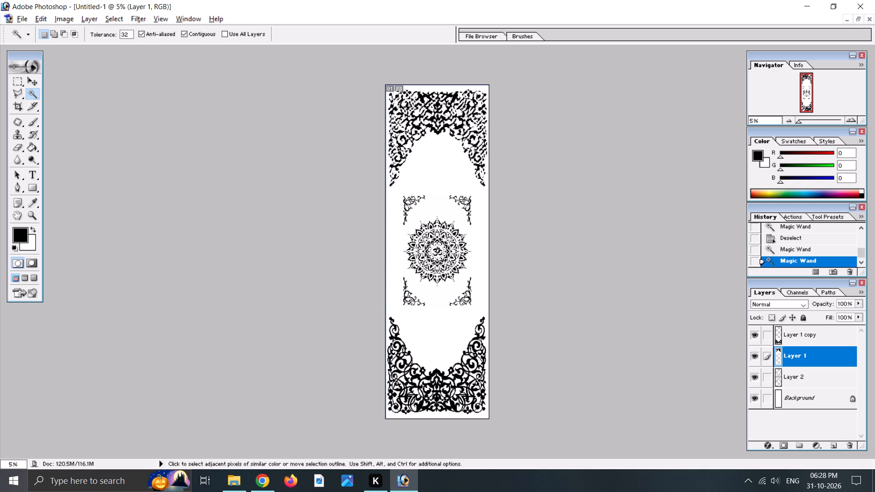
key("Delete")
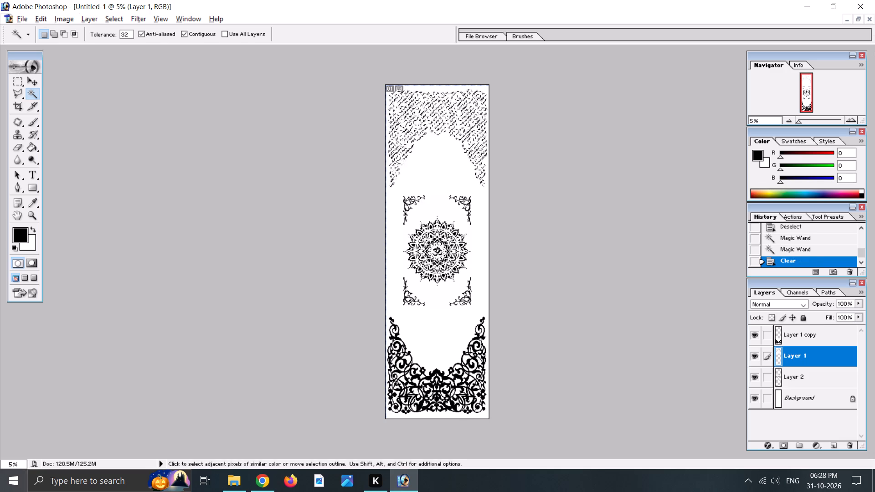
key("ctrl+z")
Select the white area inside the top arch on Layer 1 with the Magic Wand and delete it.
right_click(37, 97)
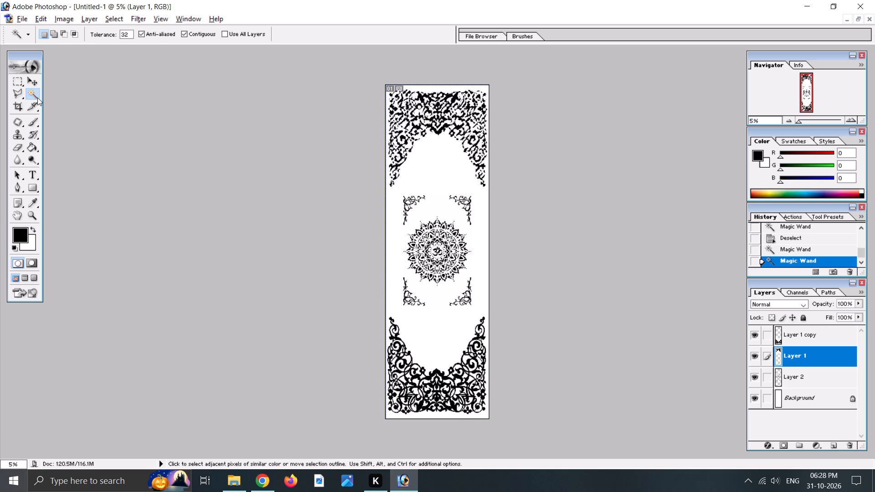
left_click(448, 159)
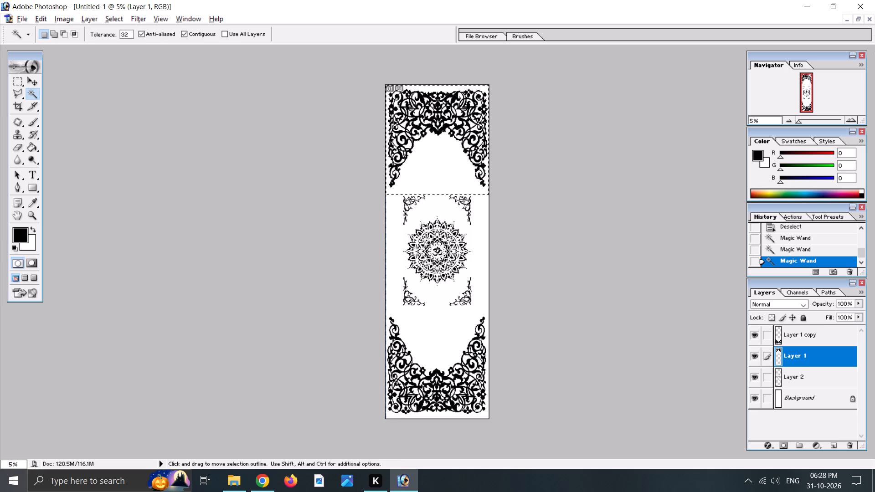
key("Delete")
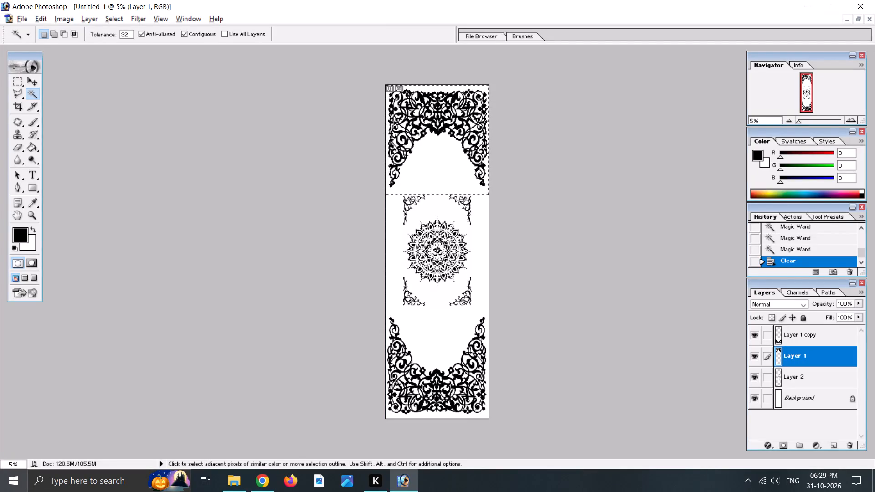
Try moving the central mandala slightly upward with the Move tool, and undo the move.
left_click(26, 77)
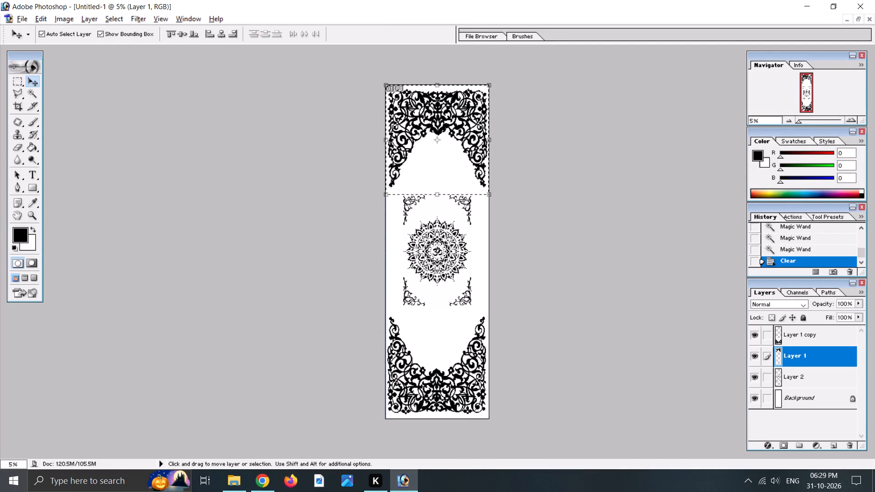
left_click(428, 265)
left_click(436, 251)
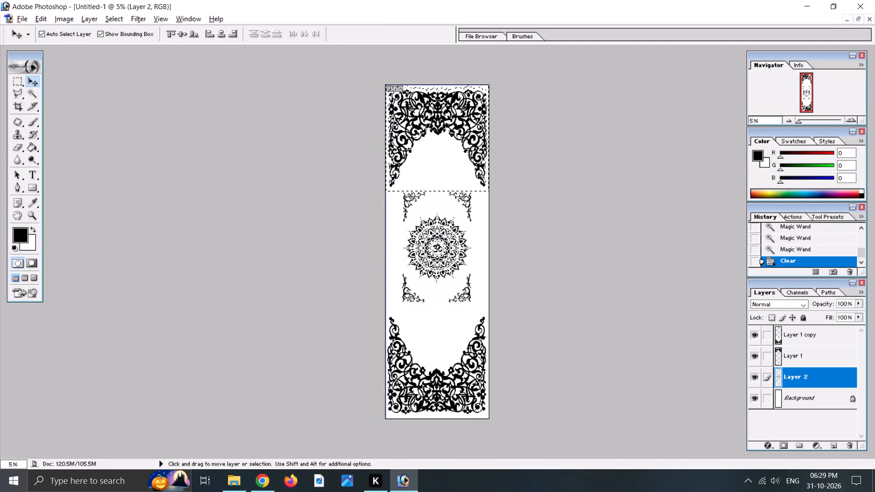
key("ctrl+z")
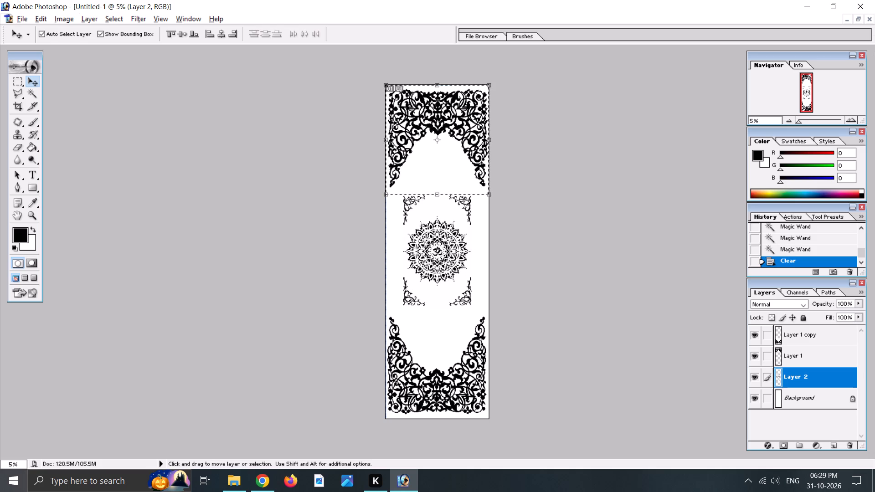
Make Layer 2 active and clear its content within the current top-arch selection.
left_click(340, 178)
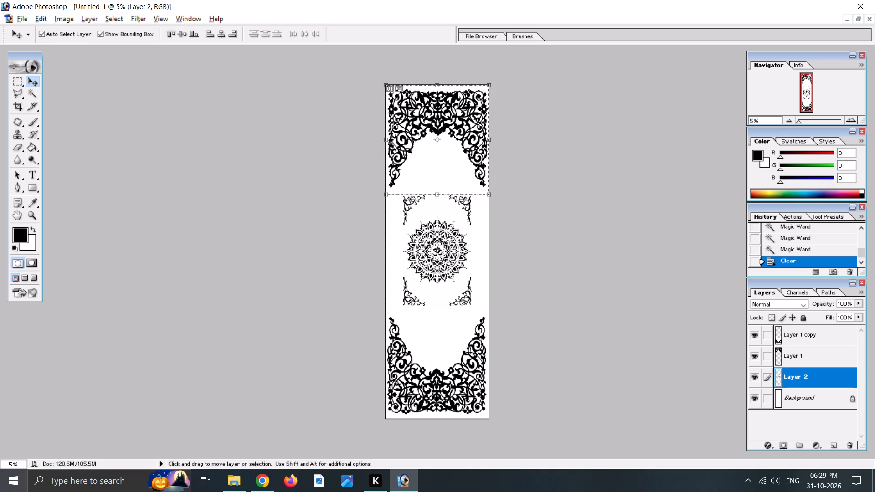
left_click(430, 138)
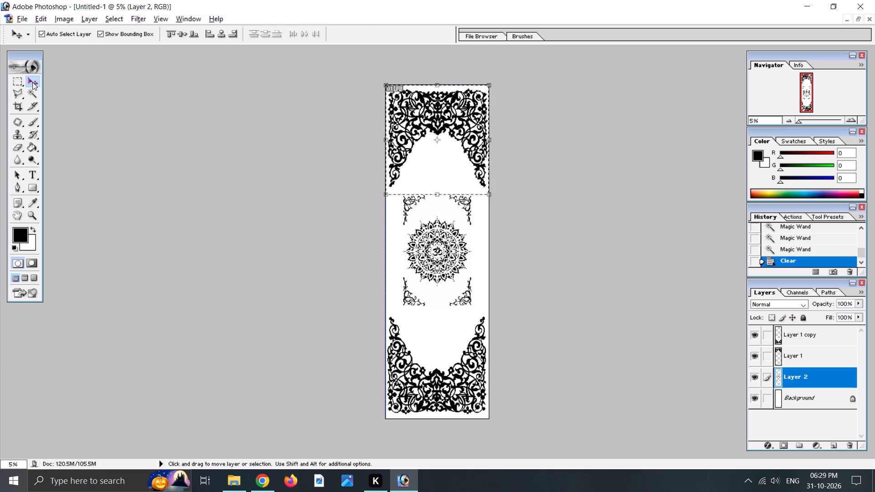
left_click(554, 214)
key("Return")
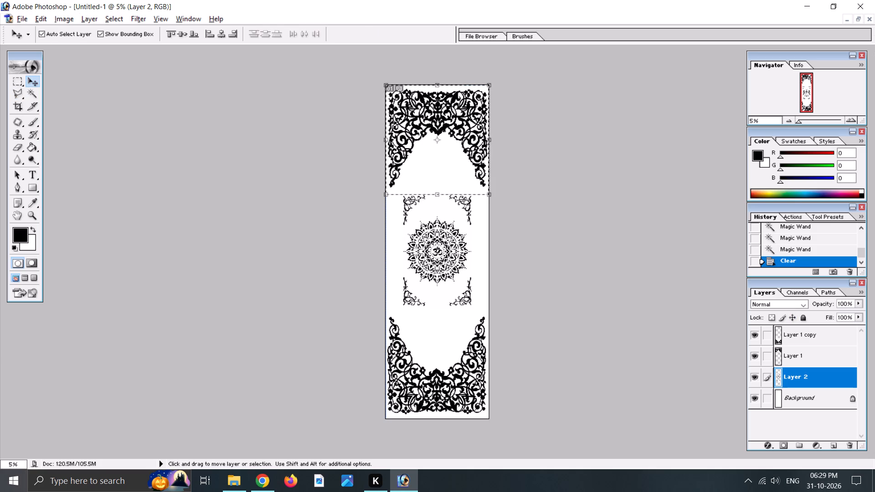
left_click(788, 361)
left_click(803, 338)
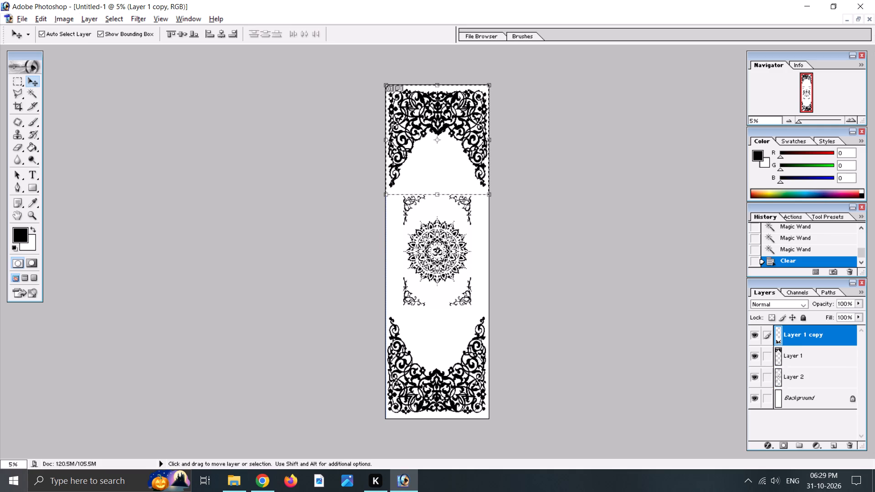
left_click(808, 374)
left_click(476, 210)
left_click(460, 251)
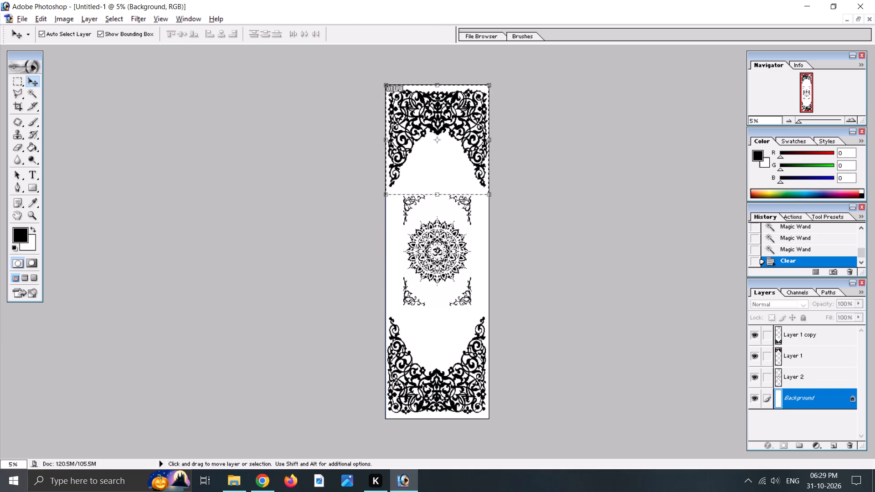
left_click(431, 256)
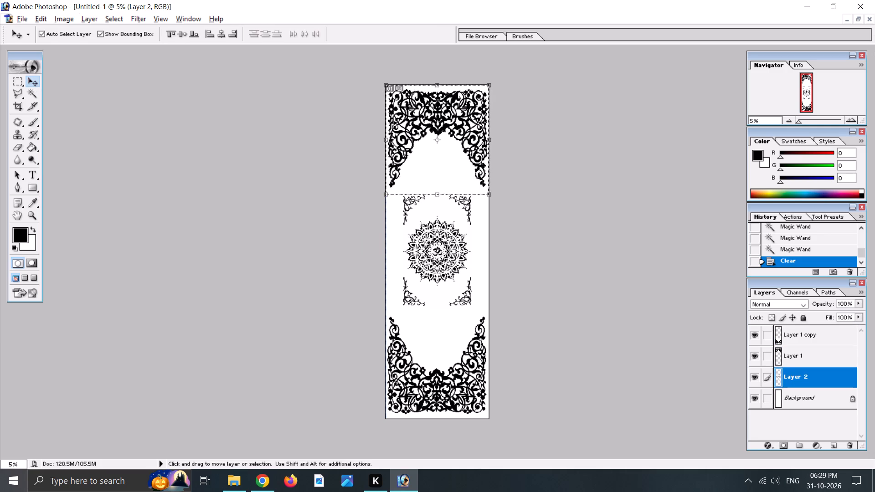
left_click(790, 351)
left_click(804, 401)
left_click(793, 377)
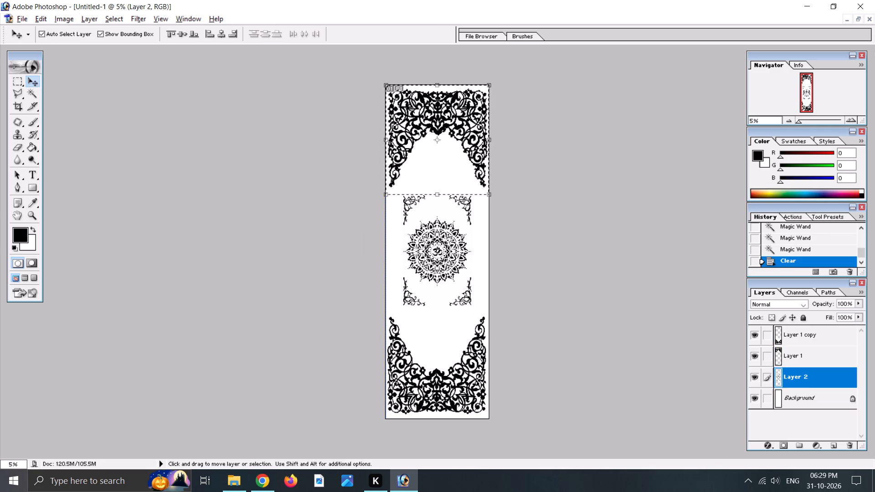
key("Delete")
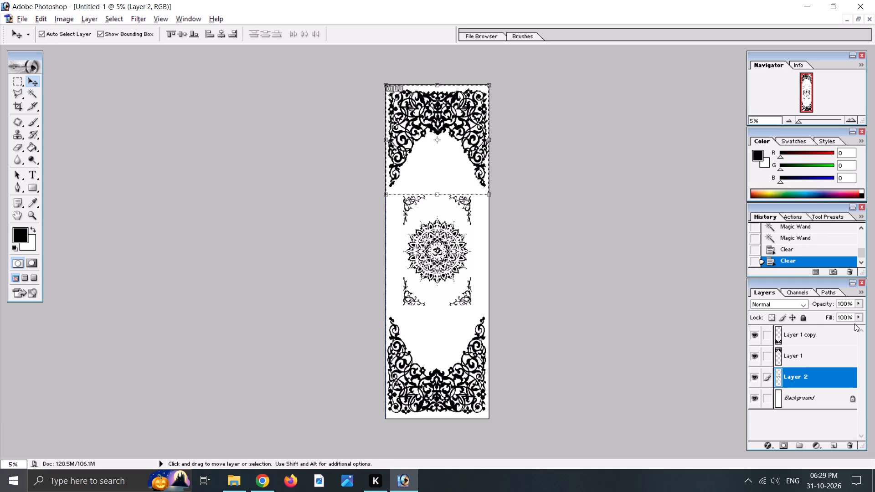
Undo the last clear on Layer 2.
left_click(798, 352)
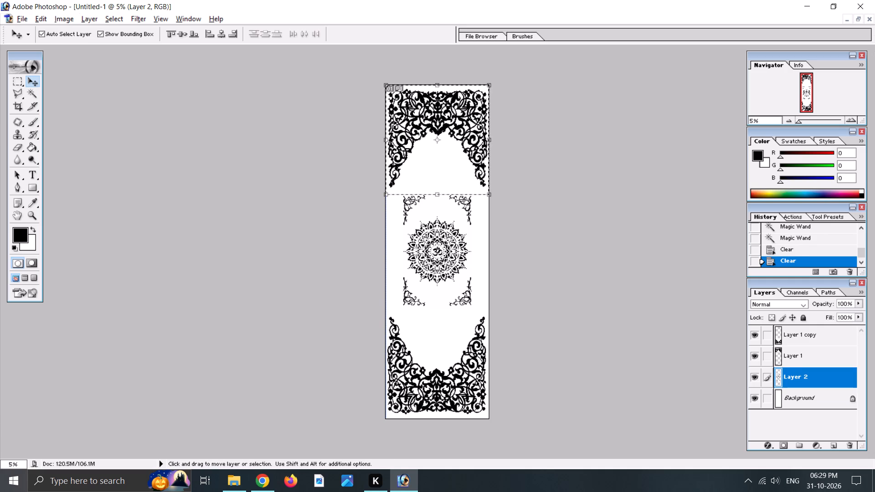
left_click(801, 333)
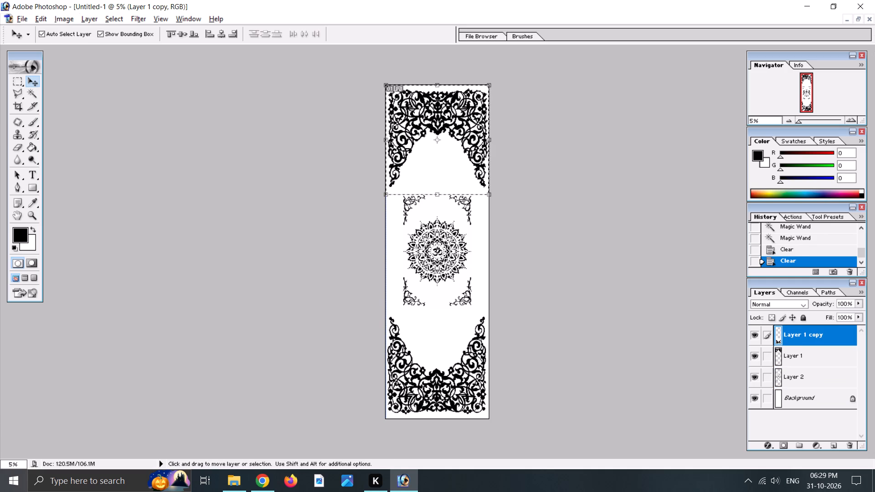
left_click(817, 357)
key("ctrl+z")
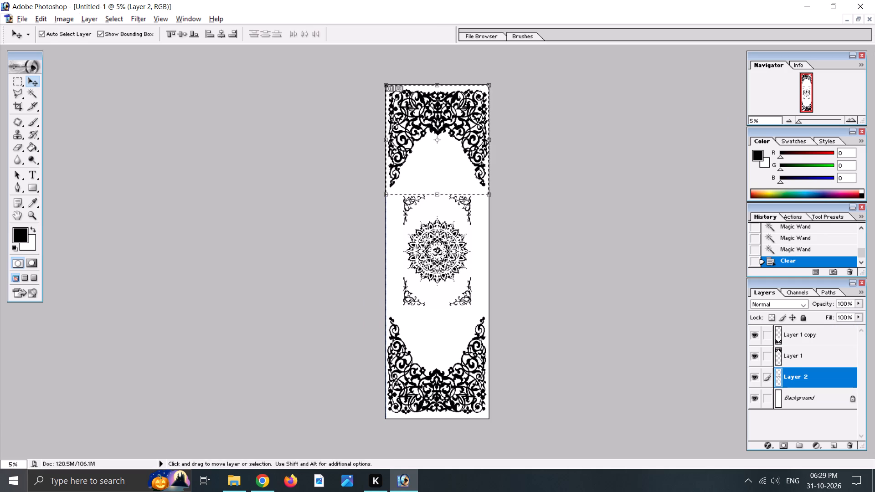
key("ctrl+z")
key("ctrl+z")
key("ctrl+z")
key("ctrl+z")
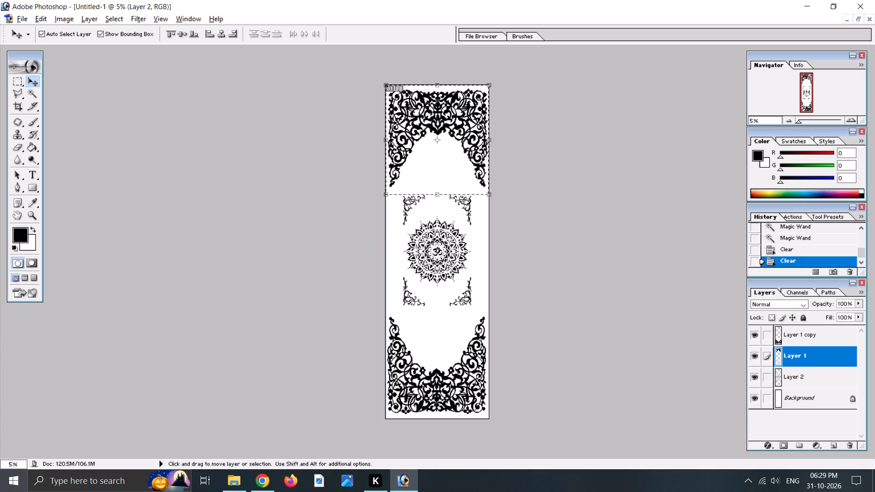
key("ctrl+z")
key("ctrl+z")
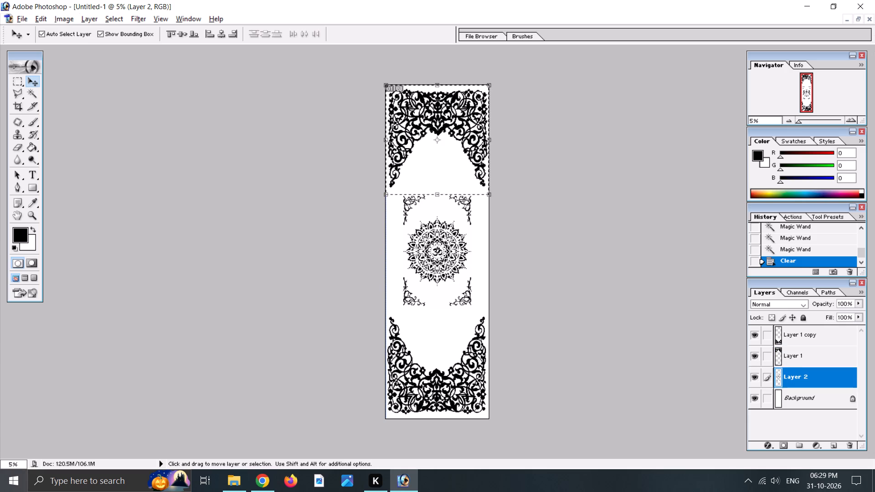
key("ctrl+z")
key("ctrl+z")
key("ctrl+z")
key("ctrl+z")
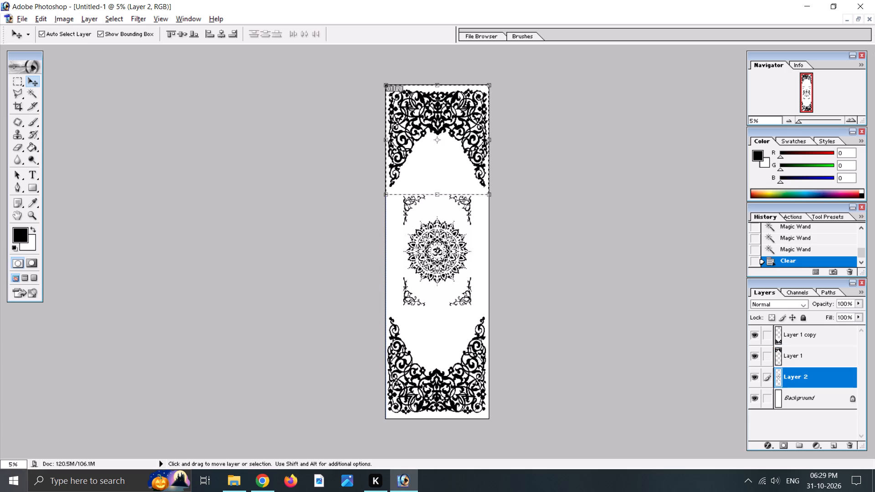
Step back in the document history to the last Magic Wand selection, before the white area on Layer 1 was cleared.
left_click(797, 231)
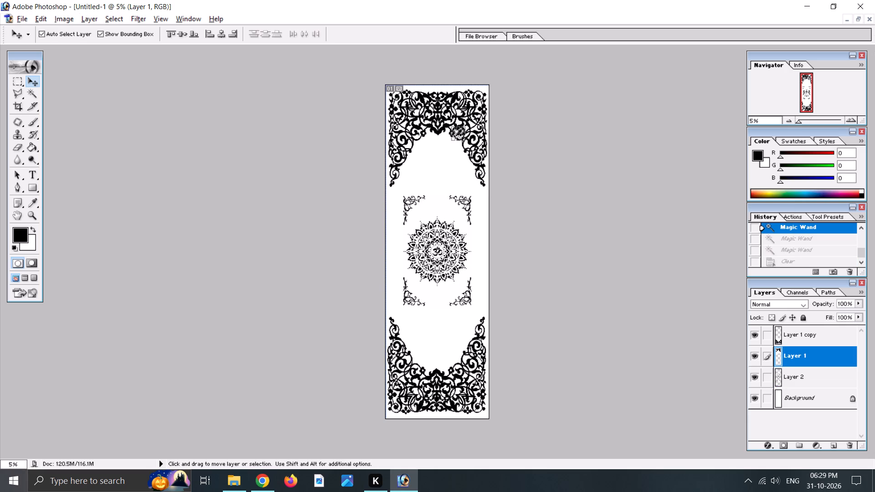
left_click(801, 246)
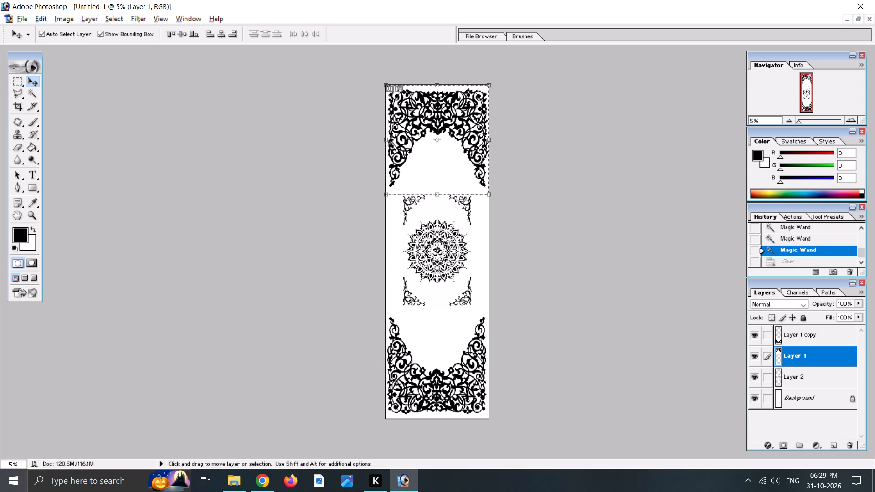
left_click(798, 259)
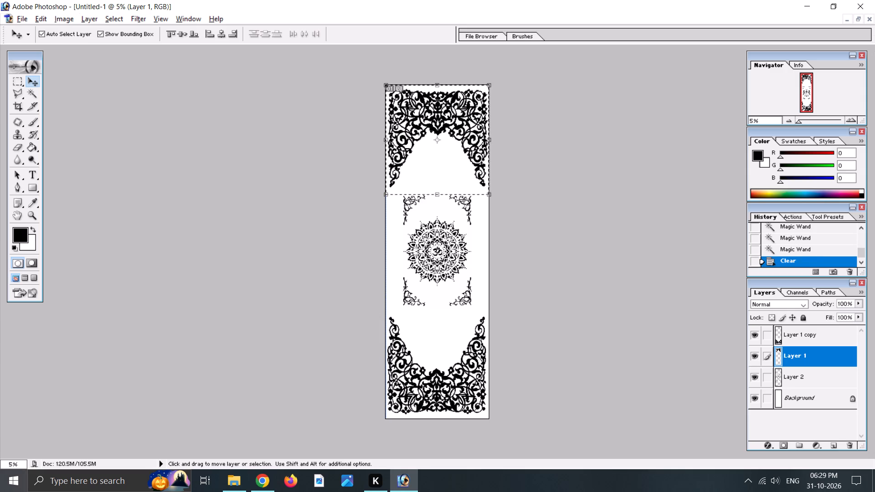
left_click(799, 250)
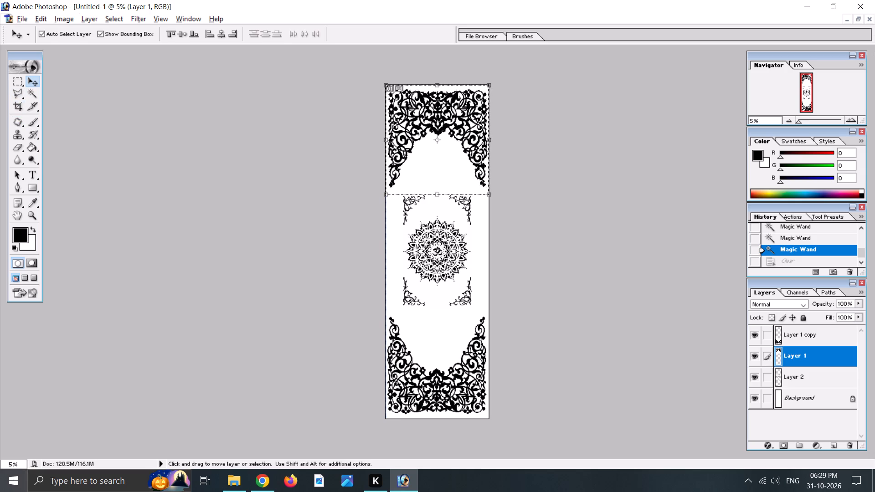
Make Layer 2 active, clear the area surrounding the mandala artwork using a Magic Wand selection, and deselect.
left_click(786, 374)
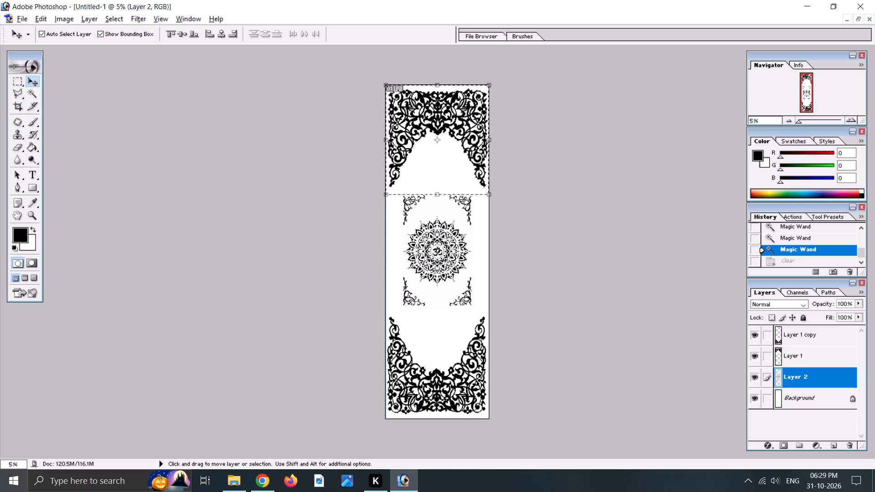
left_click(417, 246)
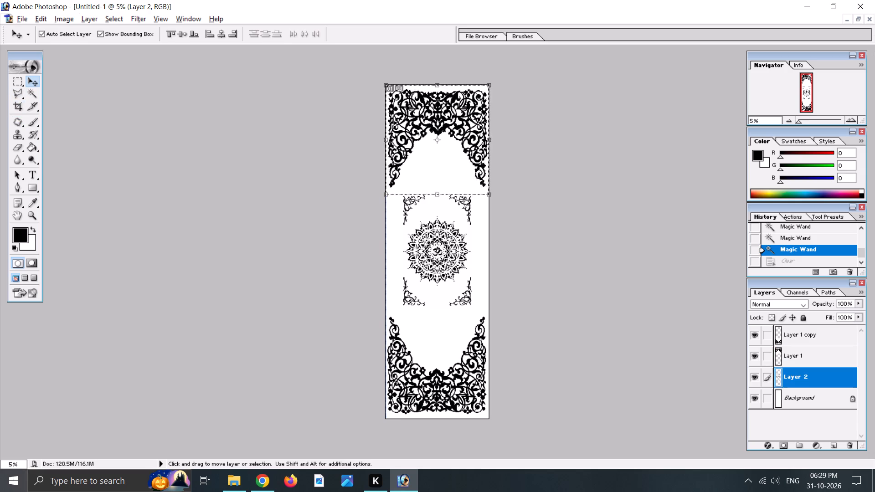
left_click(27, 90)
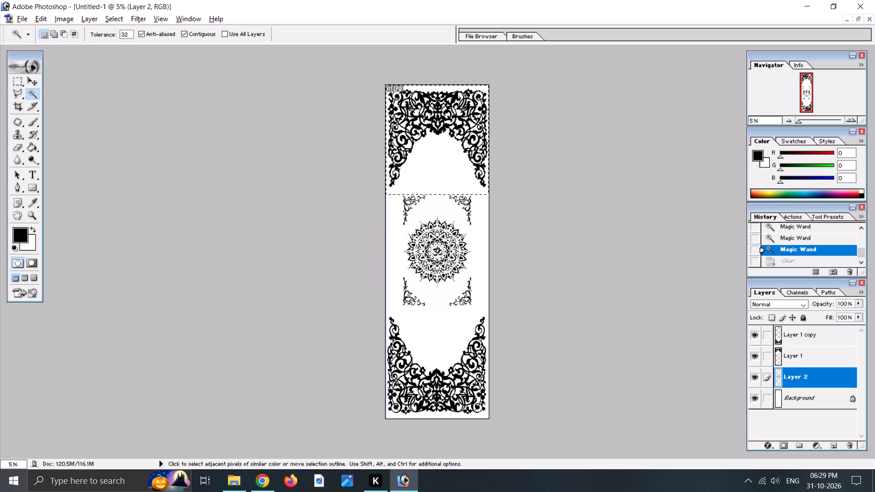
left_click(432, 381)
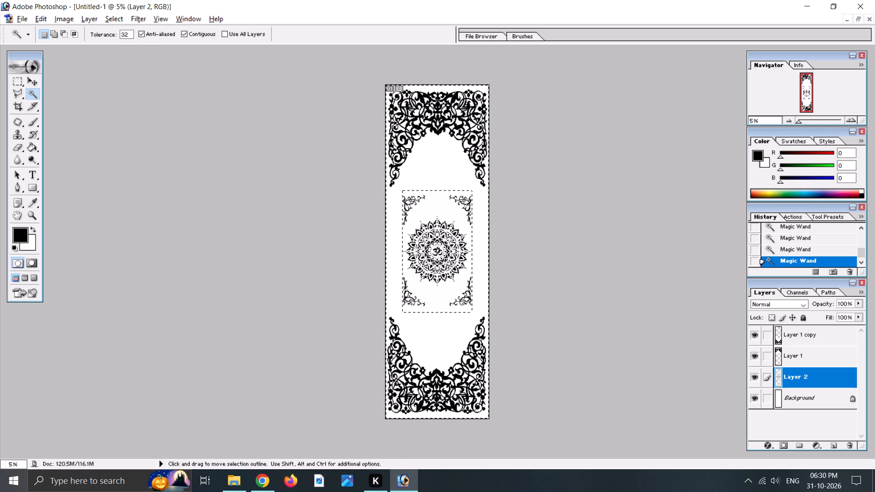
key("Delete")
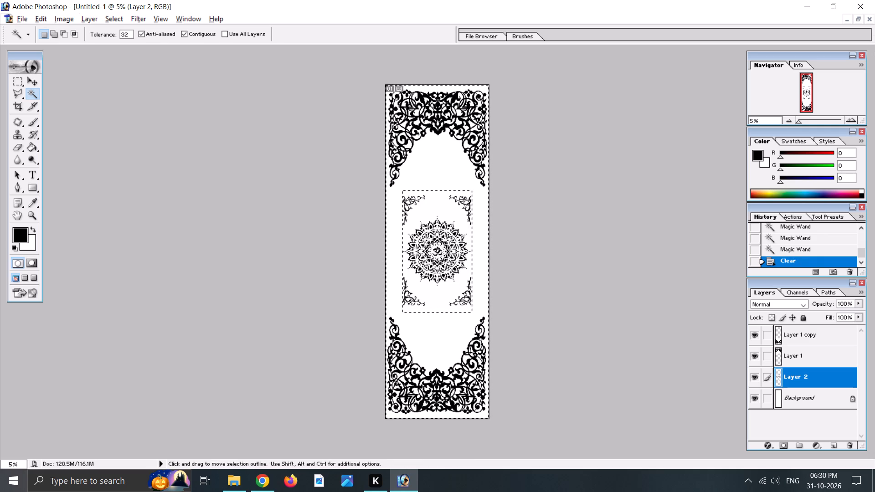
left_click(322, 244)
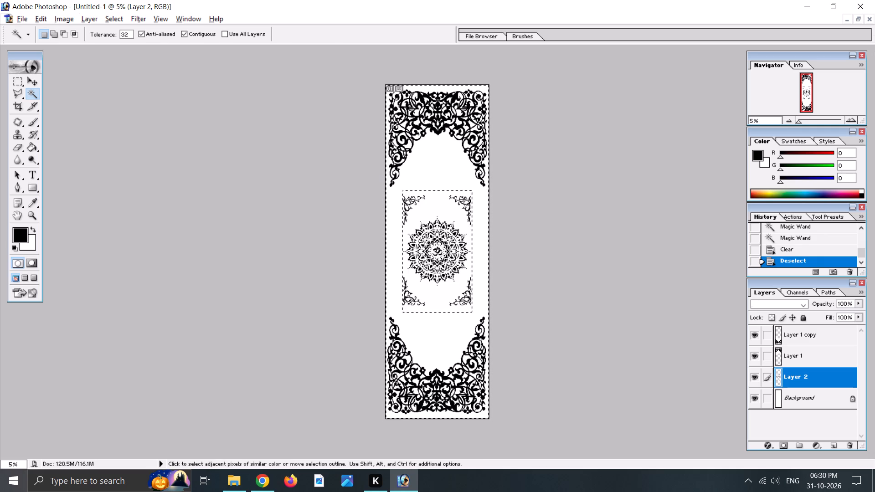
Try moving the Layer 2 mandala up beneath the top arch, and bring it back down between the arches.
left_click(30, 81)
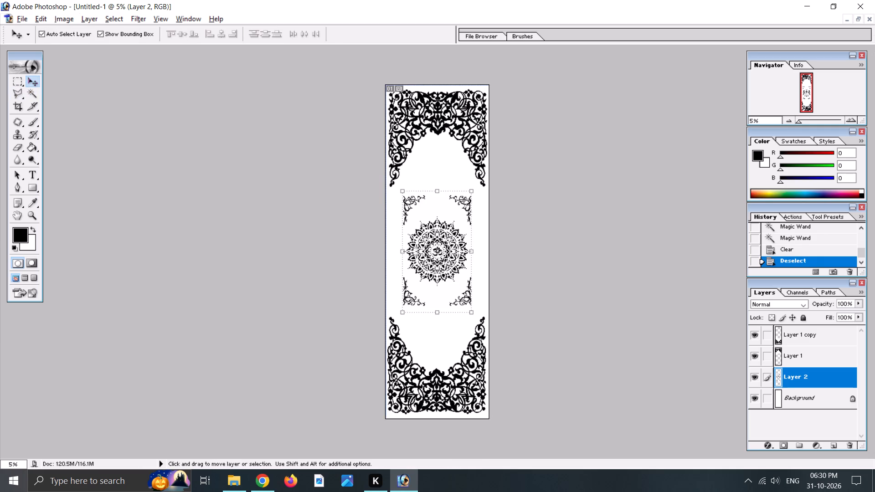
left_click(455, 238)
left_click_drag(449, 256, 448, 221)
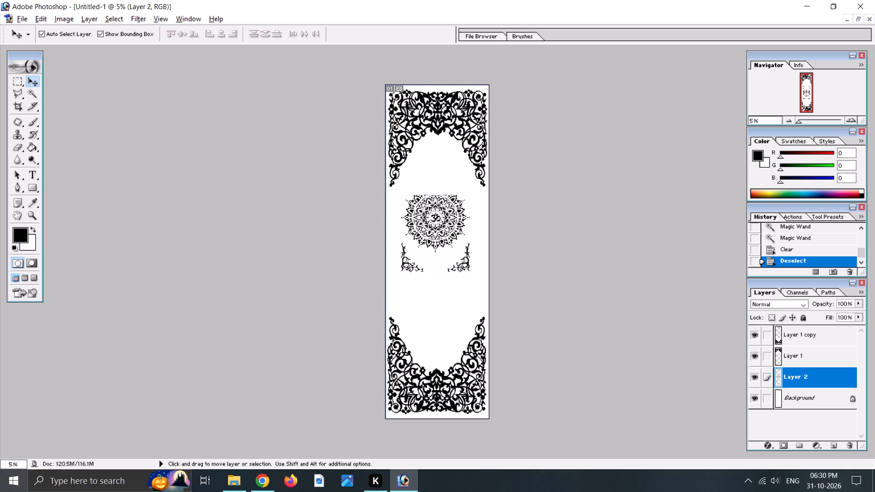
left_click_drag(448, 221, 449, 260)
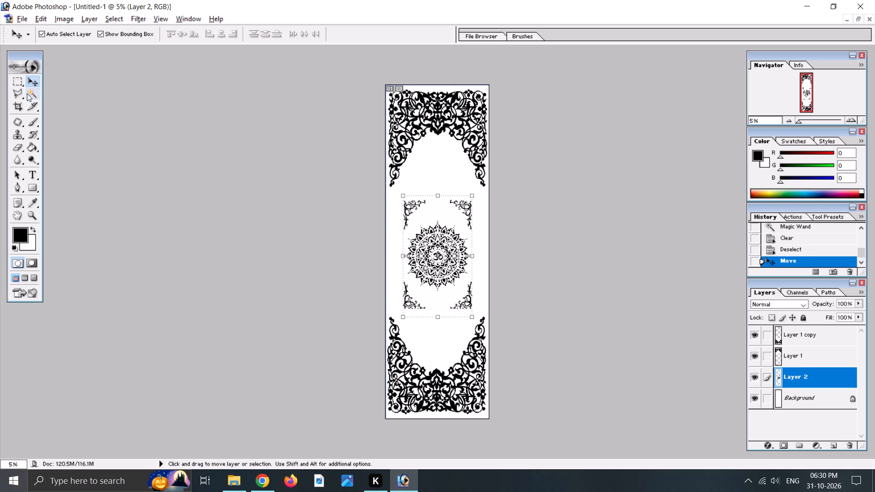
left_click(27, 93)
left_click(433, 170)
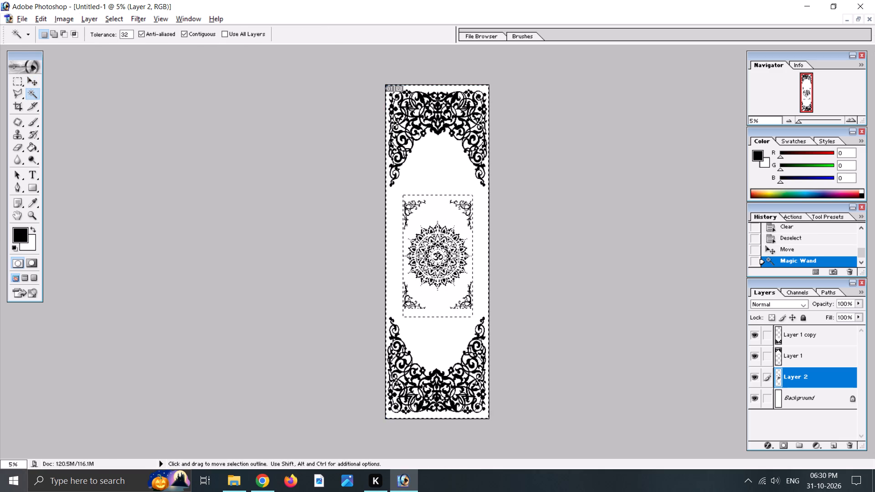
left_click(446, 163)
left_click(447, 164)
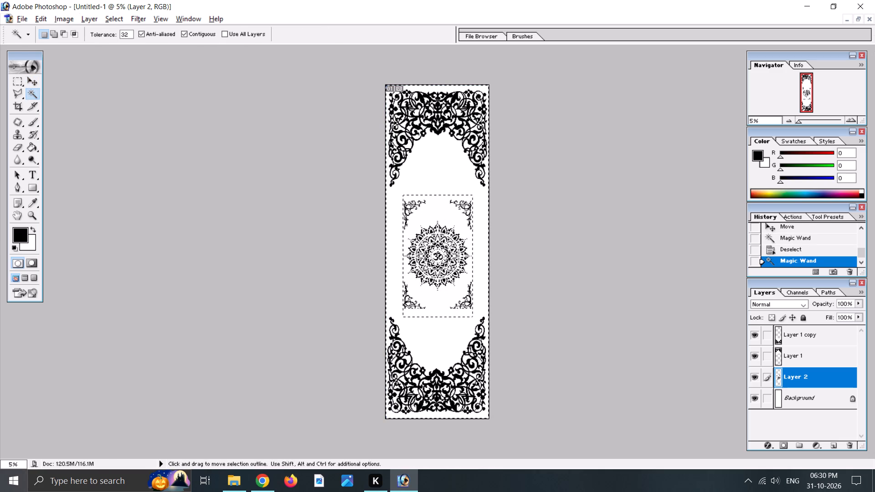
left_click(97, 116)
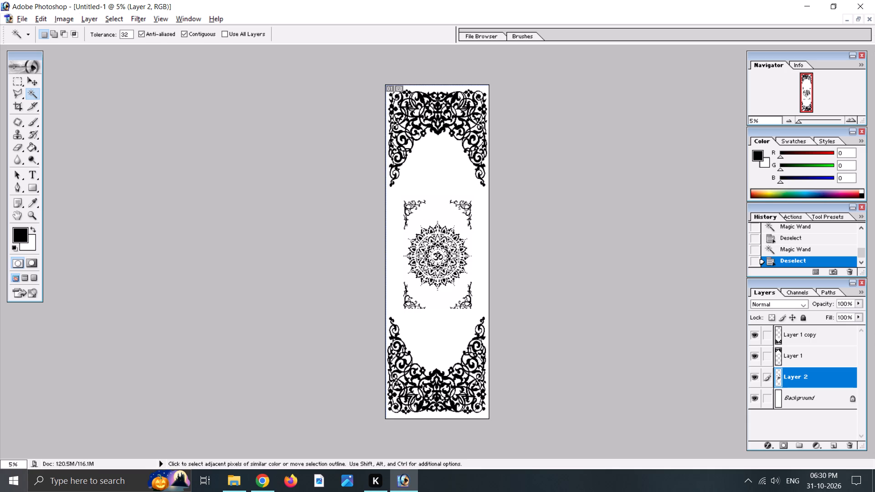
Make Layer 1 copy active, select the white area inside the bottom arch with the Magic Wand, clear it, and deselect.
left_click(807, 342)
left_click(438, 154)
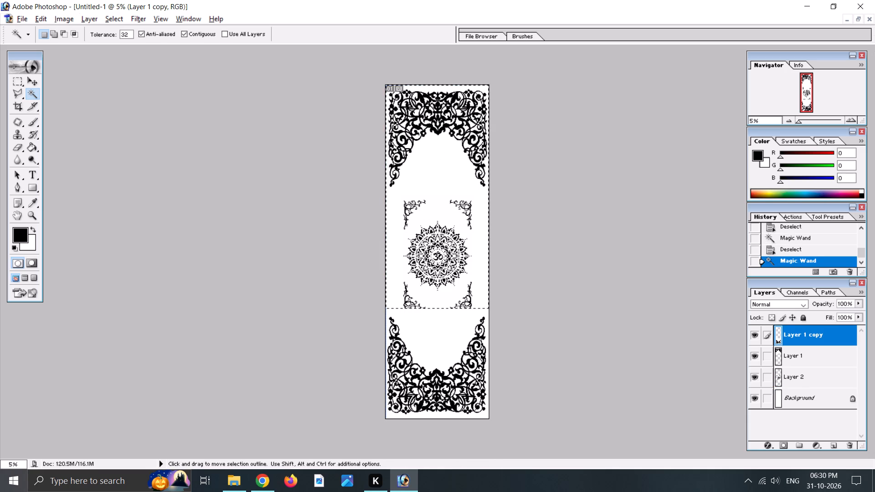
left_click(438, 154)
left_click(438, 154)
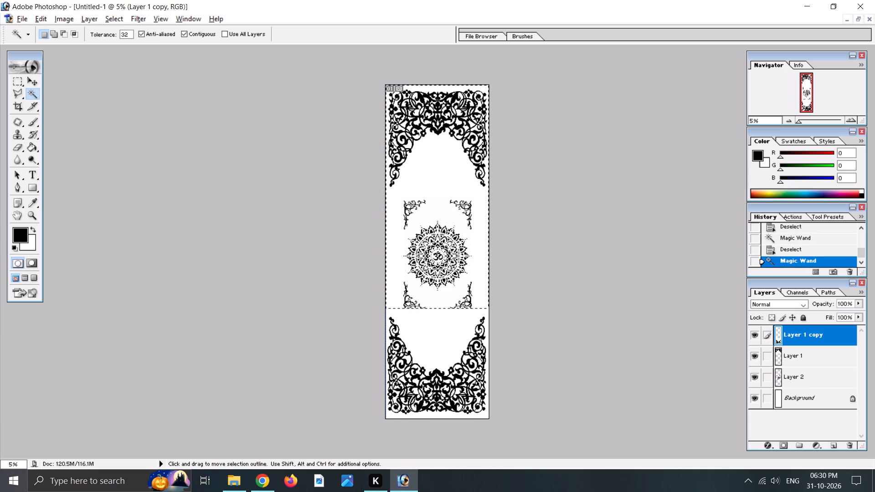
left_click(463, 337)
left_click(454, 370)
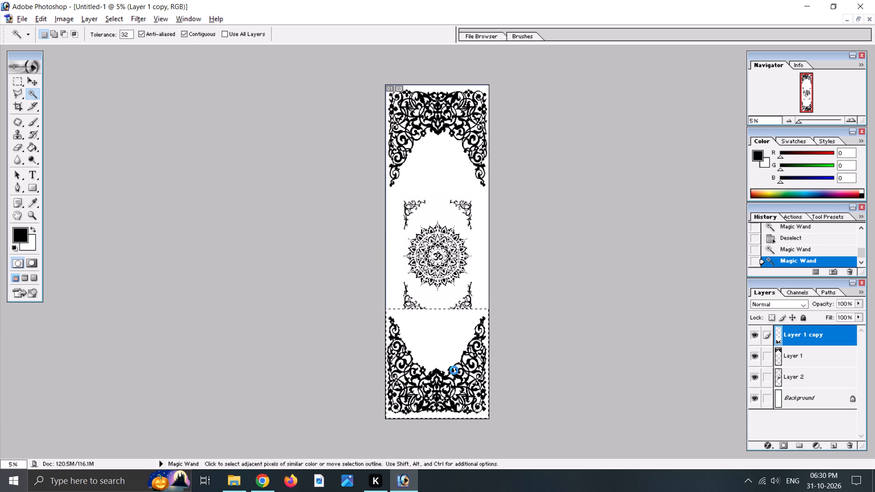
left_click(448, 341)
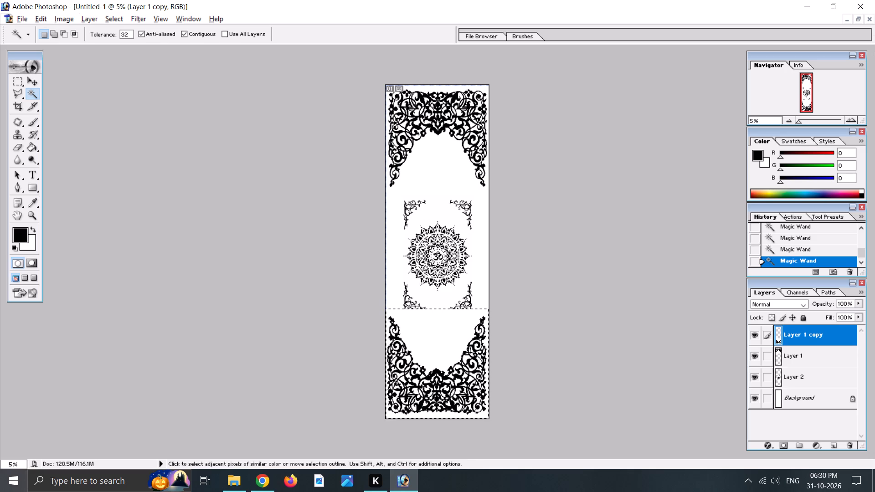
key("Delete")
left_click(433, 354)
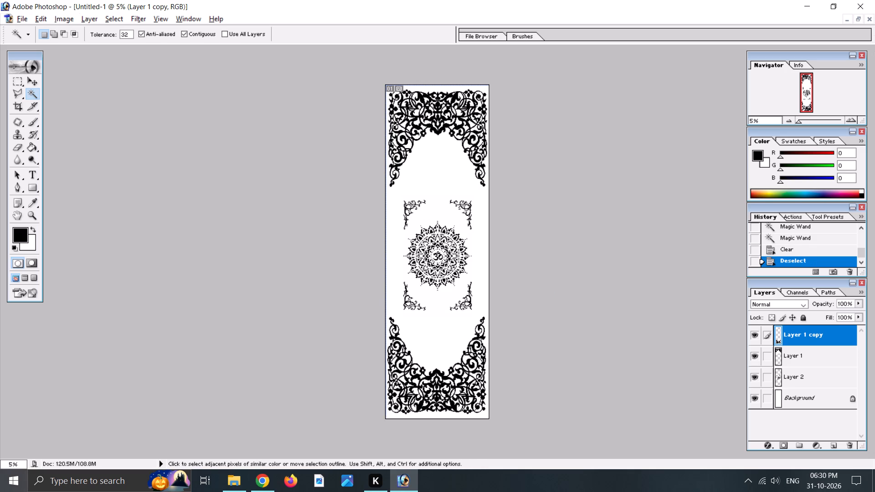
Make Layer 1 active, select the white area inside the top arch with the Magic Wand, clear it, and deselect.
left_click(787, 356)
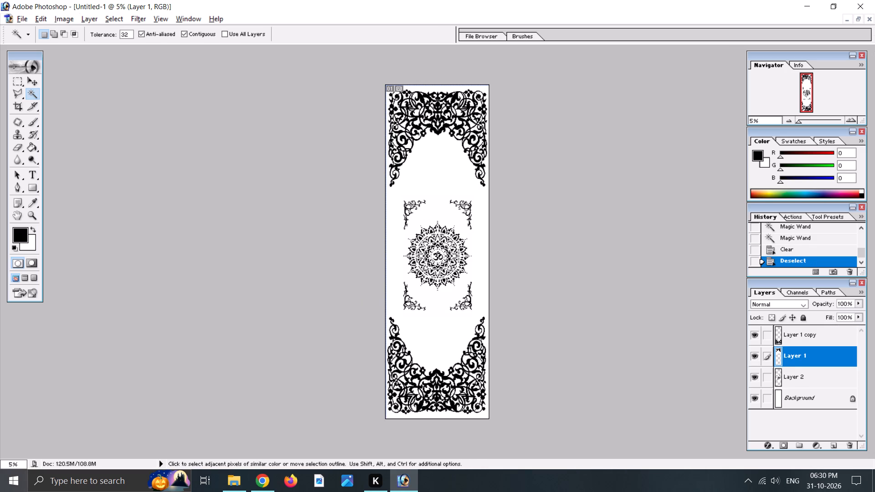
left_click(434, 163)
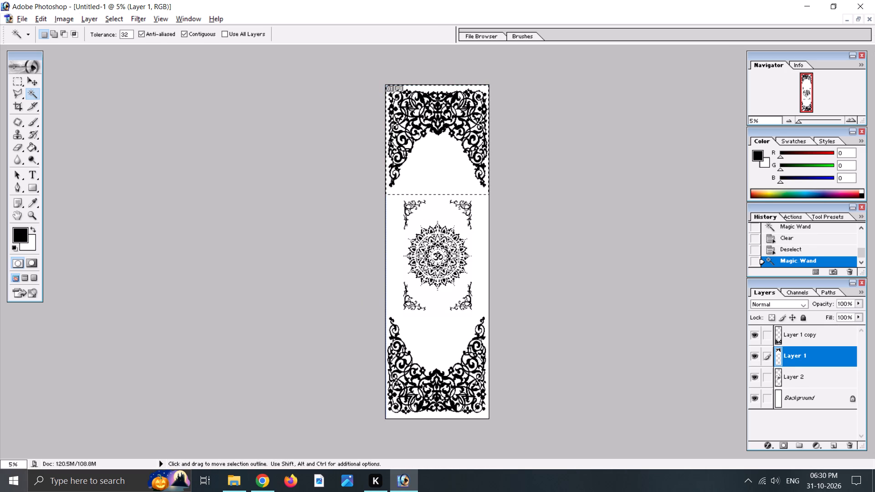
key("Delete")
left_click(446, 160)
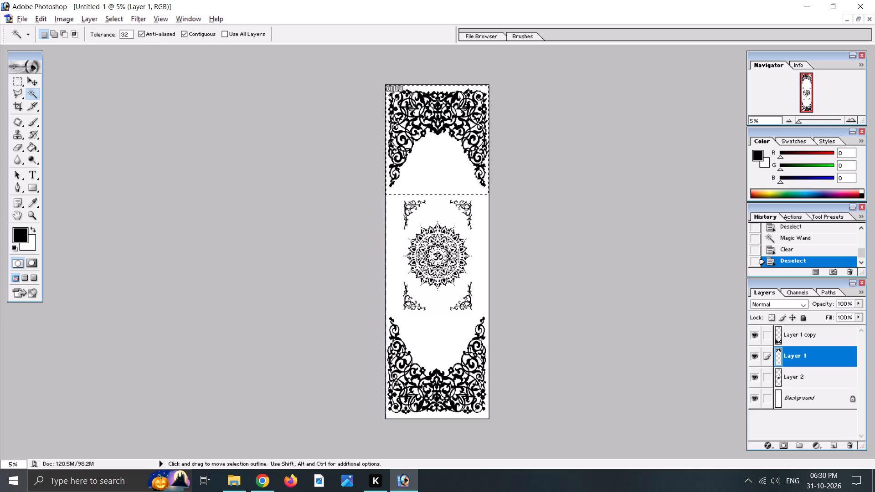
Move the central mandala on Layer 2 slightly upward between the two arches.
left_click(35, 82)
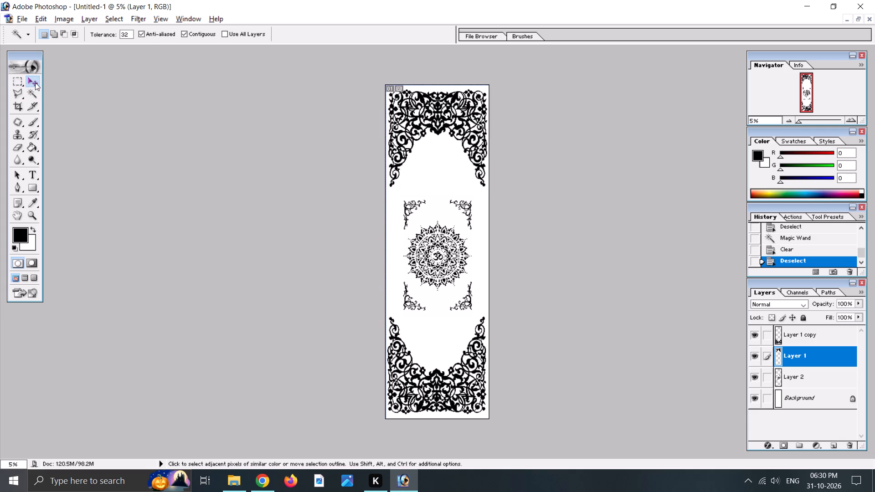
left_click(439, 267)
left_click_drag(439, 266, 440, 235)
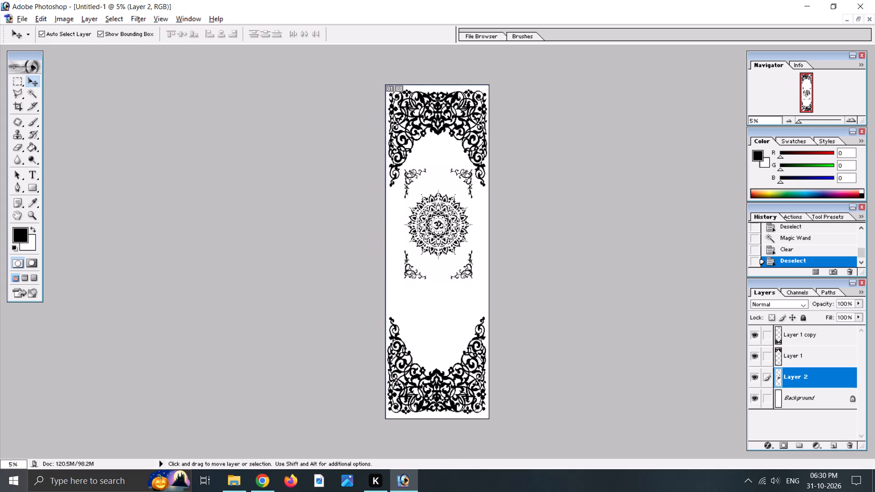
left_click_drag(440, 235, 440, 258)
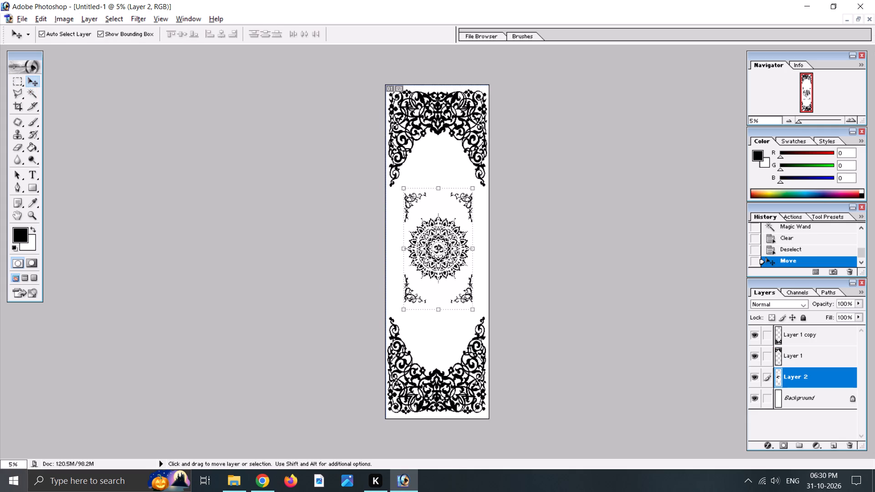
Enlarge the central mandala layer to about 111.5% width and 116% height, shift it between the arches, and apply the transformation.
left_click_drag(476, 312, 484, 332)
left_click_drag(453, 287, 445, 274)
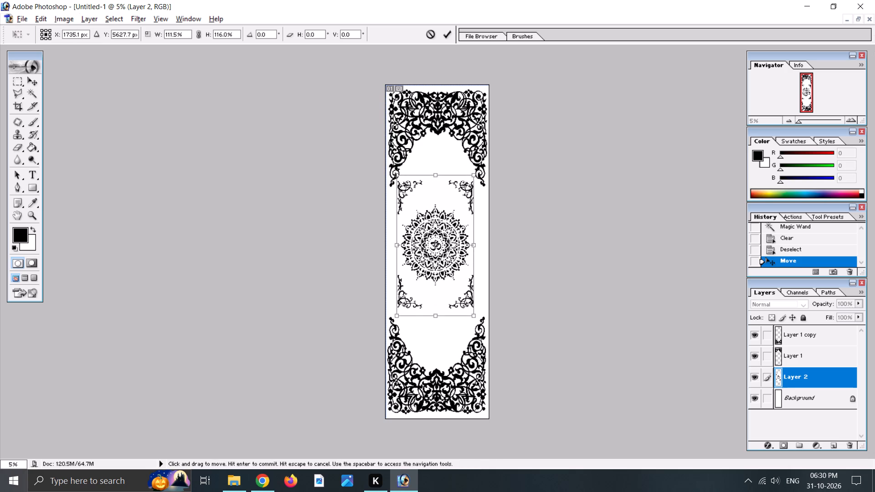
left_click(15, 92)
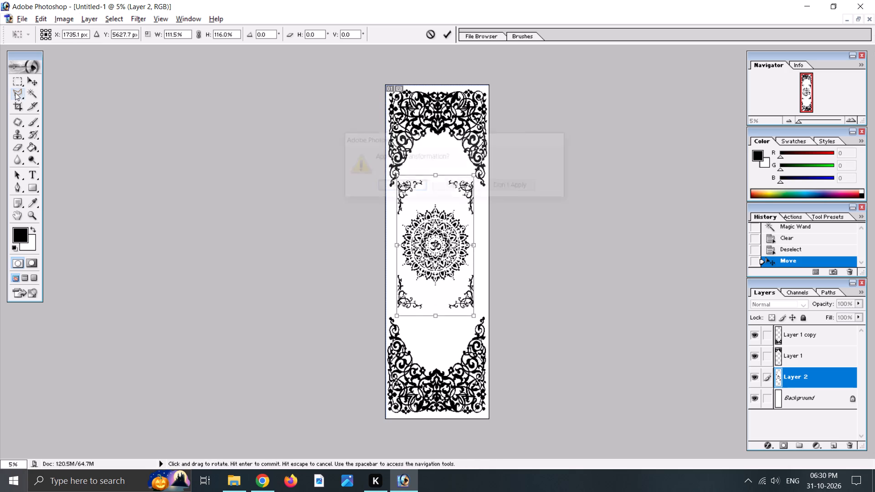
left_click(402, 187)
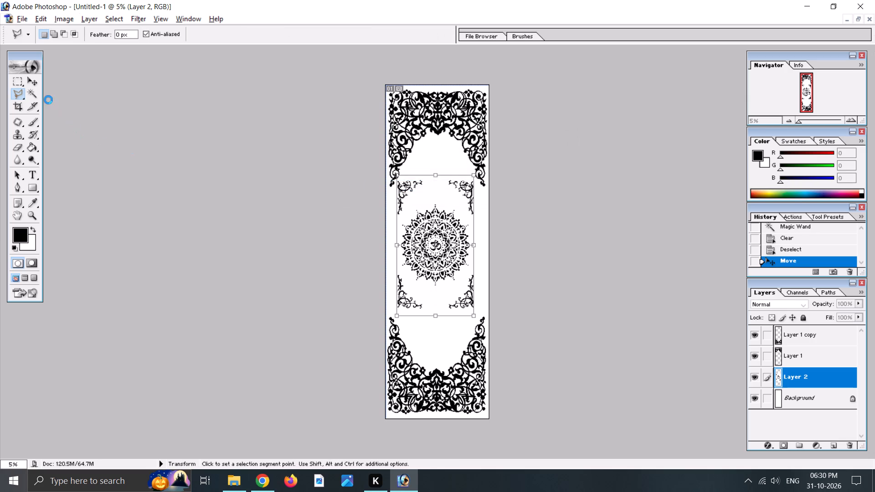
Lasso the Om mandala on Layer 2, invert the selection, clear the corner ornaments around it, and deselect.
right_click(19, 95)
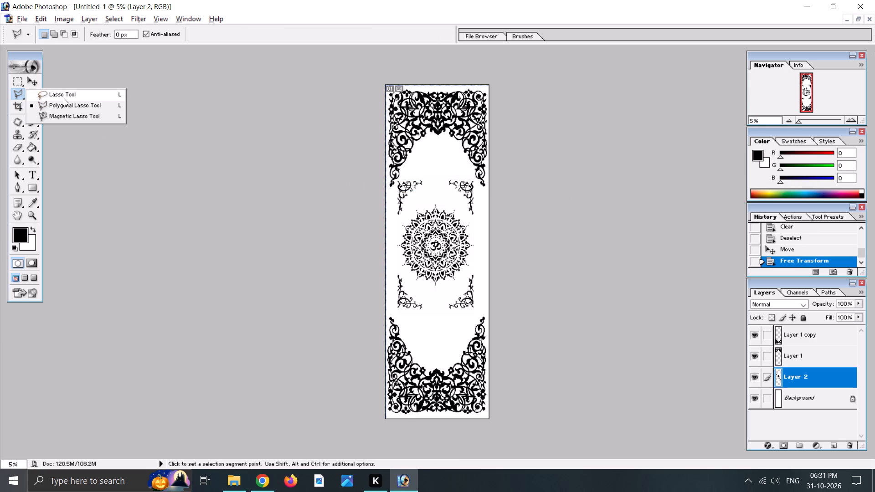
left_click(64, 98)
left_click(406, 212)
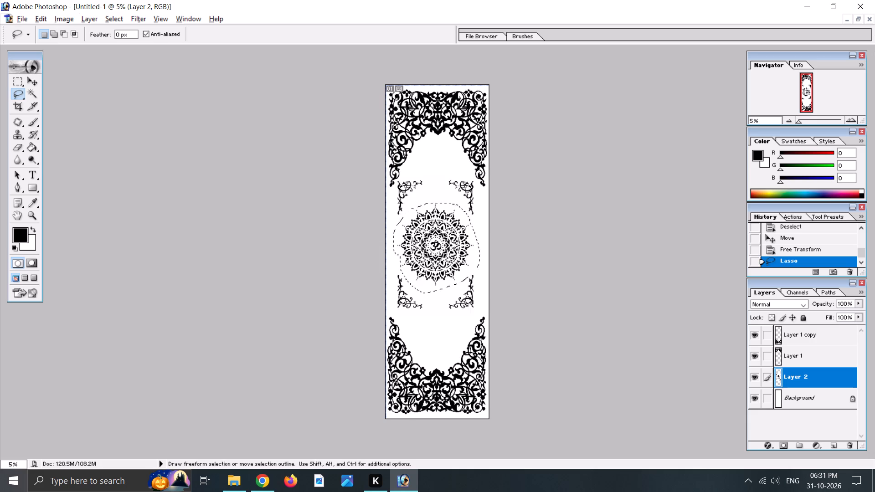
right_click(436, 241)
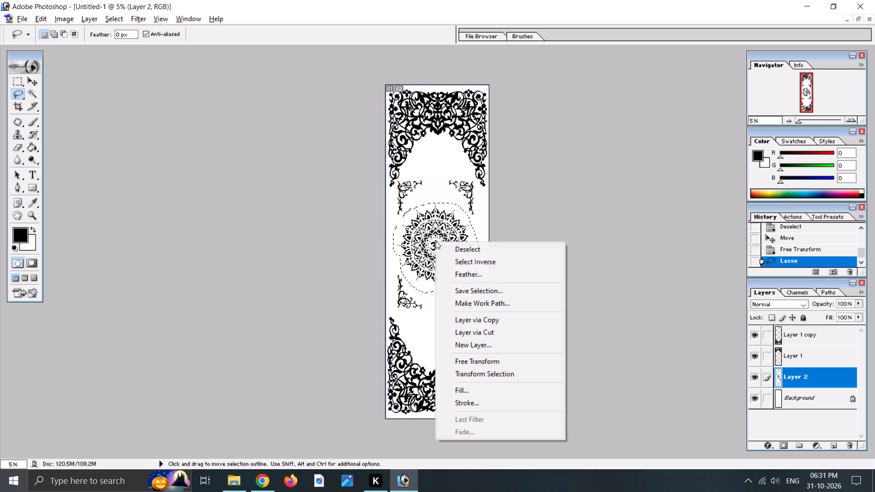
left_click(480, 266)
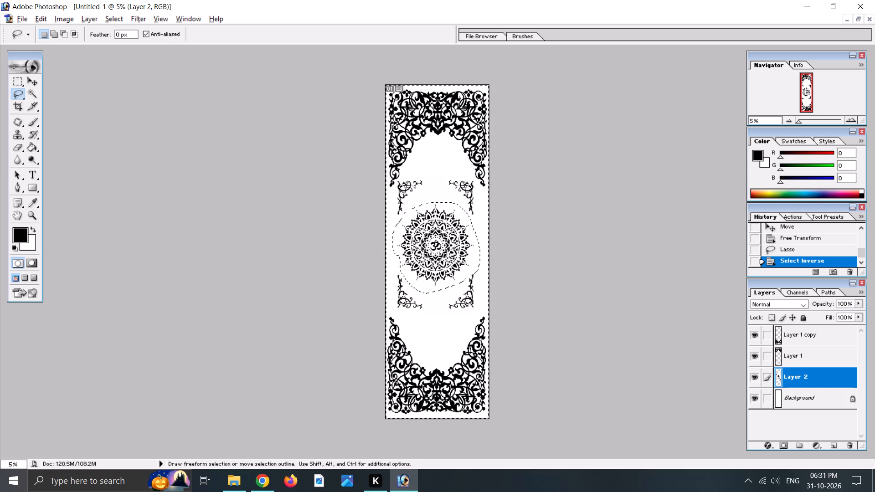
key("Delete")
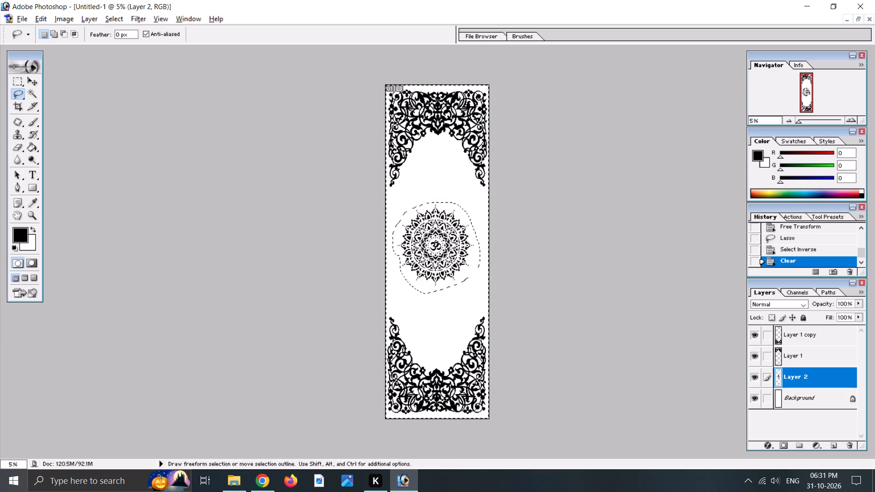
left_click(33, 77)
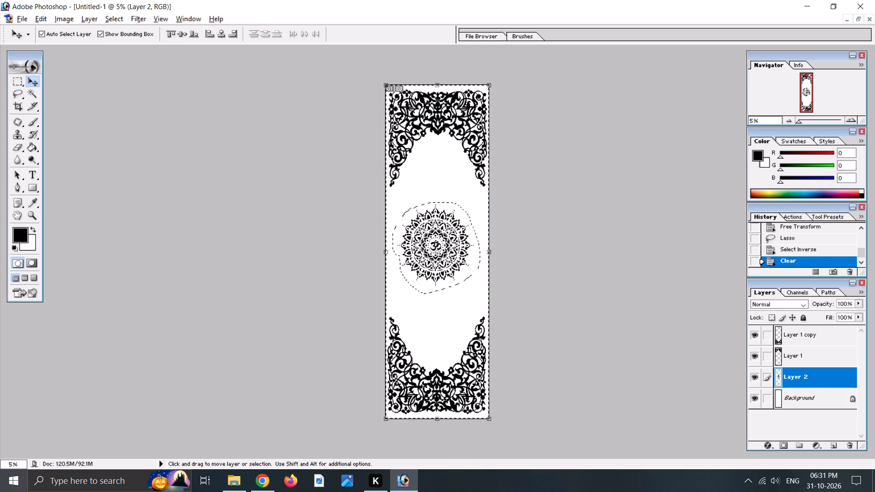
left_click(446, 182)
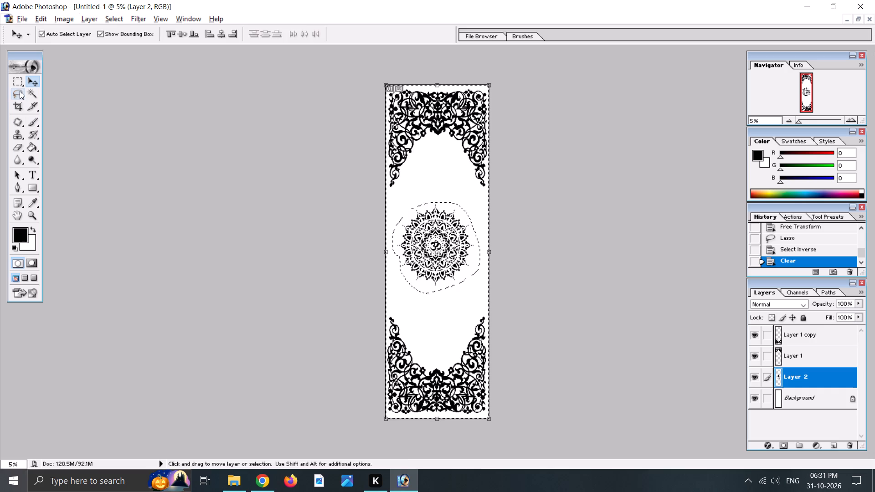
left_click(20, 91)
left_click(451, 198)
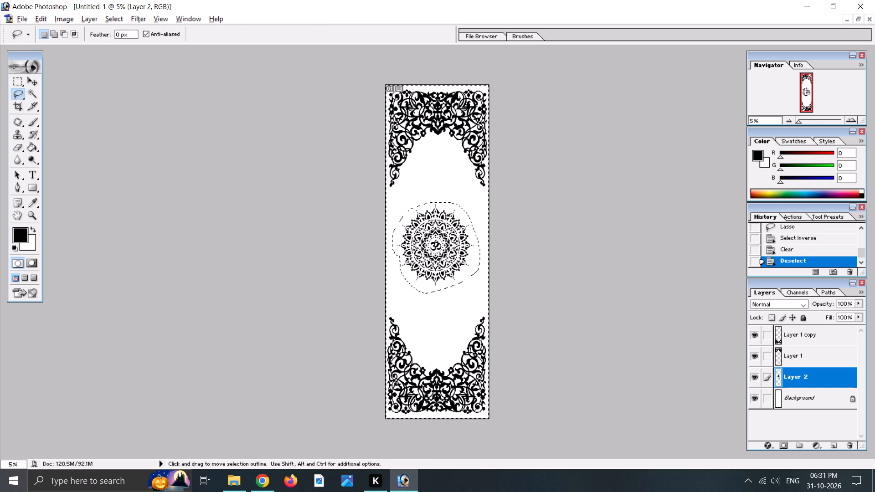
Adjust the isolated Om mandala's position between the two arches with the Move tool.
left_click(25, 79)
left_click(444, 248)
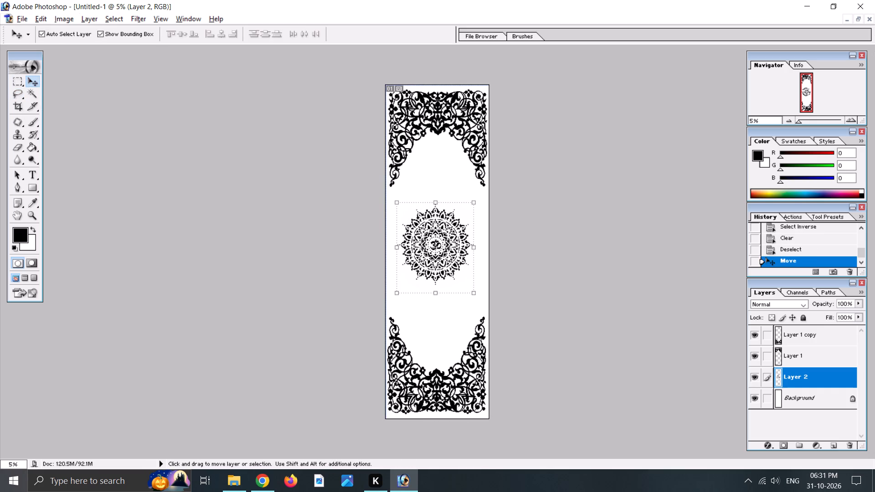
Enlarge the Om mandala on Layer 2 to 133.8% width and 125.2% height, centre it between the arches, and apply the transformation.
left_click_drag(477, 294, 485, 310)
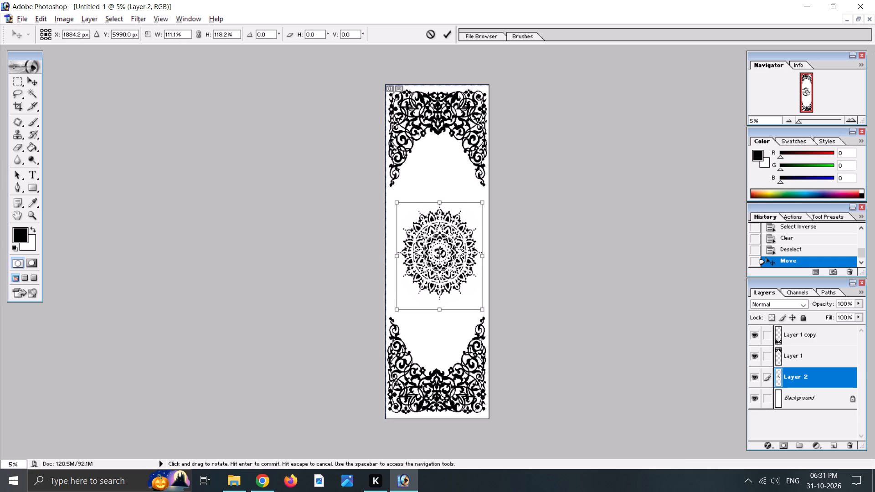
left_click_drag(485, 310, 488, 311)
left_click_drag(458, 280, 449, 272)
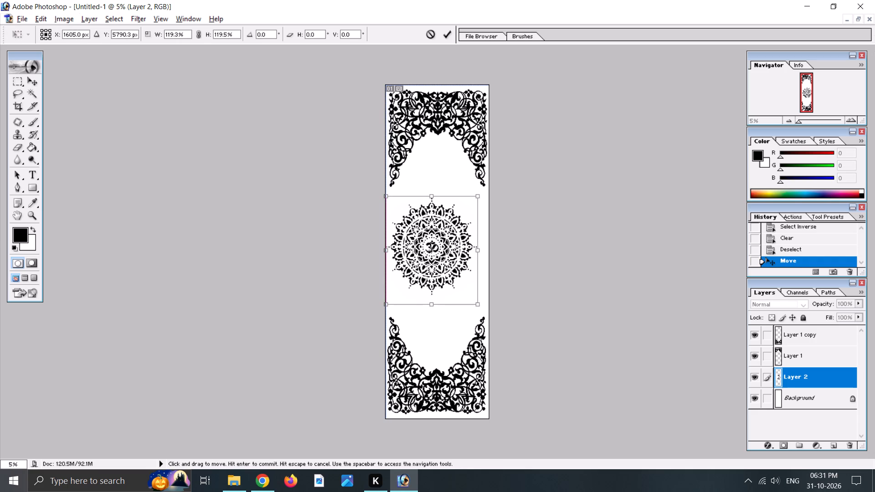
left_click_drag(449, 272, 449, 265)
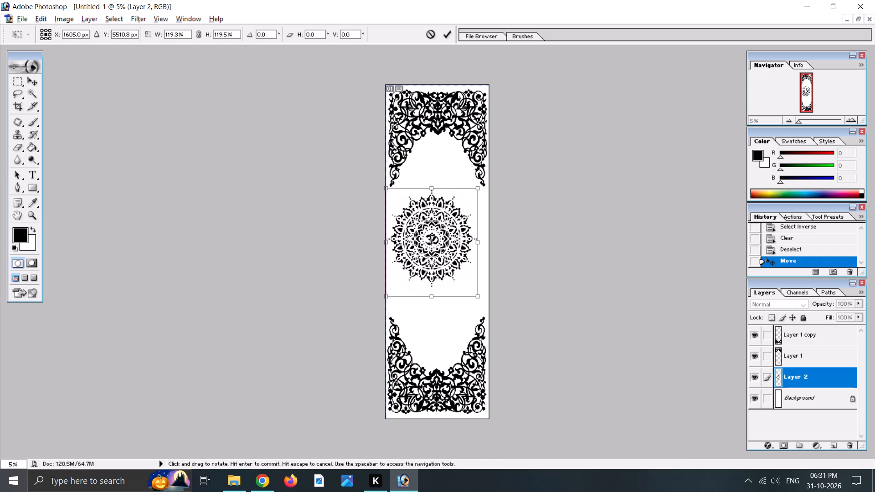
left_click_drag(478, 242, 487, 244)
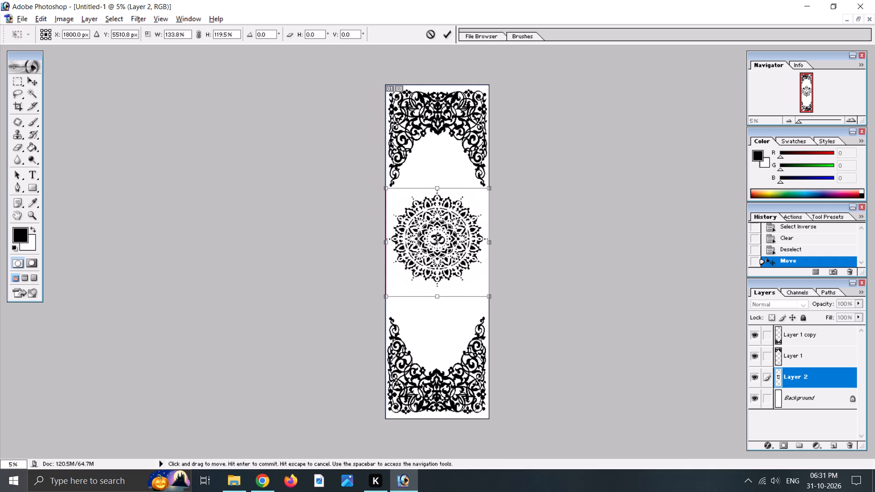
left_click_drag(437, 297, 439, 301)
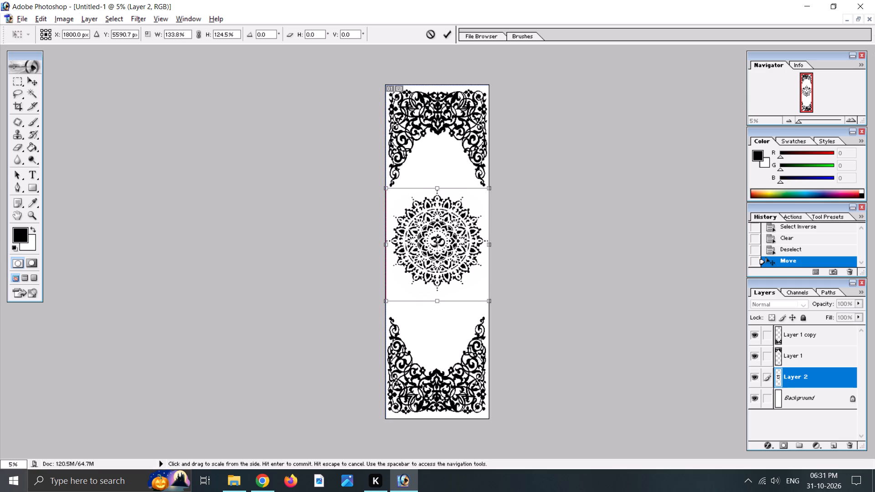
left_click_drag(439, 301, 439, 302)
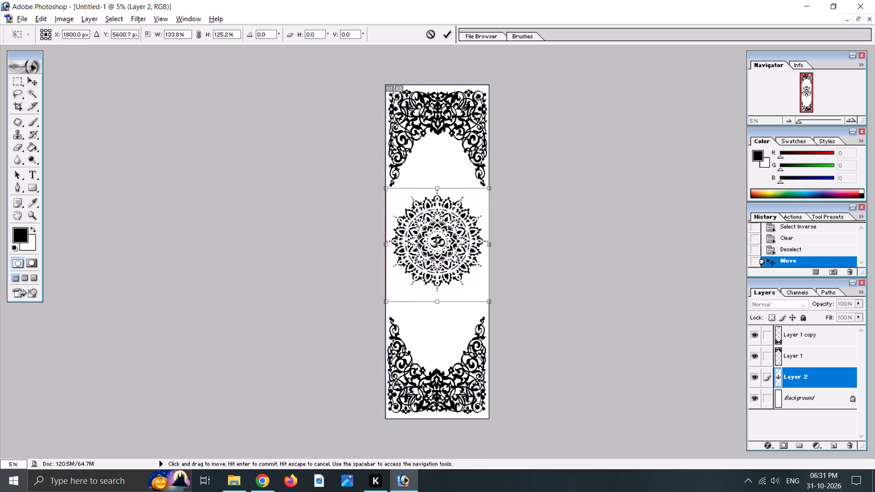
left_click_drag(450, 251, 451, 253)
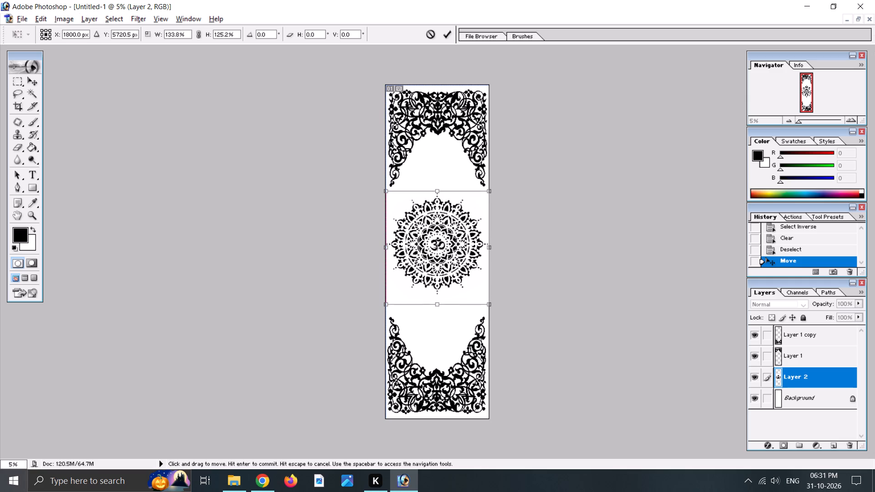
left_click_drag(451, 253, 452, 256)
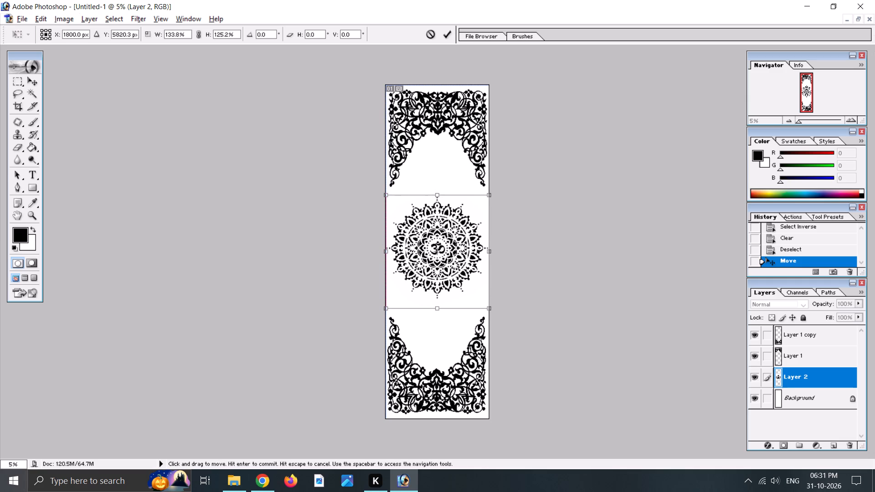
left_click_drag(452, 256, 452, 257)
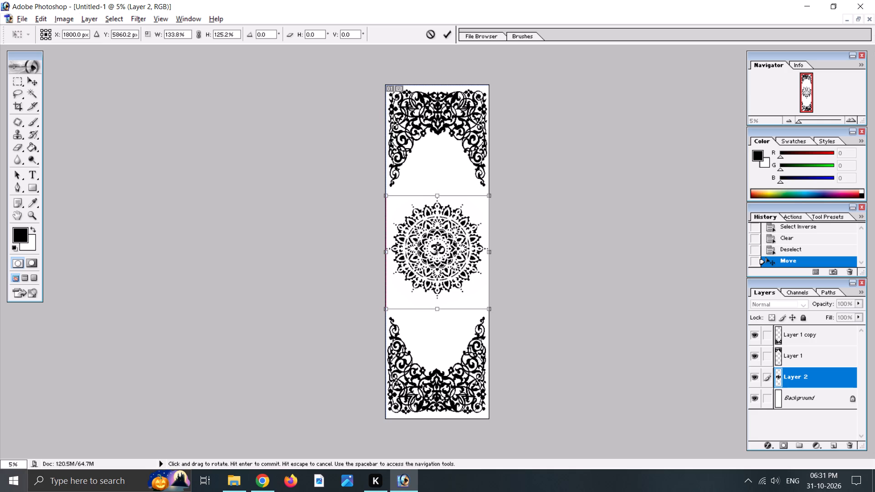
left_click(549, 258)
left_click(447, 34)
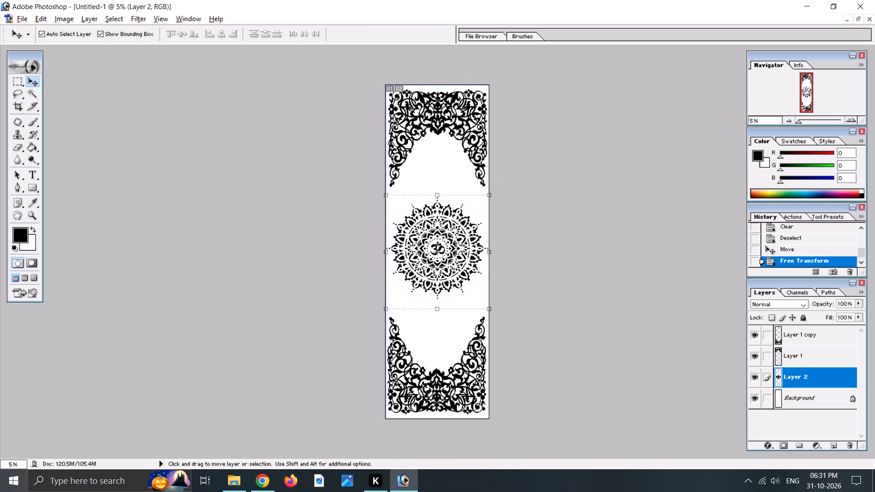
Open 10.jpg from the Desktop folder in Photoshop, copy its square Om artwork into the panel document, and close 10.jpg.
left_click(237, 486)
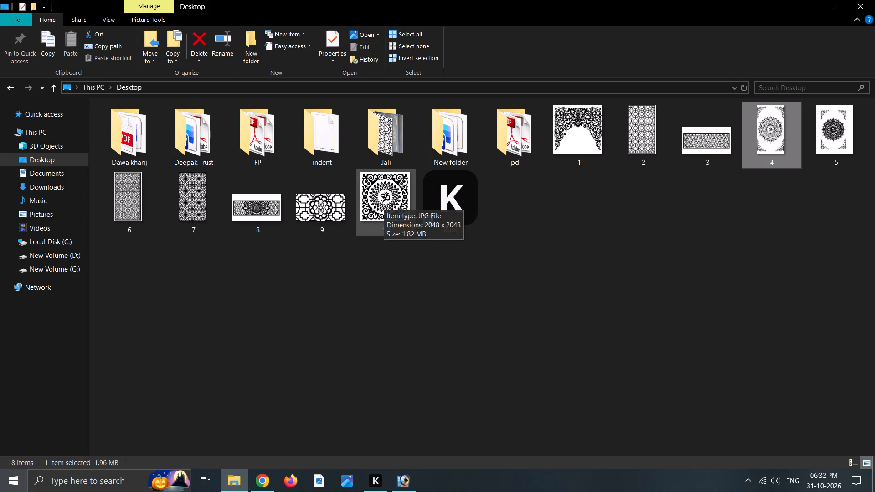
left_click_drag(389, 188, 320, 479)
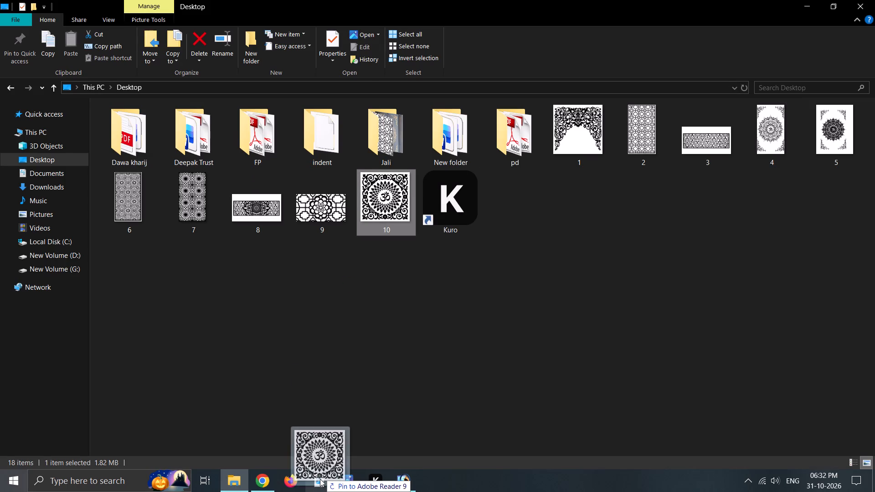
left_click_drag(320, 479, 283, 283)
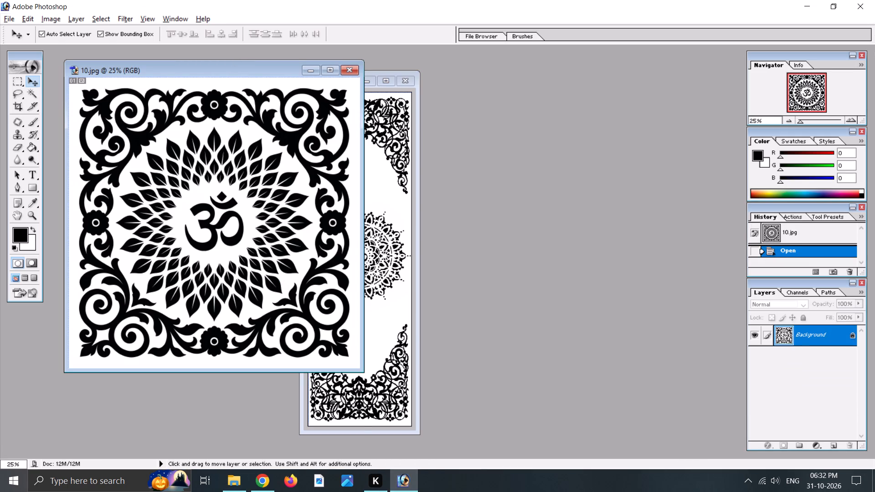
left_click_drag(213, 186, 387, 248)
left_click(243, 69)
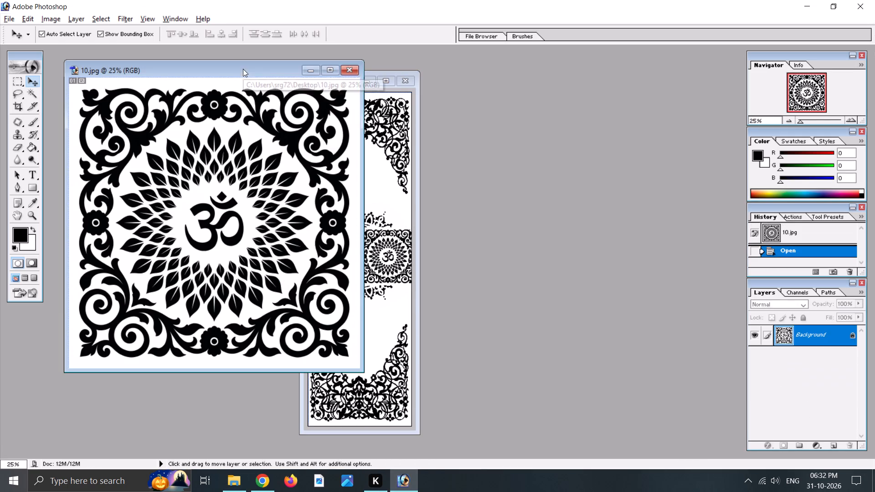
left_click(349, 67)
Move the square Om artwork on Layer 3 over the upper part of the central mandala.
left_click_drag(391, 272, 356, 263)
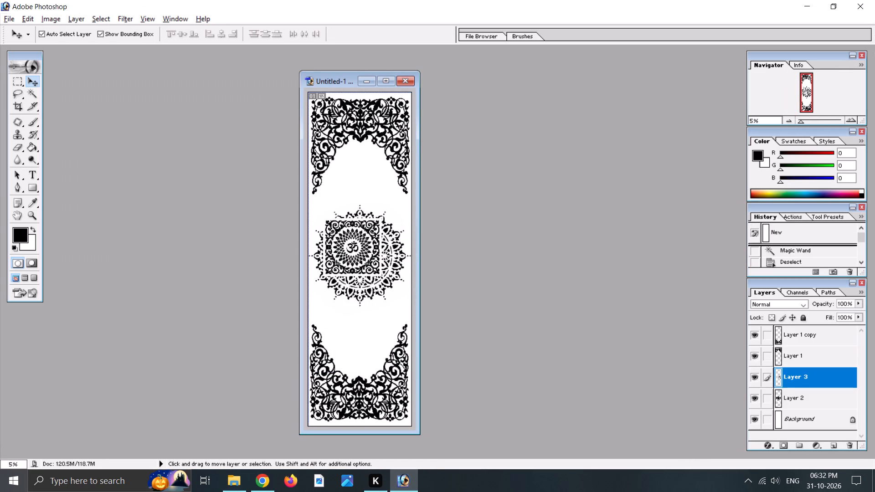
left_click_drag(356, 263, 358, 264)
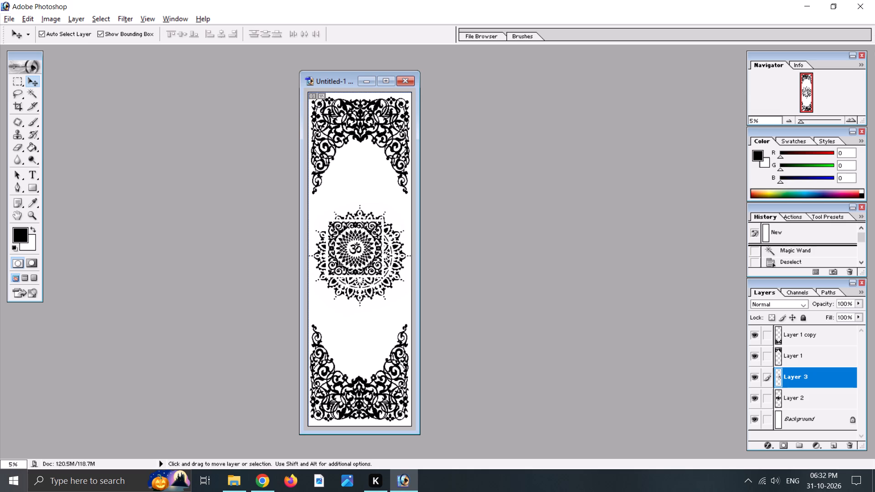
left_click_drag(358, 264, 360, 210)
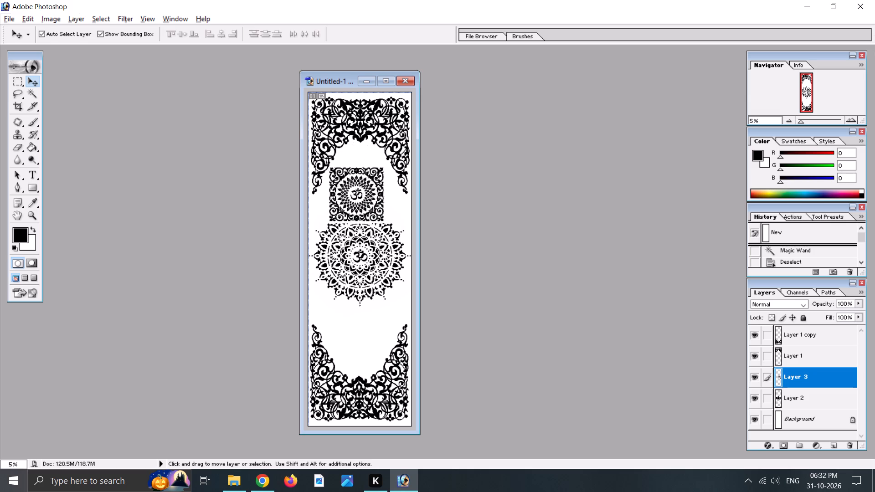
left_click_drag(360, 210, 345, 254)
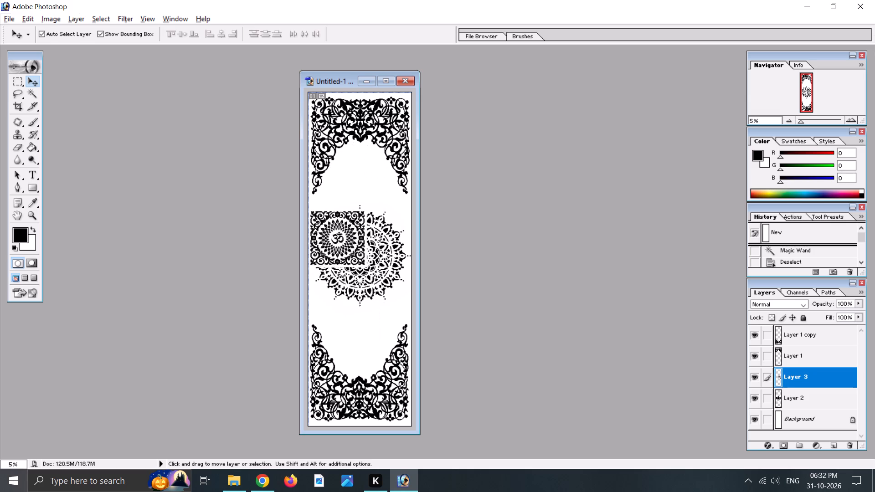
left_click_drag(345, 254, 356, 245)
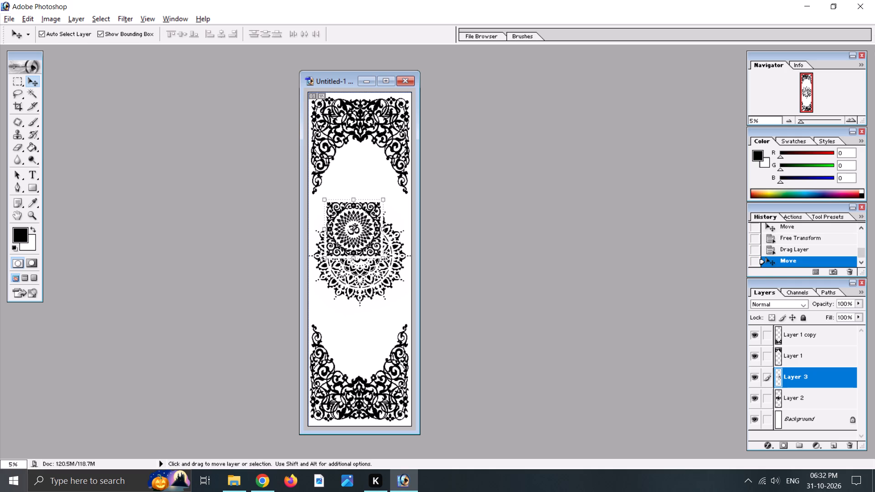
Scale the square Om artwork to 175.8% width and 184.8% height, centred across the full panel width between the arches, and apply.
left_click_drag(385, 261, 407, 297)
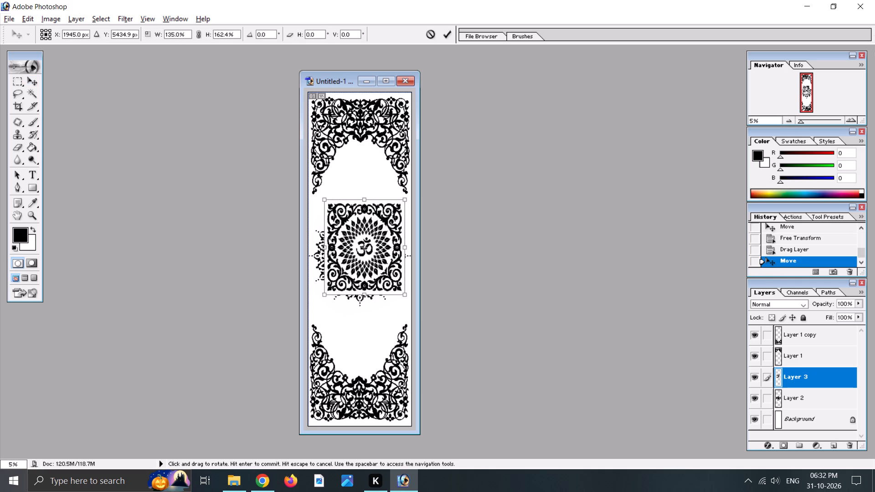
left_click_drag(407, 297, 409, 296)
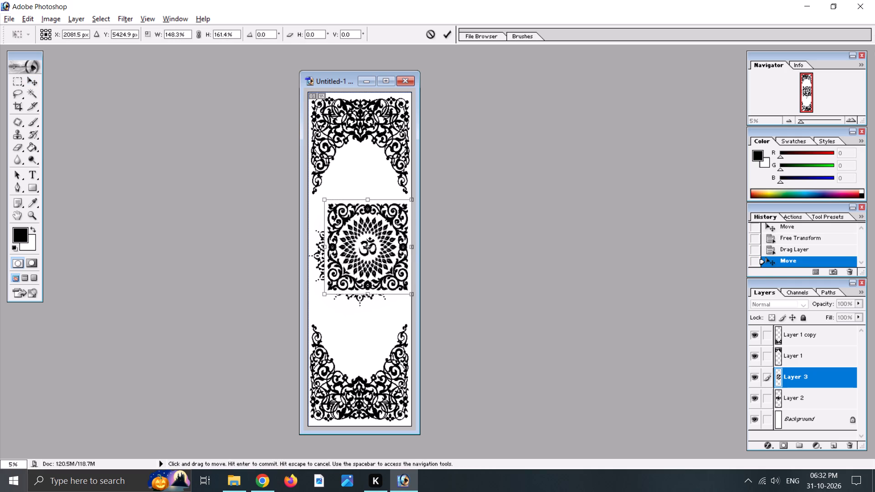
left_click_drag(381, 264, 375, 268)
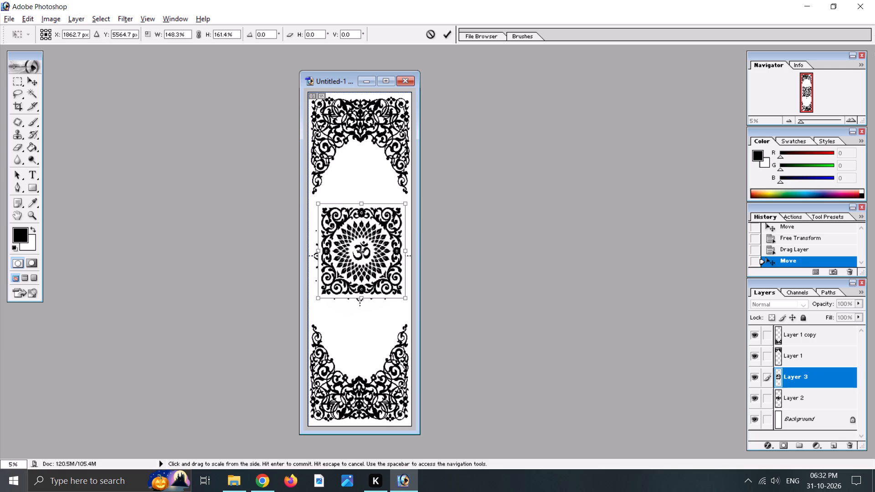
left_click_drag(318, 252, 311, 252)
left_click(406, 251)
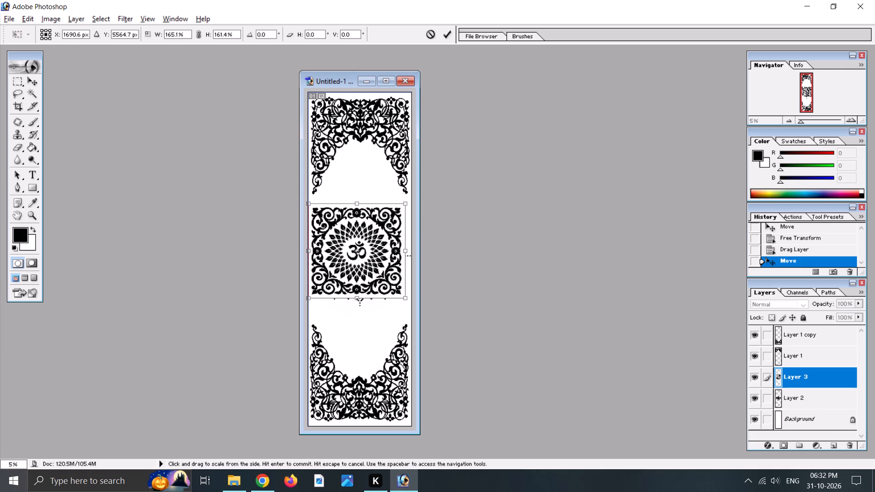
left_click_drag(361, 299, 361, 312)
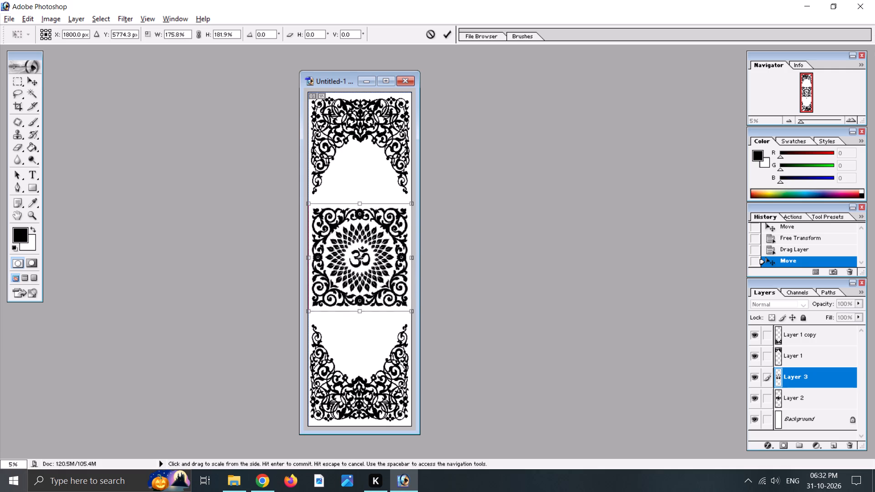
left_click_drag(361, 312, 361, 313)
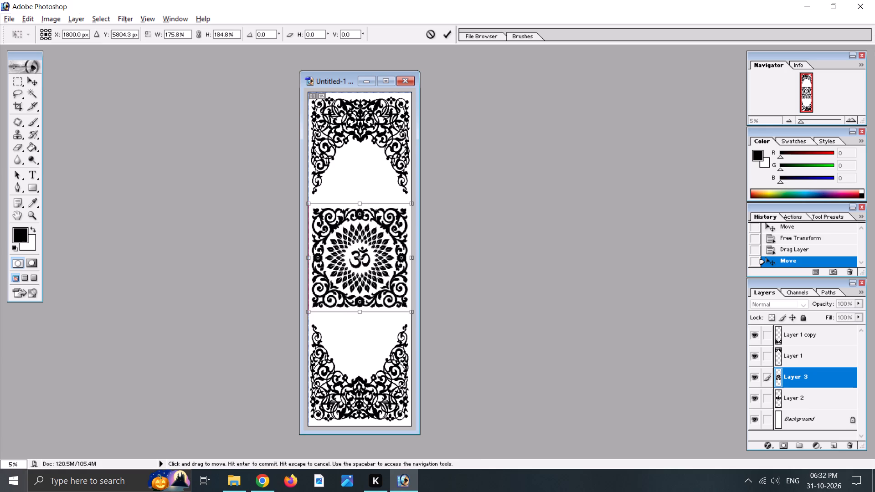
left_click(451, 32)
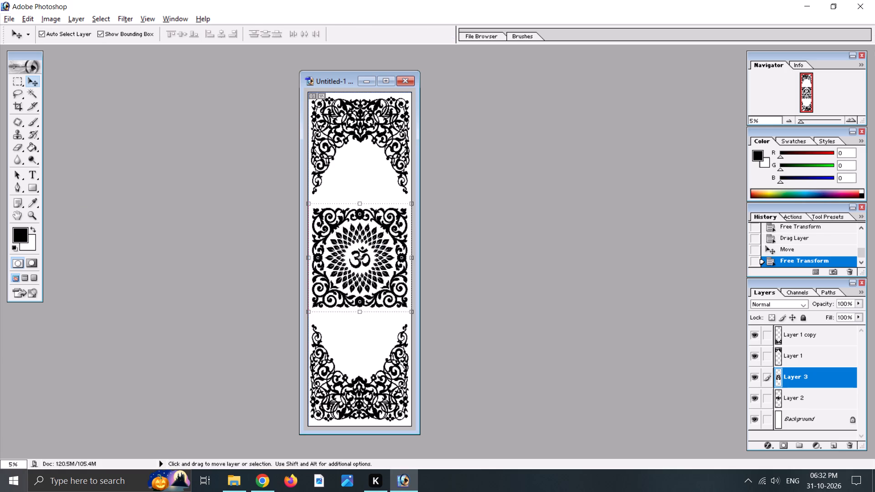
Select the leafy Om circle on Layer 3 with the Elliptical Marquee, invert the selection, and clear the square scroll border around it.
left_click(14, 93)
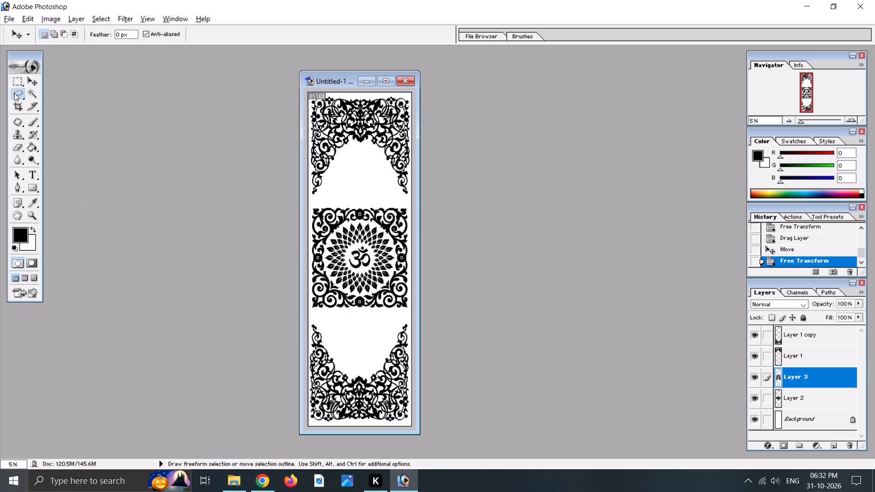
left_click(20, 84)
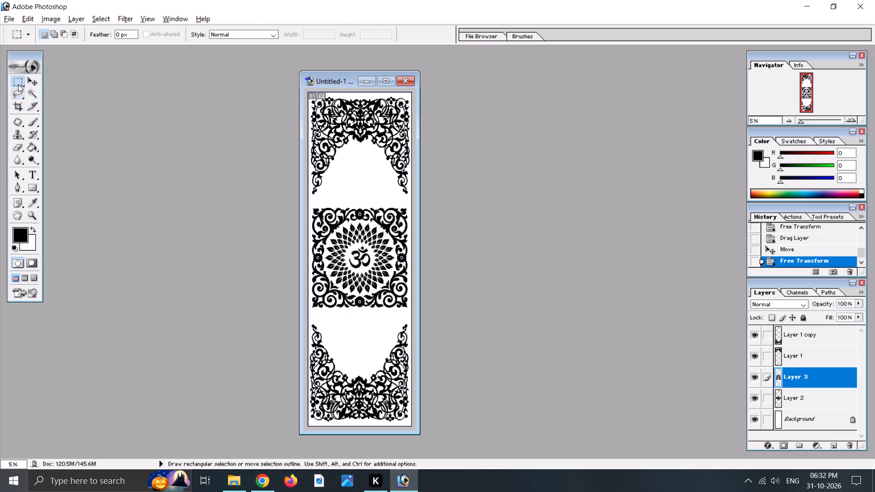
left_click(18, 84)
left_click(24, 85)
right_click(20, 84)
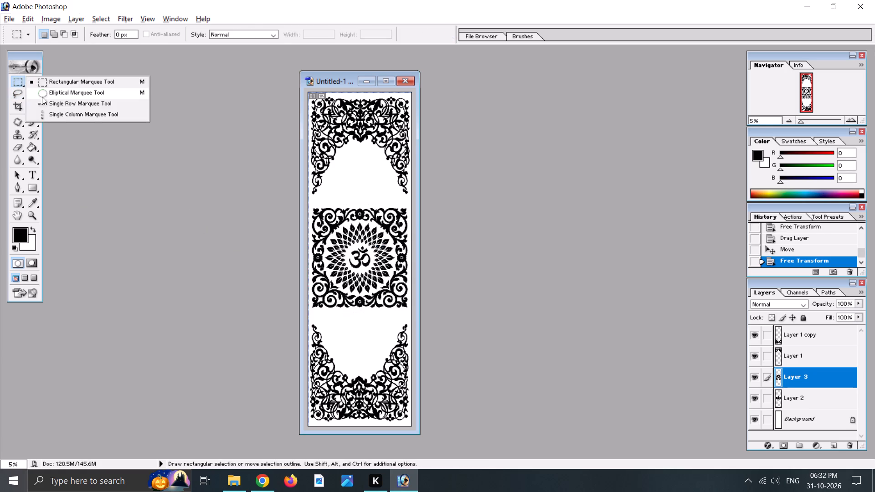
left_click(42, 96)
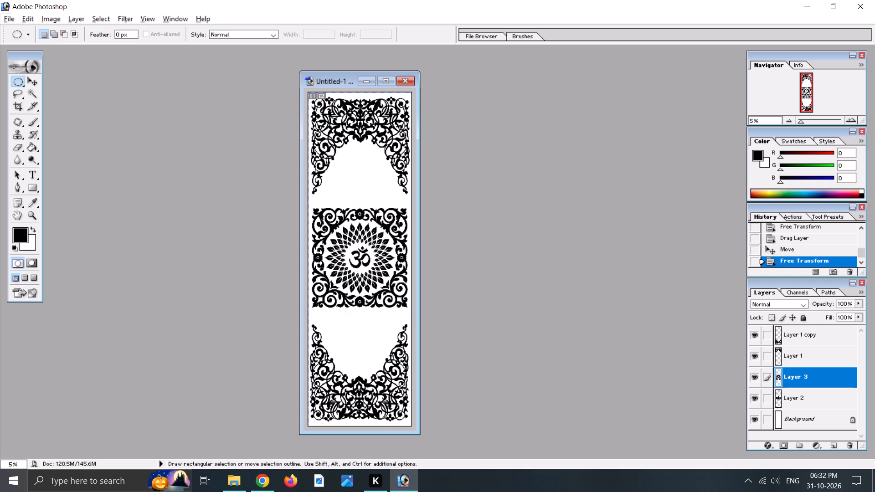
left_click_drag(331, 226, 401, 301)
left_click_drag(373, 271, 365, 266)
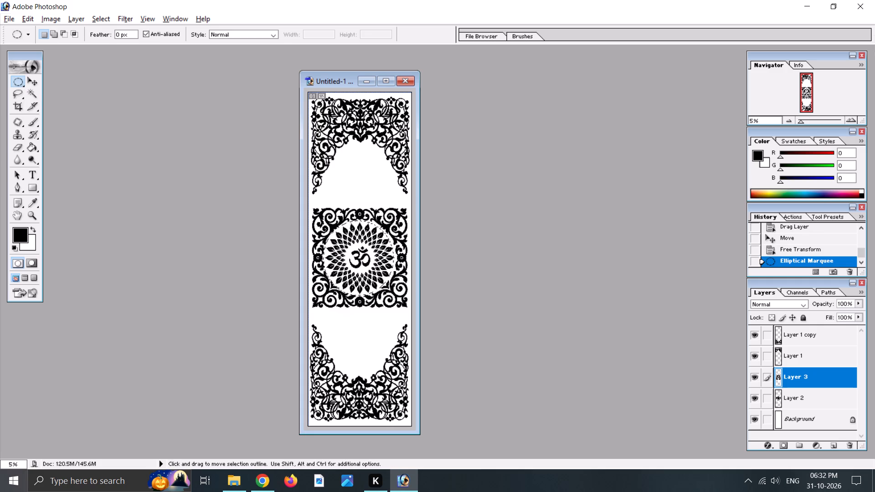
left_click_drag(365, 266, 365, 266)
right_click(351, 261)
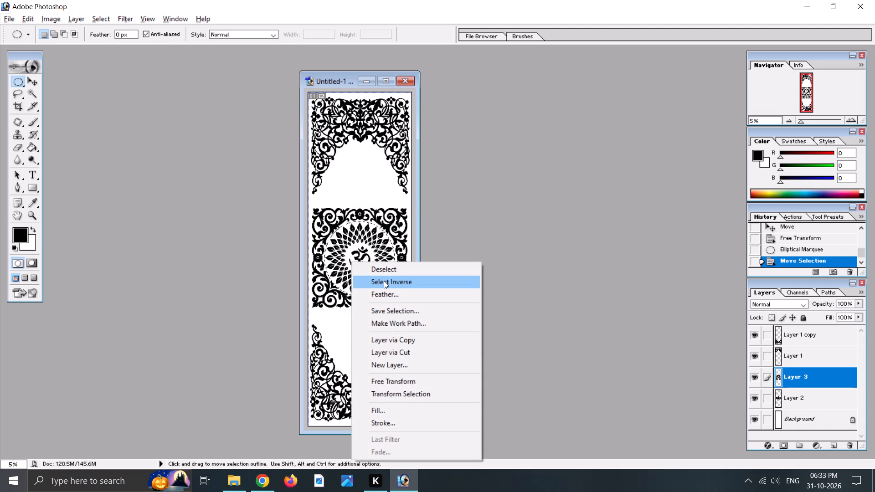
left_click(384, 281)
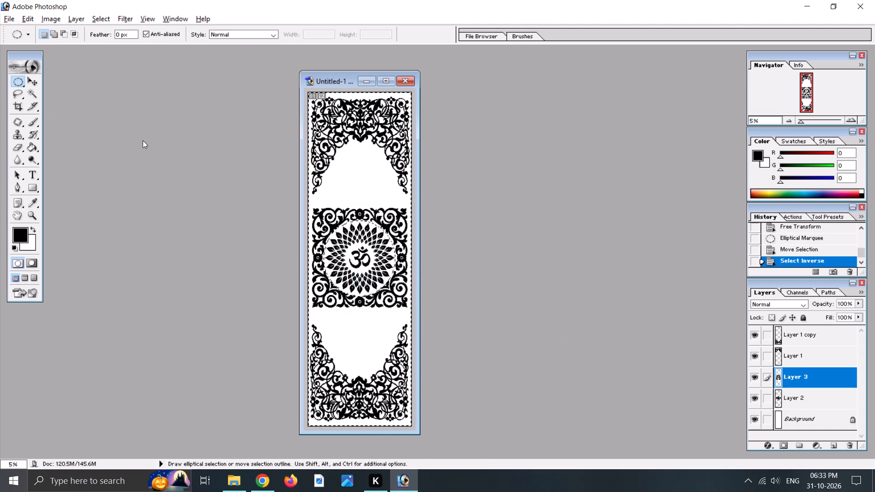
key("Delete")
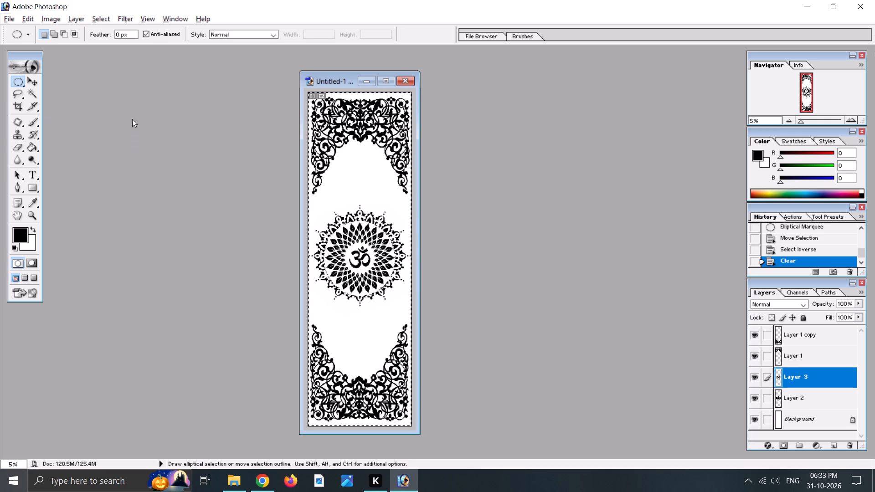
left_click(33, 79)
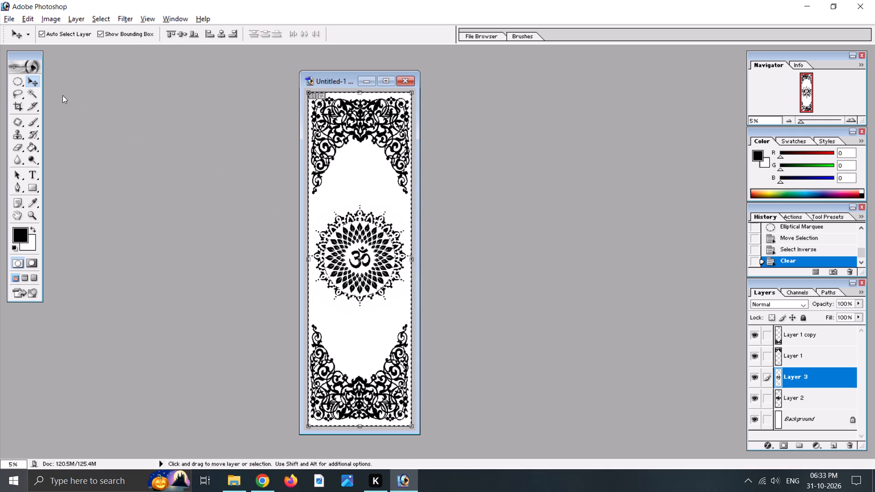
Deselect, select the white background of the leafy Om circle on Layer 3 with the Magic Wand at tolerance 32, and clear it.
left_click(16, 80)
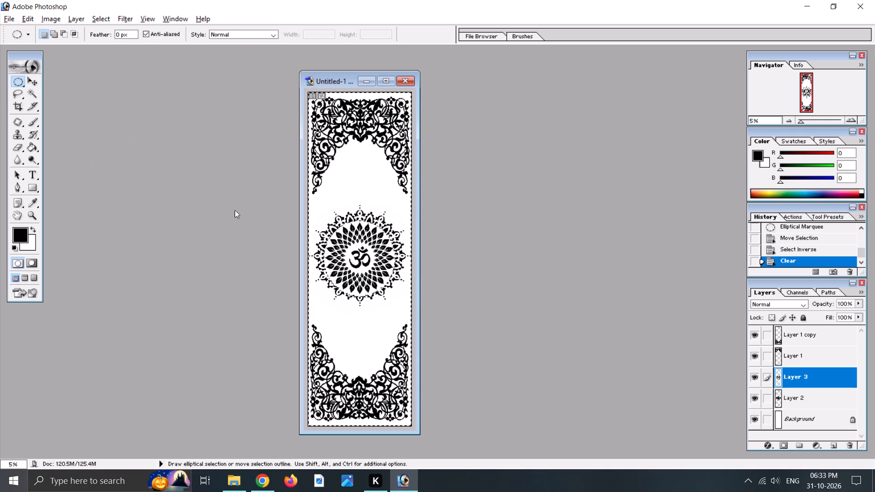
left_click(22, 93)
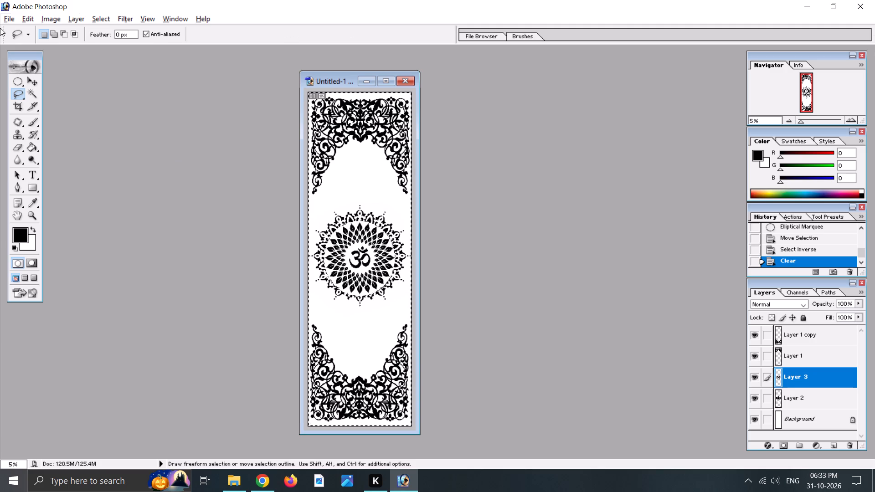
left_click(18, 82)
left_click(354, 251)
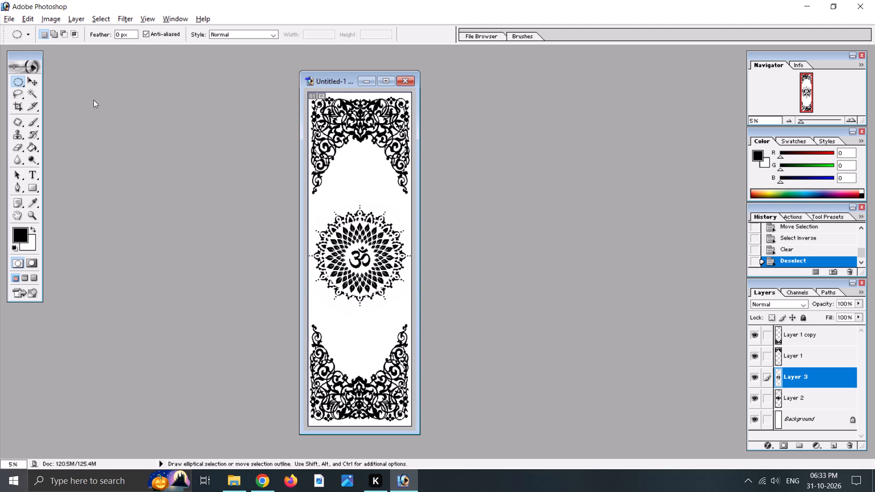
left_click(31, 78)
left_click(365, 272)
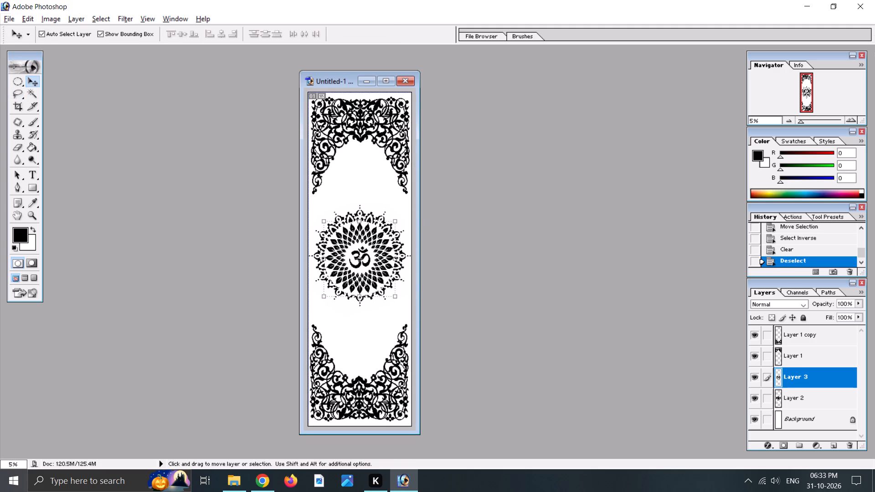
left_click(31, 91)
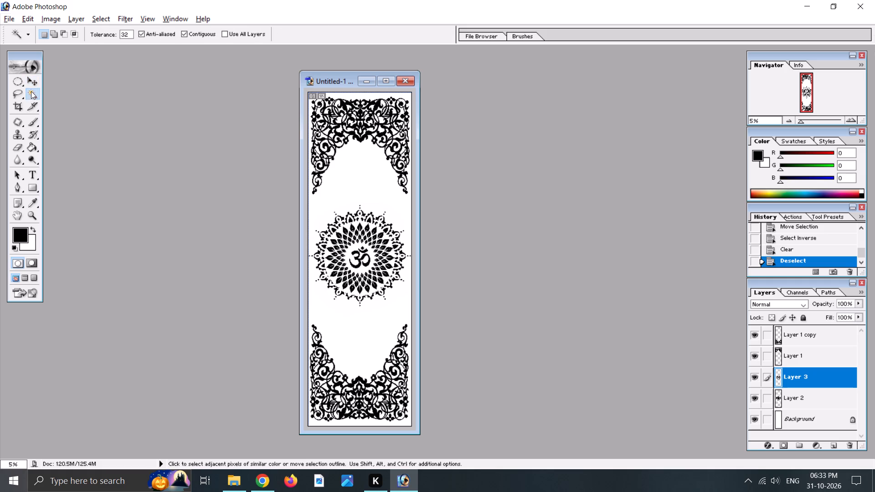
left_click(350, 247)
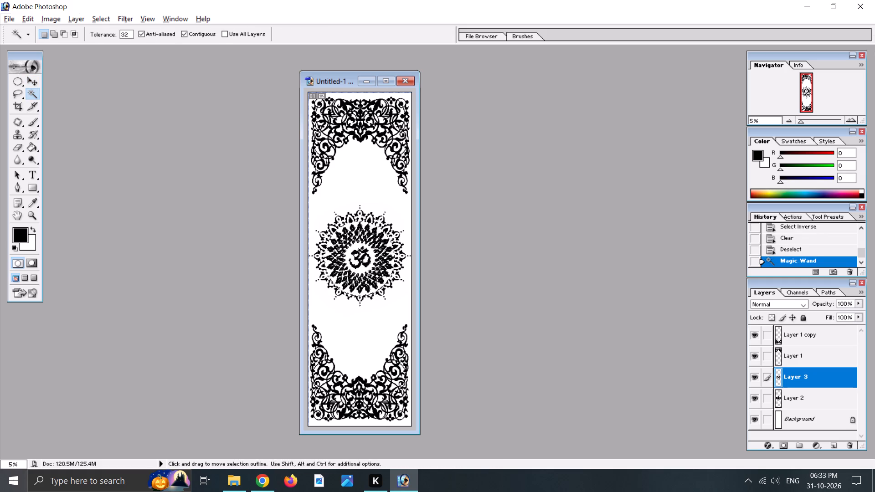
key("Delete")
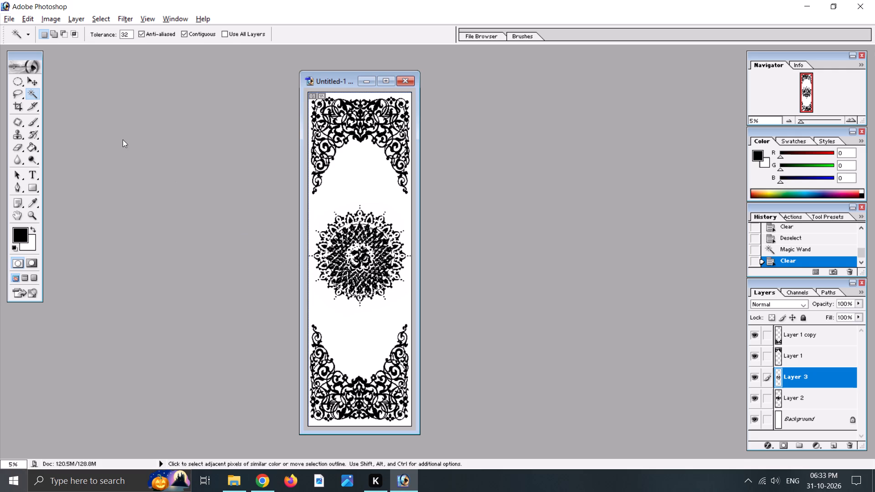
Move the mandala on Layer 2 straight up, between the top arch and the leafy Om circle's upper half.
left_click(29, 82)
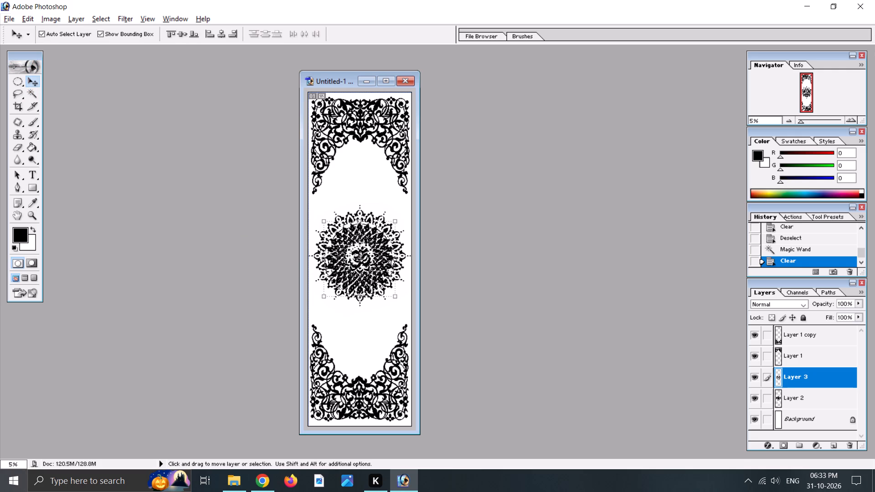
left_click_drag(377, 262, 371, 345)
left_click_drag(367, 270, 263, 276)
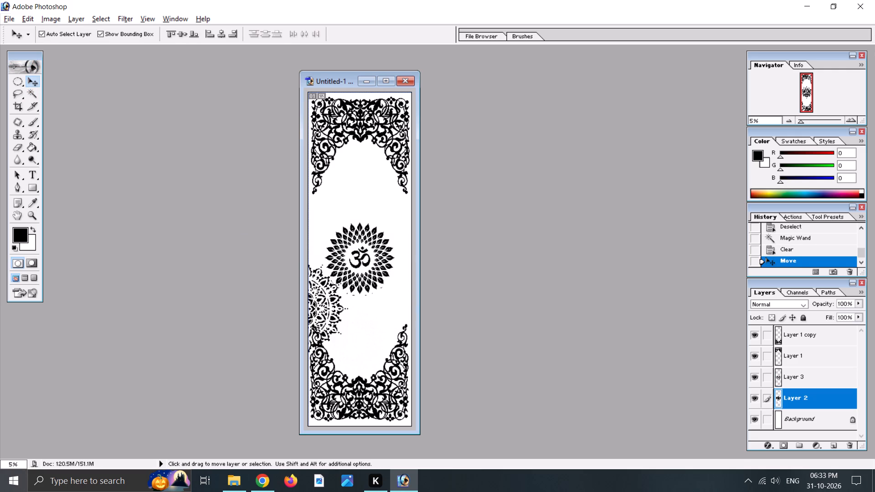
left_click_drag(263, 276, 373, 210)
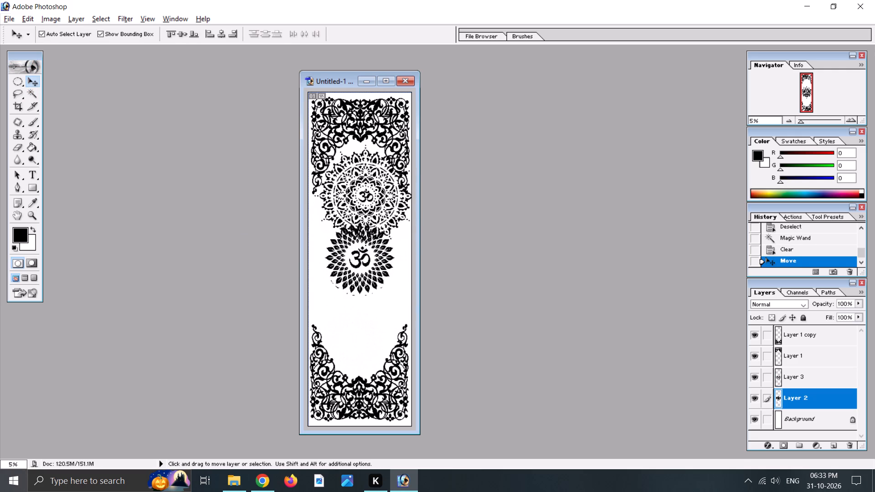
left_click_drag(373, 210, 367, 225)
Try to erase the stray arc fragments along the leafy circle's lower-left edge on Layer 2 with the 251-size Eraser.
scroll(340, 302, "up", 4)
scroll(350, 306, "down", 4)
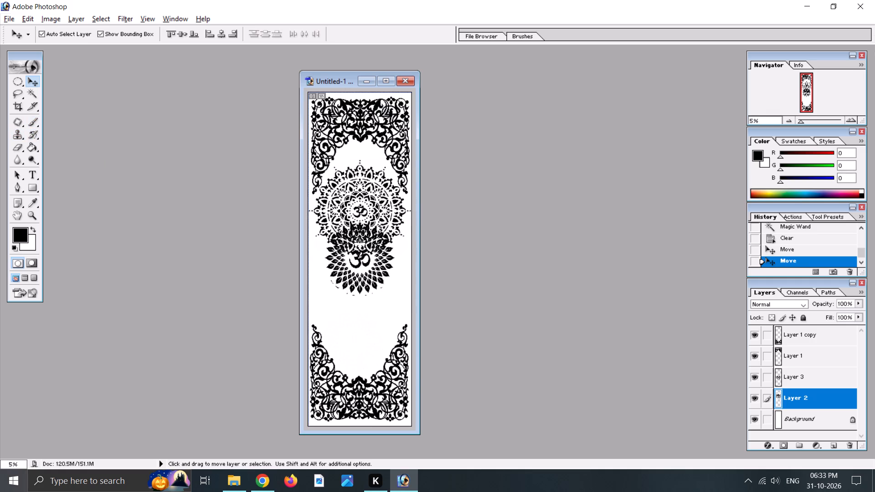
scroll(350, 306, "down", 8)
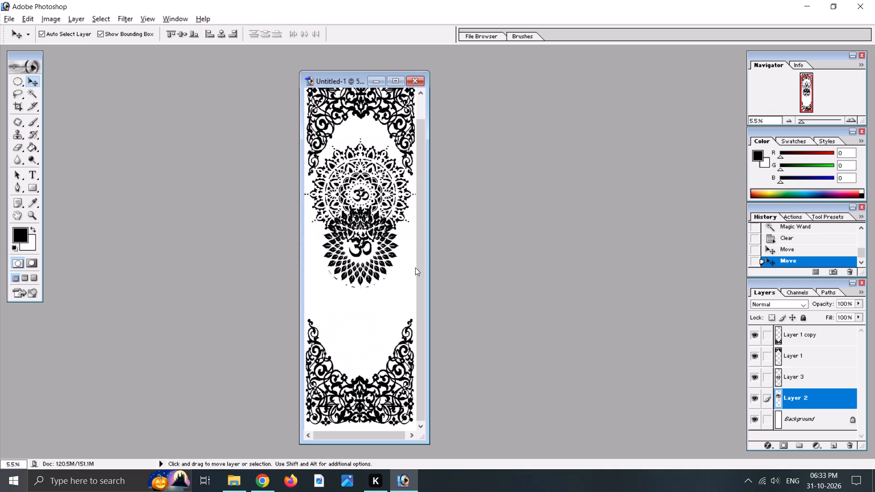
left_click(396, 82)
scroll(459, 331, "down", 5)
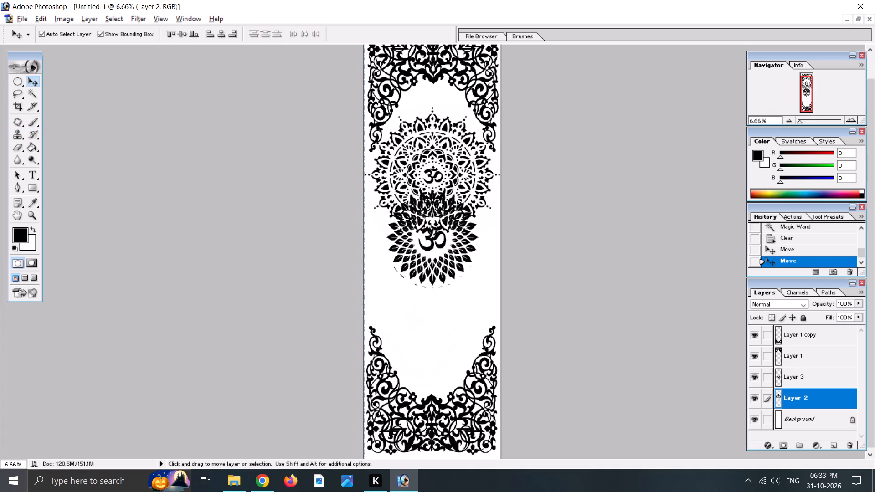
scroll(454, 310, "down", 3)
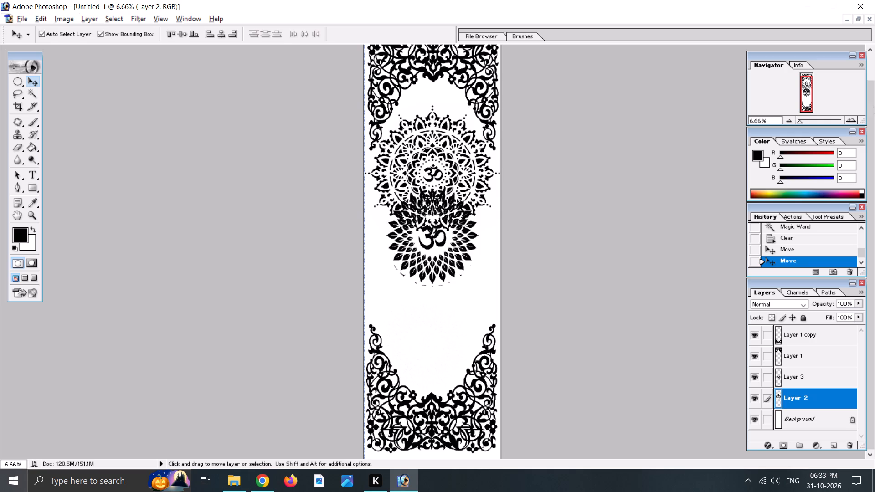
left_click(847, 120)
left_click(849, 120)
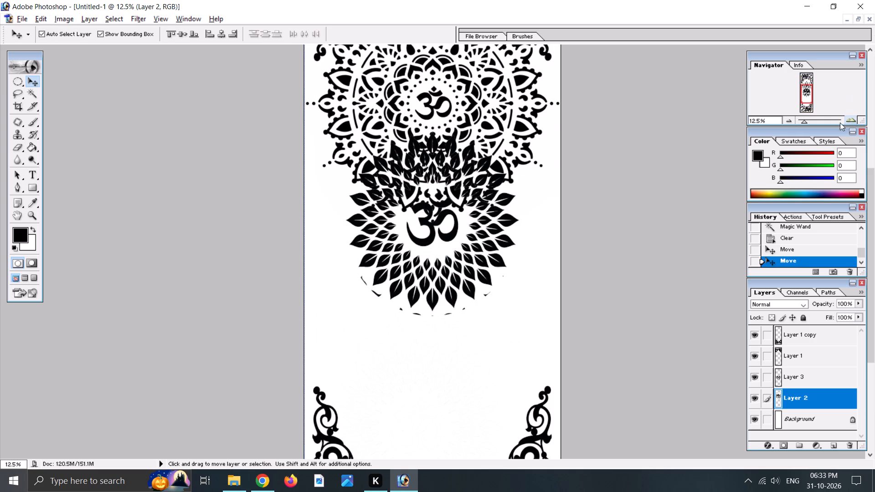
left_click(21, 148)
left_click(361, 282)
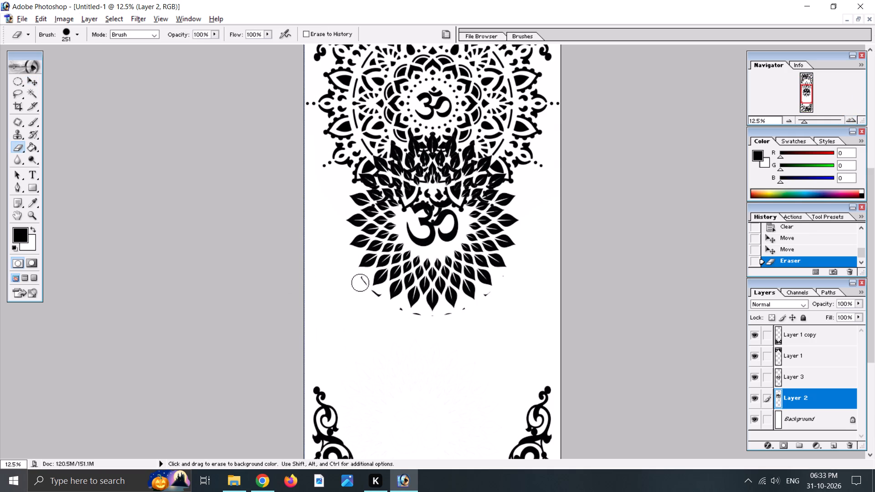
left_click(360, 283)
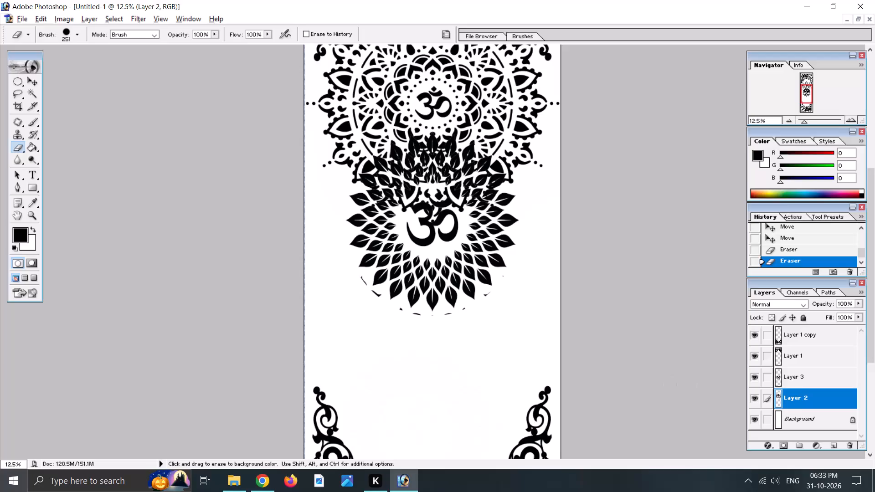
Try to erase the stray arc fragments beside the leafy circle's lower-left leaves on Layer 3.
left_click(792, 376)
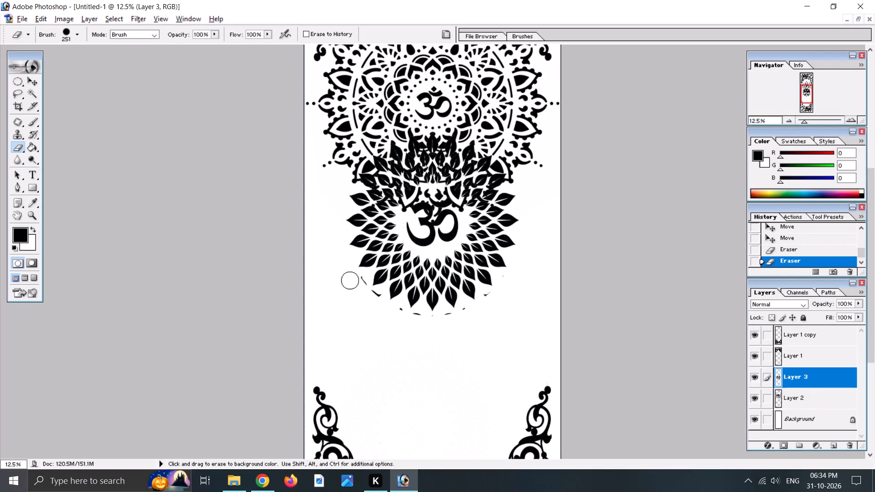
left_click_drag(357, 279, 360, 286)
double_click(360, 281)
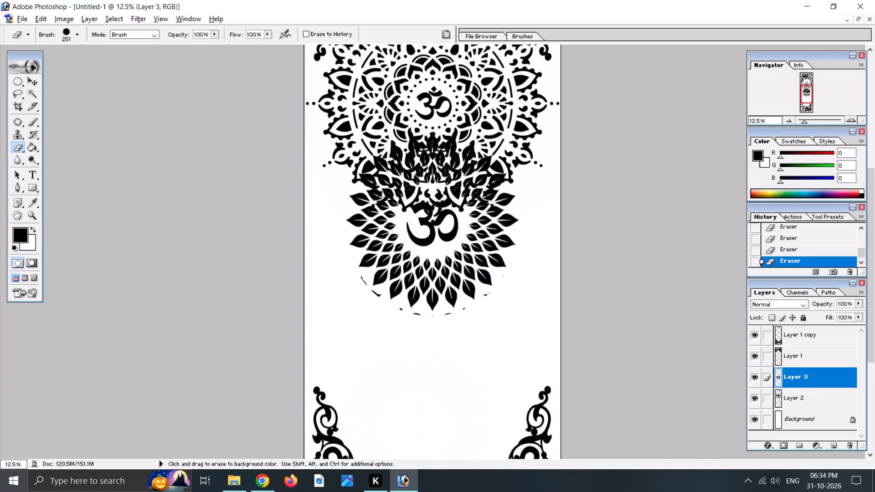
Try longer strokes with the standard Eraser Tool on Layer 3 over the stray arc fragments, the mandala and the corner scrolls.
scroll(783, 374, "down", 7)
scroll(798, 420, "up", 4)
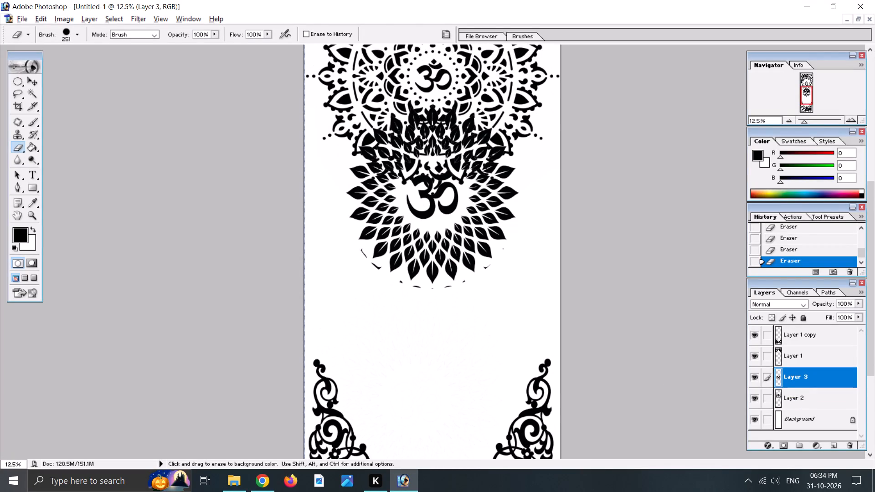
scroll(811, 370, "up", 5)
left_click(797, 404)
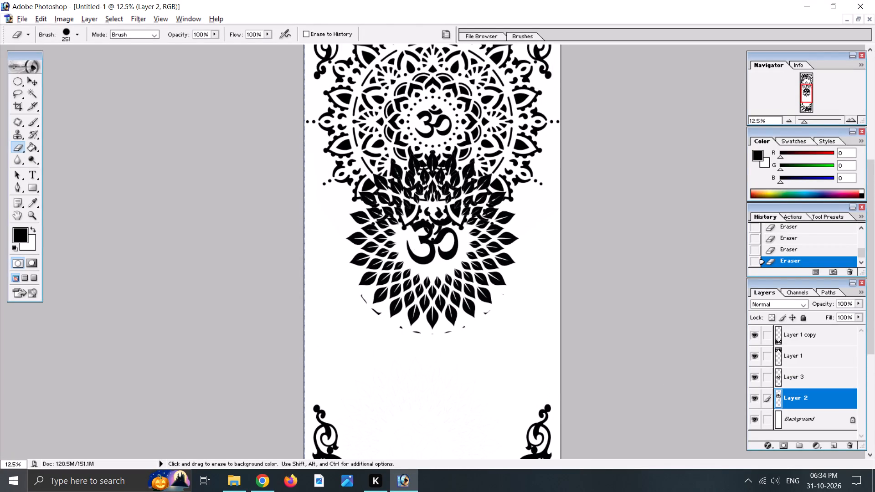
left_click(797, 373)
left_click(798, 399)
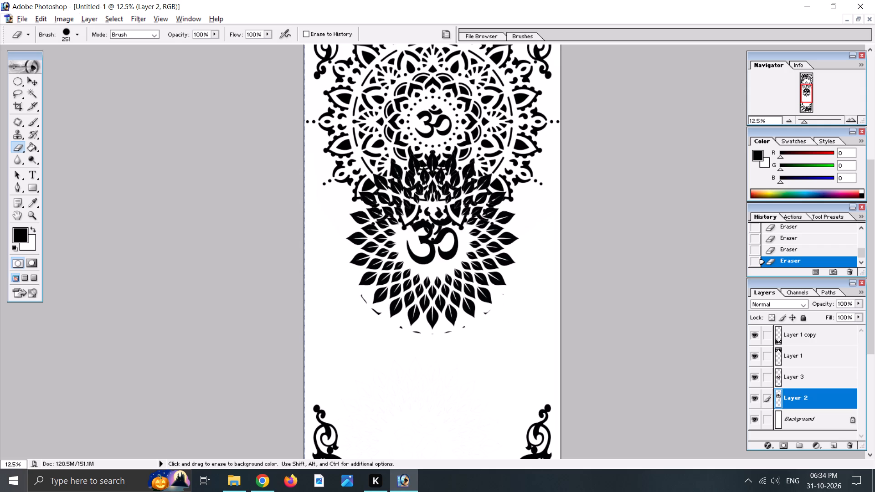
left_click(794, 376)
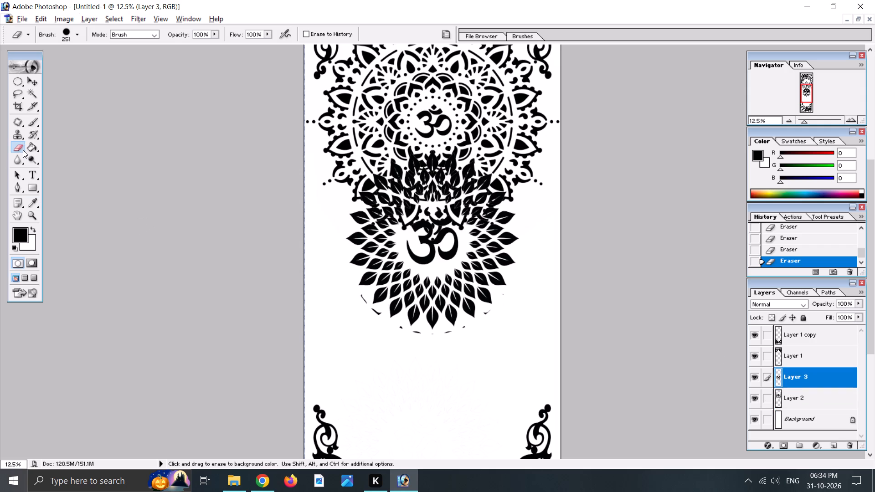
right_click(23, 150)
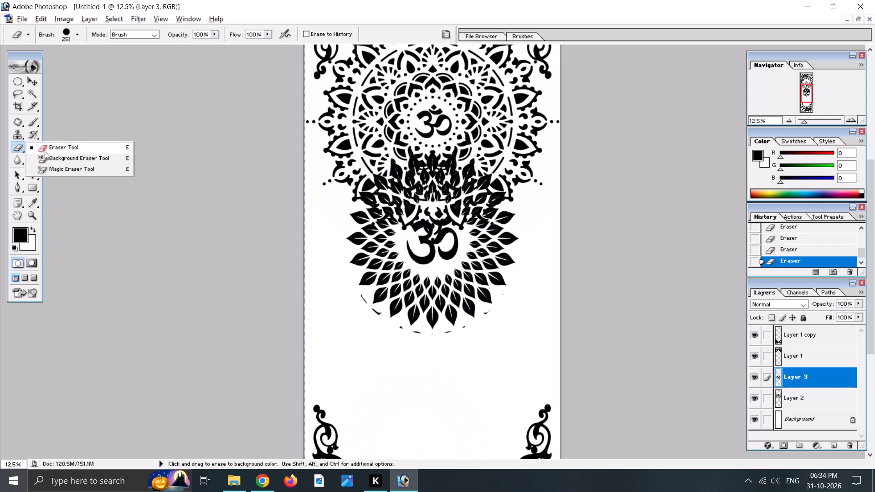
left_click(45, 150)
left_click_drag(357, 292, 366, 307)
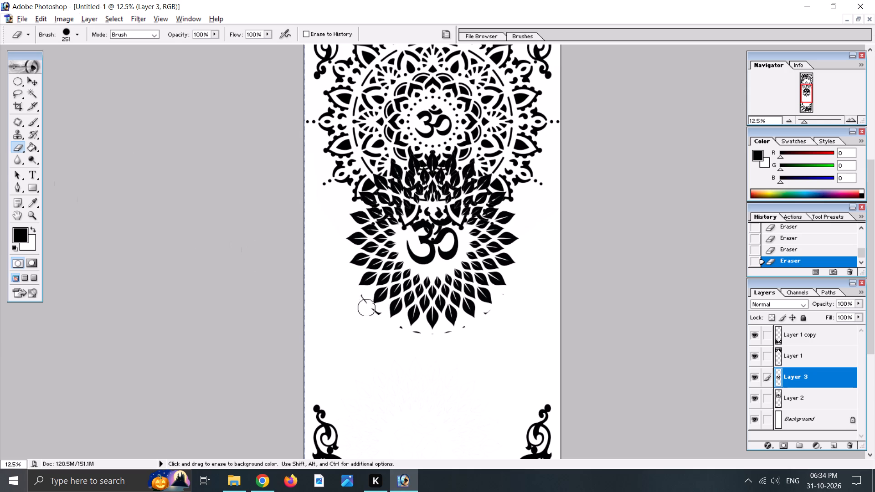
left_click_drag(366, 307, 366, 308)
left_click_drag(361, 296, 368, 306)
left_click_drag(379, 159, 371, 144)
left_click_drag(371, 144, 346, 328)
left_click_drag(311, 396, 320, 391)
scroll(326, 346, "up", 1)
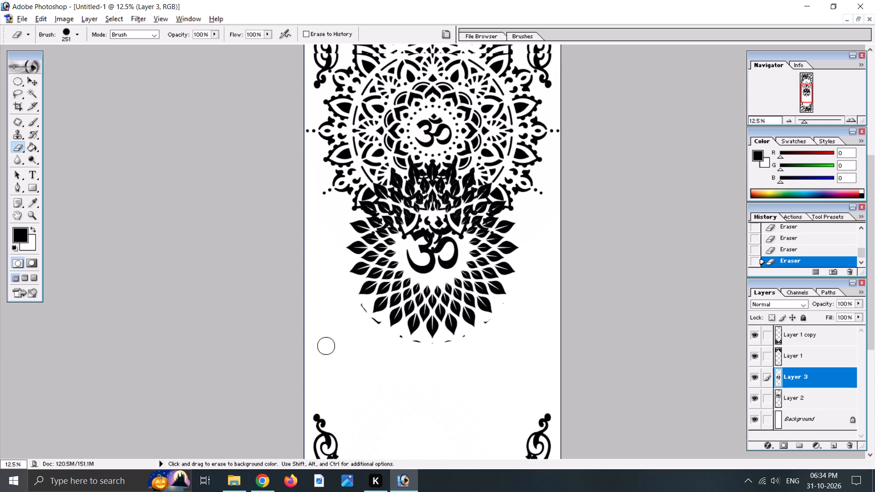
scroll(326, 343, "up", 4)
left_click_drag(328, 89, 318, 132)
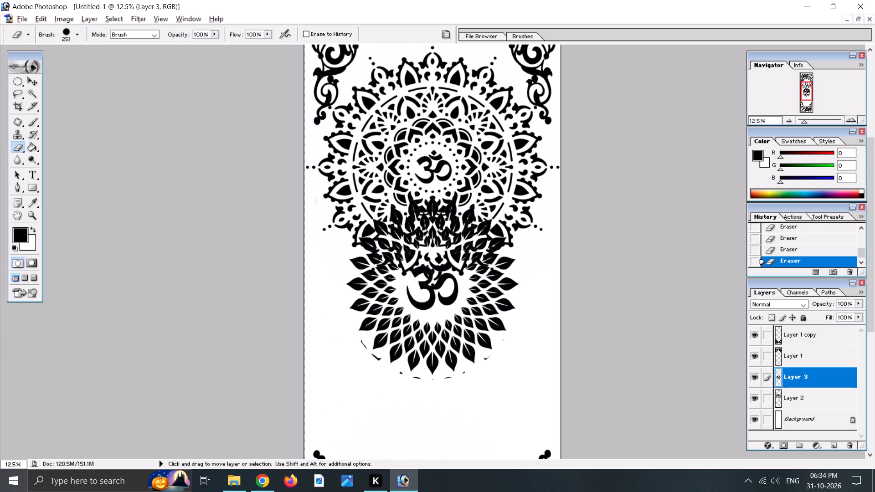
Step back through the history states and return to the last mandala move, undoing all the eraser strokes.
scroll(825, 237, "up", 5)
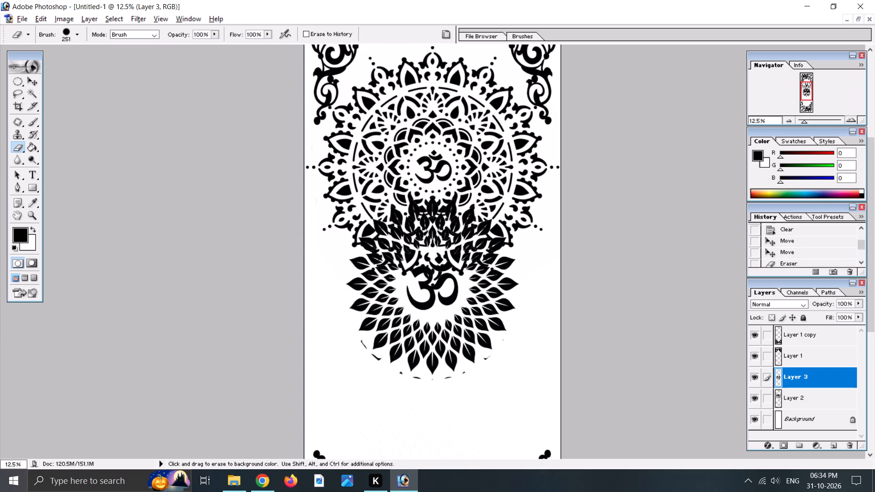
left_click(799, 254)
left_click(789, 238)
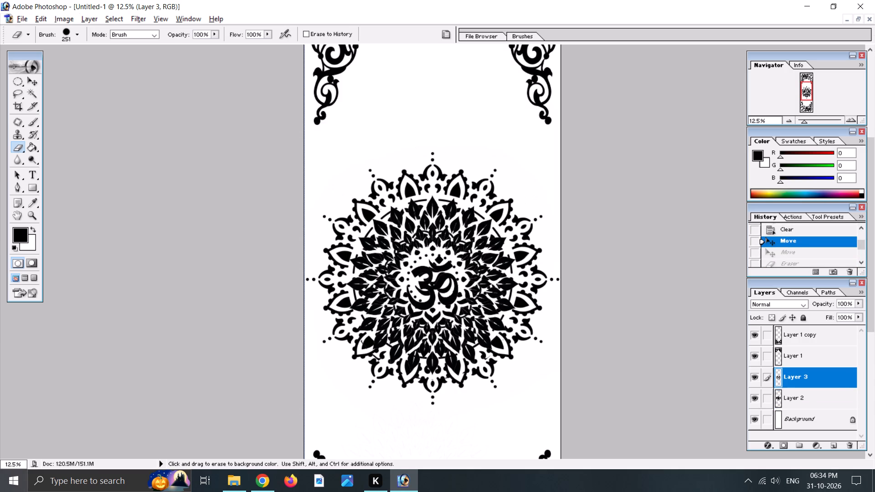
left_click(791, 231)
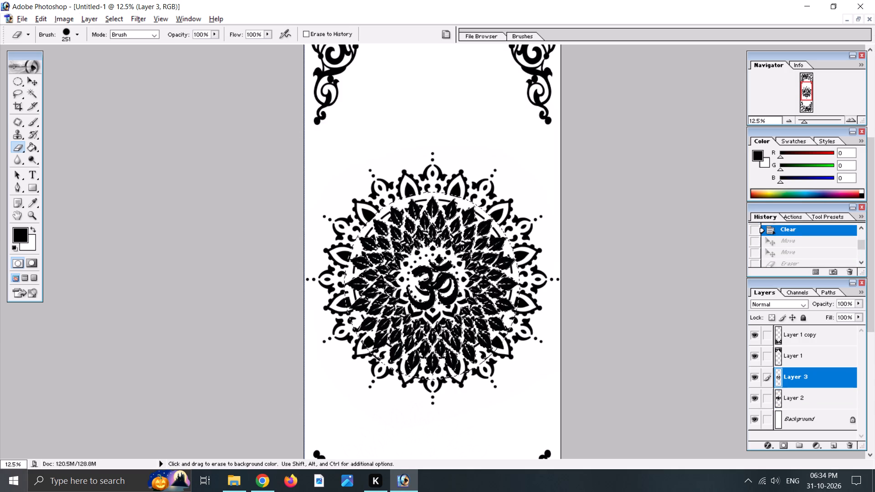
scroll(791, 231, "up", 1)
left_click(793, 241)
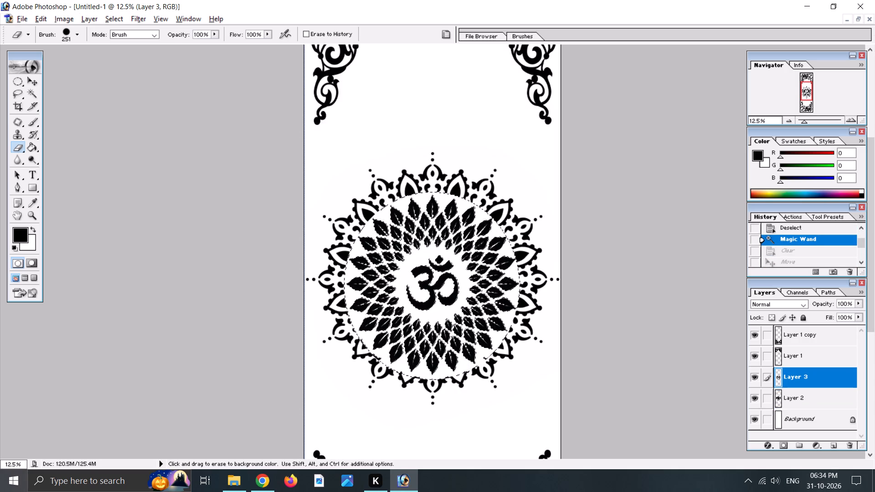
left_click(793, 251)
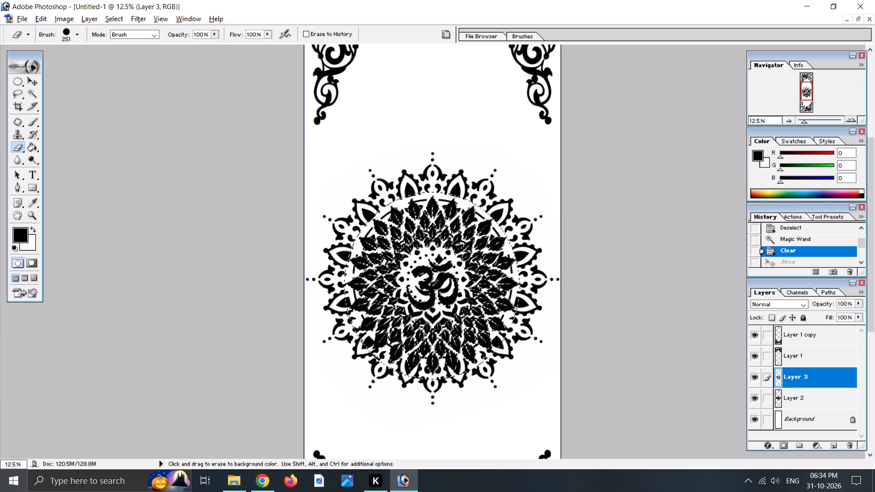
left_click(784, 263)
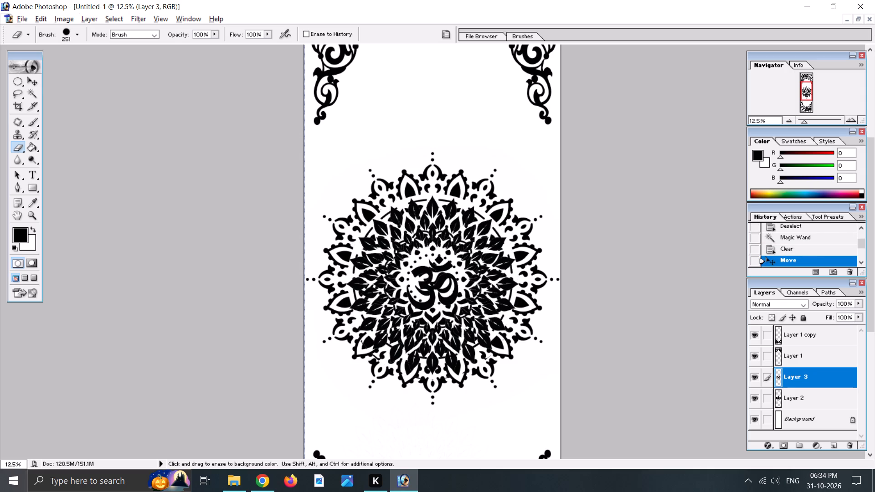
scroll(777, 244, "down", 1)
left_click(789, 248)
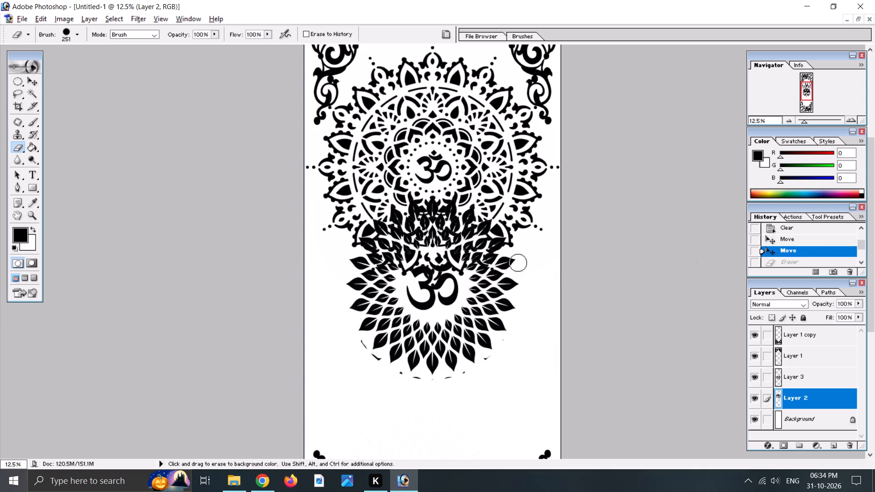
Move the mandala on Layer 2 up, centred horizontally, so it overlaps the top arch ornament and clears the leafy Om circle.
scroll(552, 195, "down", 3)
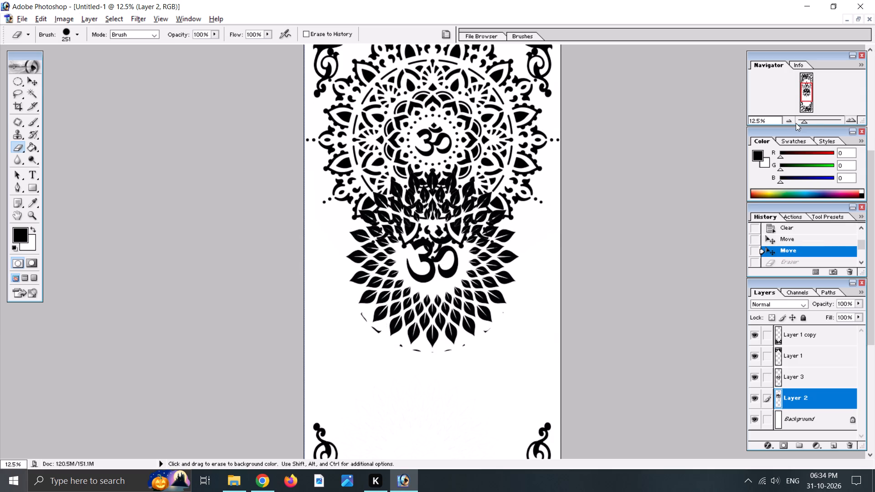
left_click(793, 123)
left_click(793, 123)
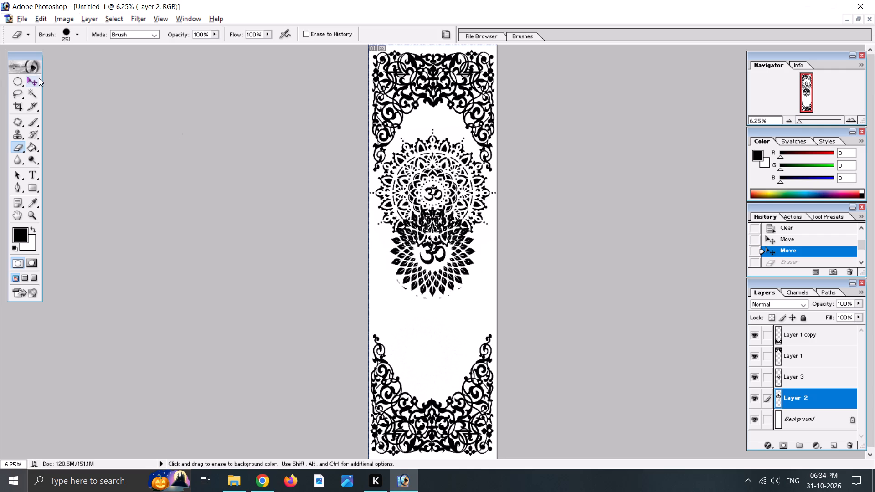
left_click(38, 78)
left_click(431, 174)
left_click(430, 181)
left_click_drag(433, 192, 432, 201)
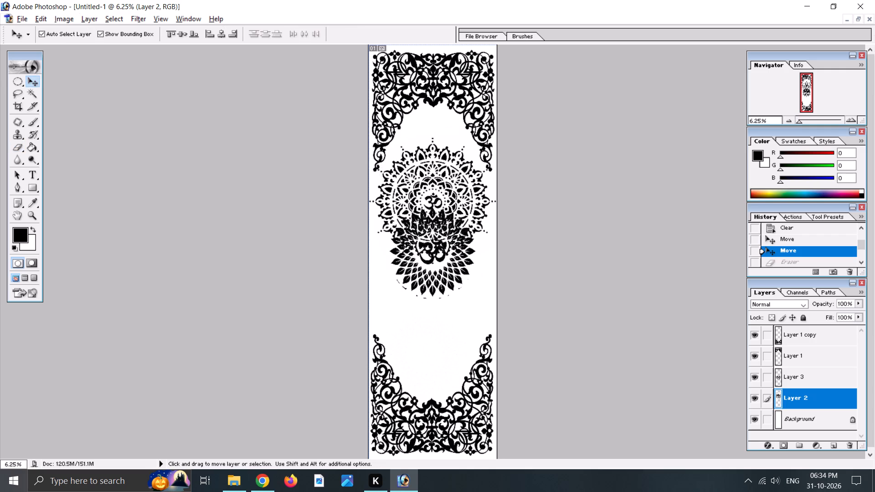
left_click_drag(432, 201, 423, 173)
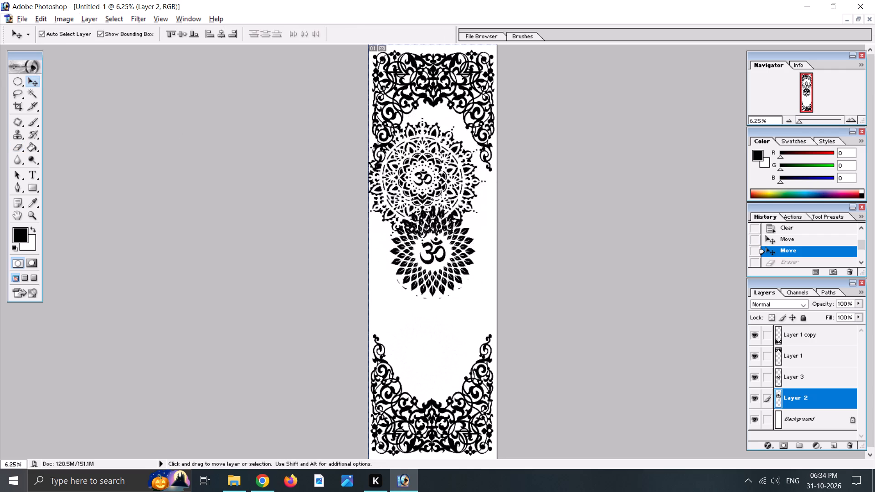
left_click_drag(423, 173, 431, 139)
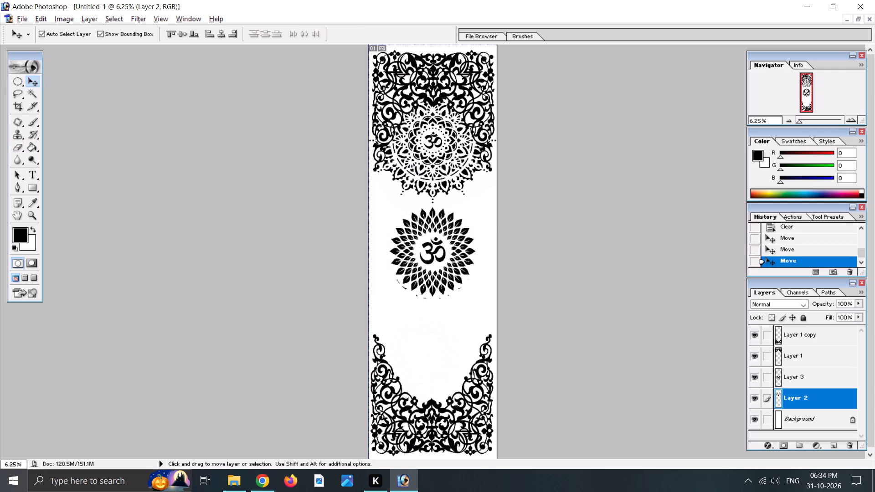
Move the leafy Om circle on Layer 3 slightly down, keeping it centred below the mandala.
left_click(441, 256)
left_click(433, 261)
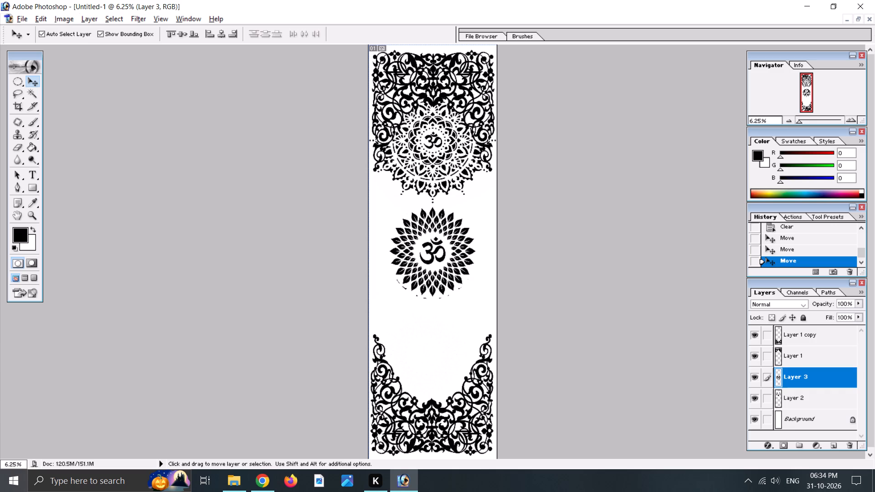
left_click(437, 258)
left_click_drag(443, 257, 443, 258)
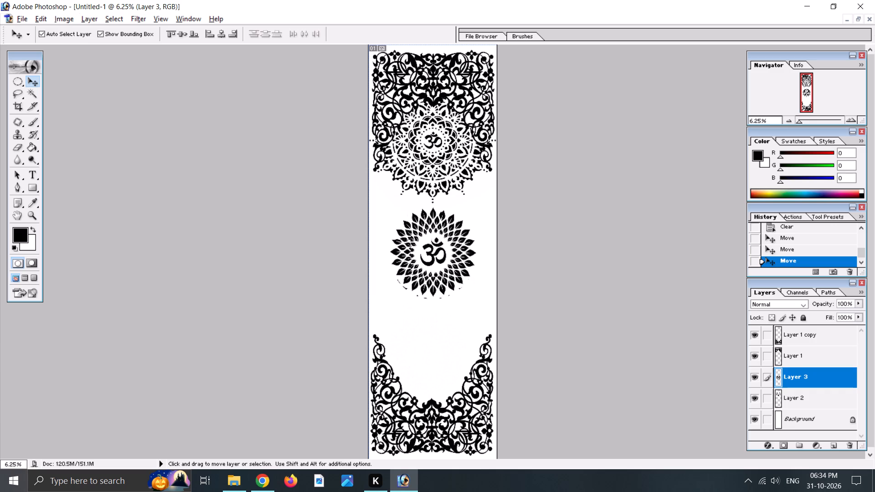
left_click_drag(443, 258, 443, 262)
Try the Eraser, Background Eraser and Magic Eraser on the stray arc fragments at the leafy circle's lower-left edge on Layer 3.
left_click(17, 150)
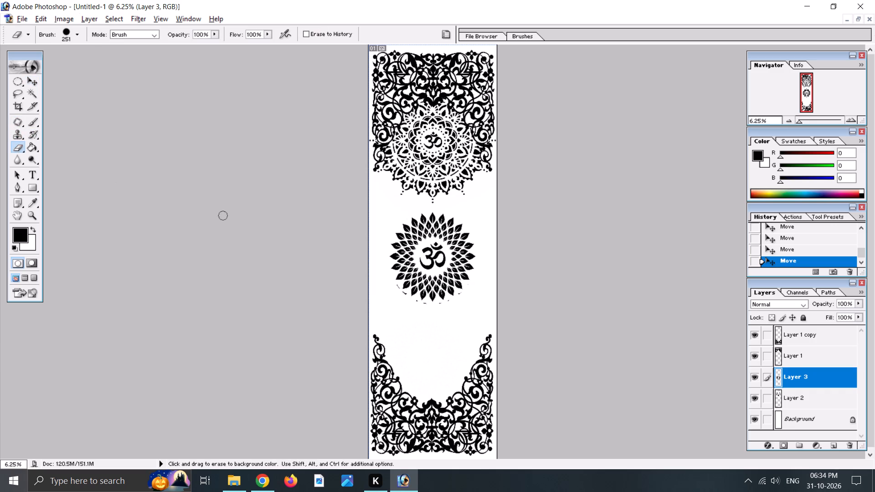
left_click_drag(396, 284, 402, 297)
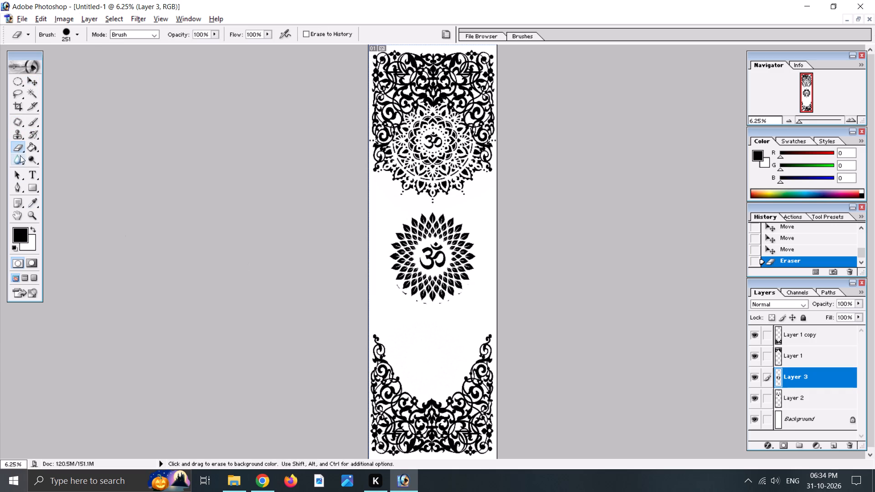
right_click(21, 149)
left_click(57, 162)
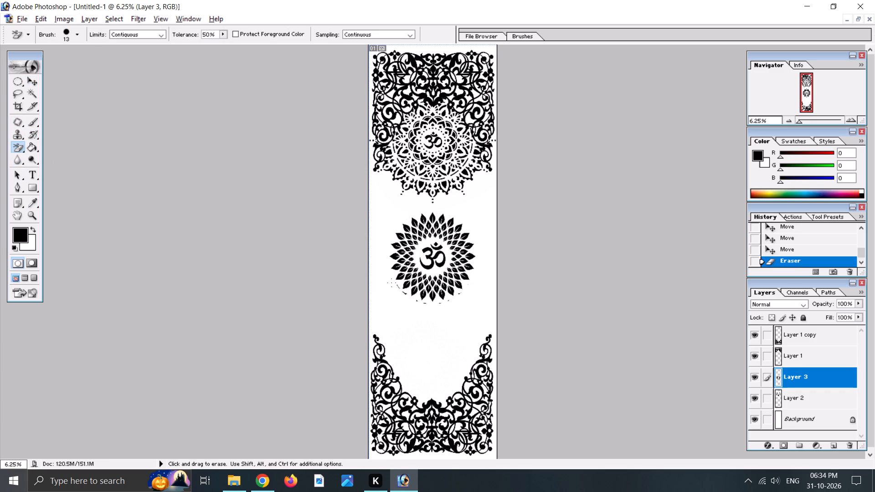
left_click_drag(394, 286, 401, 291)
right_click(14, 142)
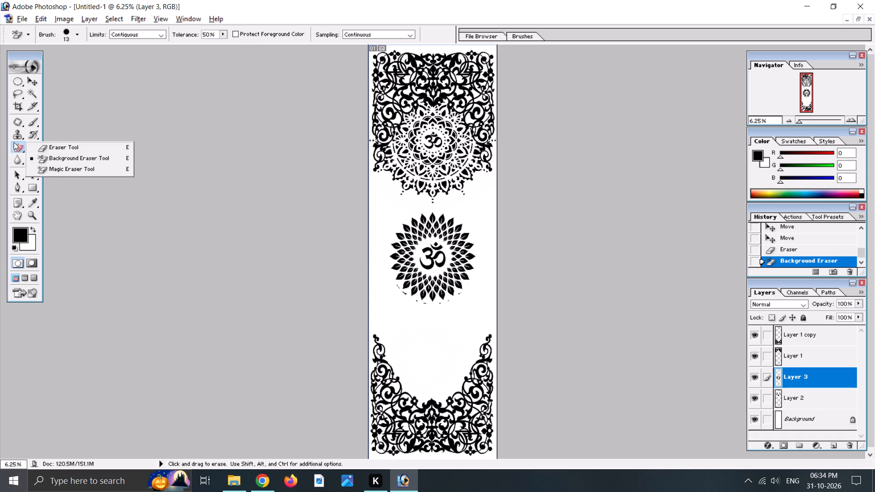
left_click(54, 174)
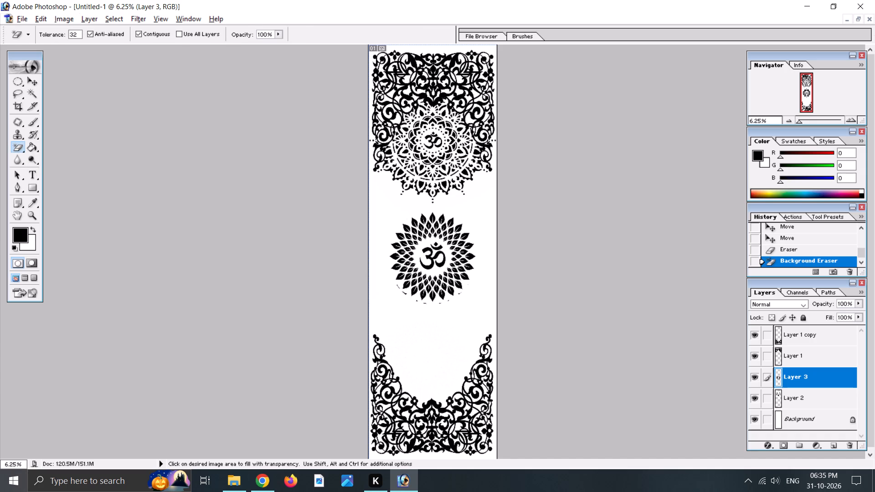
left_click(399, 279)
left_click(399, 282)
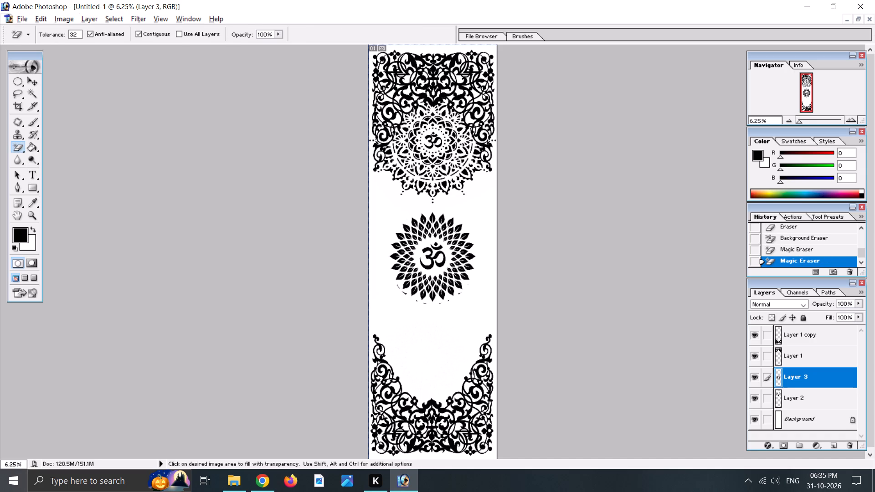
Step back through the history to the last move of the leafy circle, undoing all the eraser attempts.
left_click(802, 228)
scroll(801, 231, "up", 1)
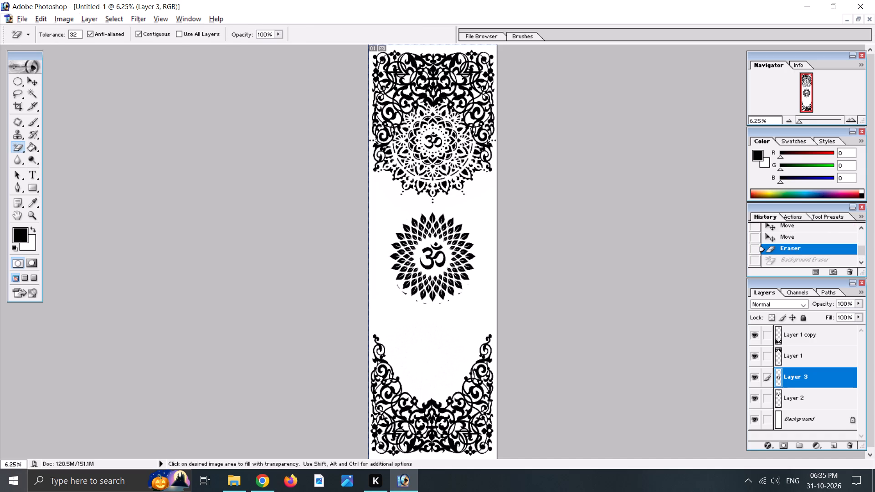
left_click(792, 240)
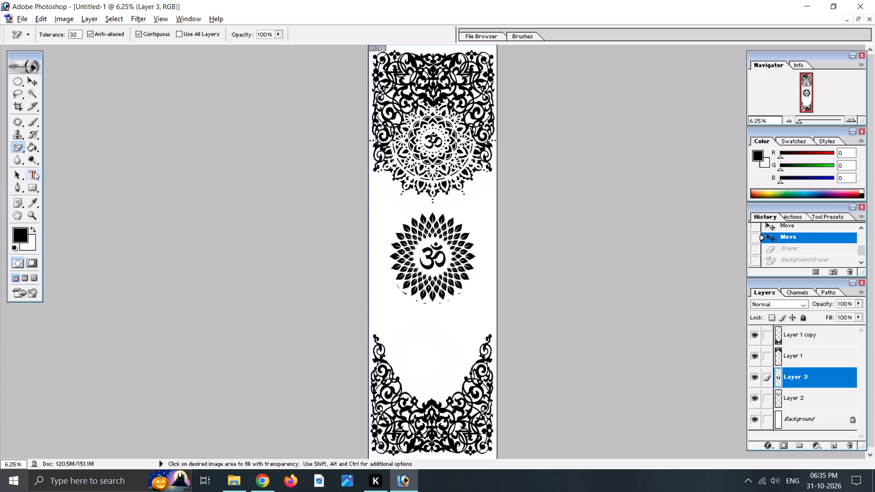
Lasso and clear the two stray arc fragments beside the leafy circle's lower-left leaves on Layer 3.
left_click(16, 90)
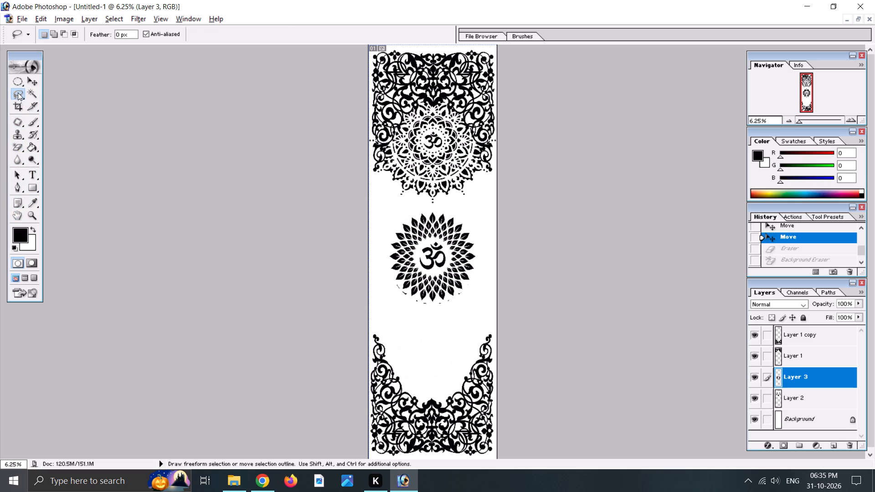
scroll(414, 298, "up", 3)
triple_click(851, 120)
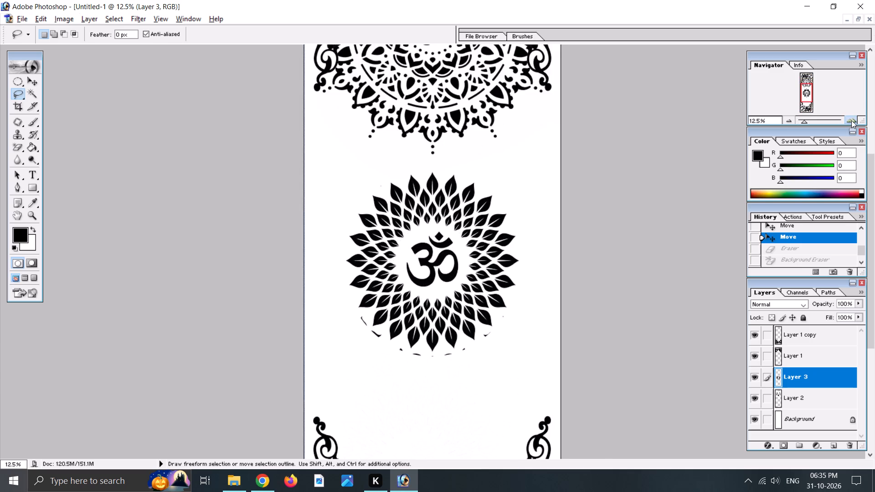
left_click(333, 334)
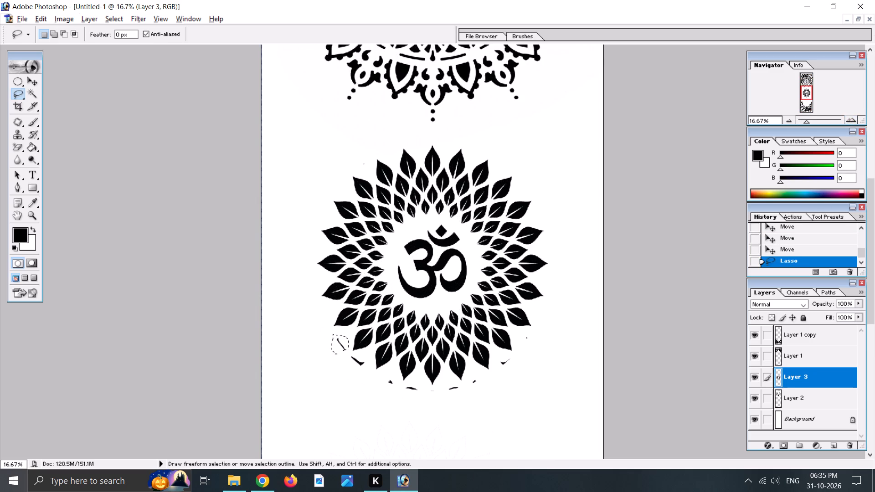
key("Delete")
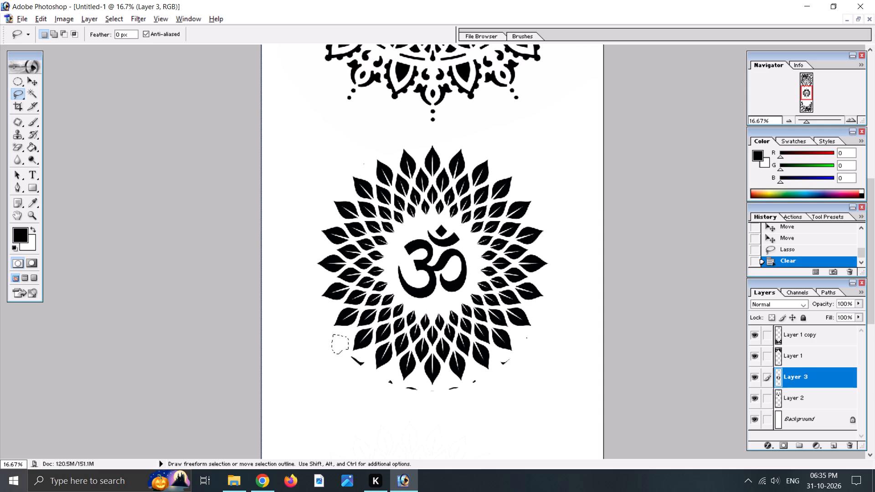
left_click_drag(356, 357, 344, 353)
left_click_drag(344, 353, 351, 357)
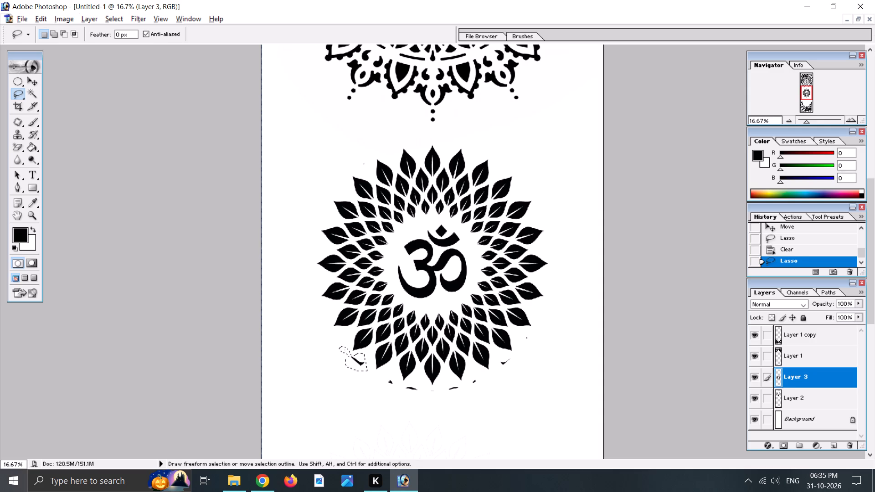
key("Delete")
Lasso and clear the remaining stray arc fragments below the leafy circle and along its lower-right edge.
double_click(383, 375)
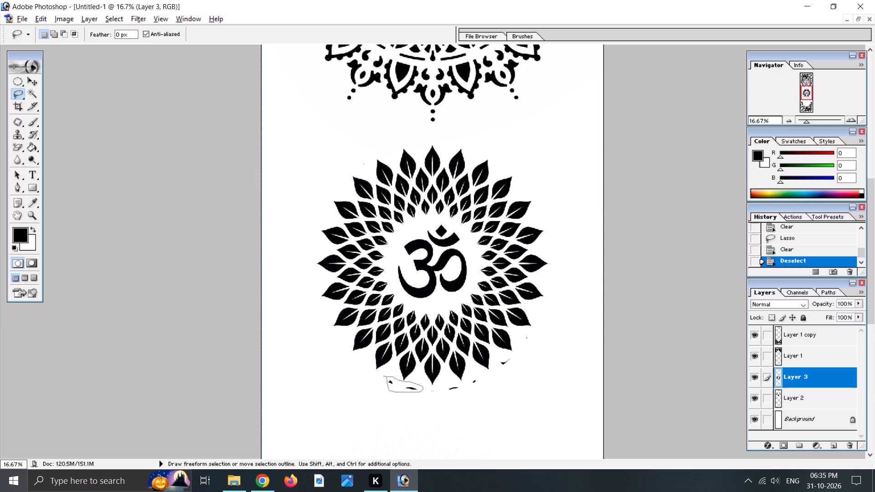
key("Delete")
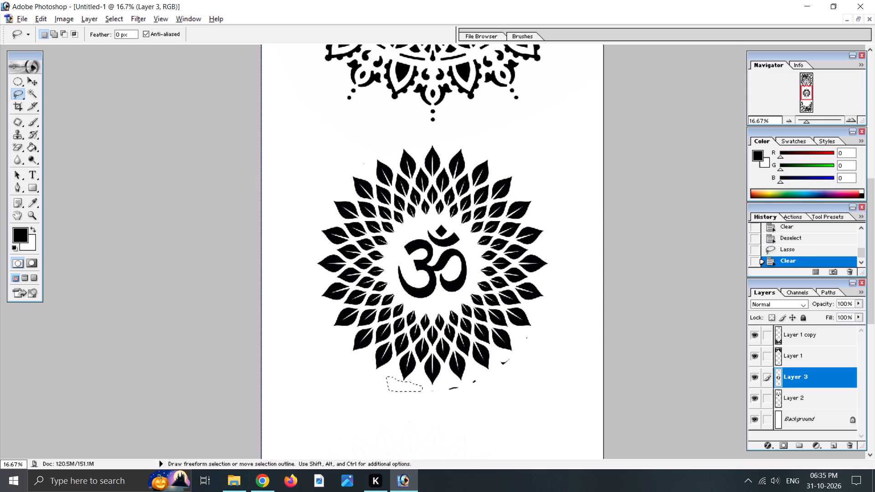
left_click_drag(427, 387, 459, 384)
key("Delete")
left_click(426, 413)
left_click(427, 385)
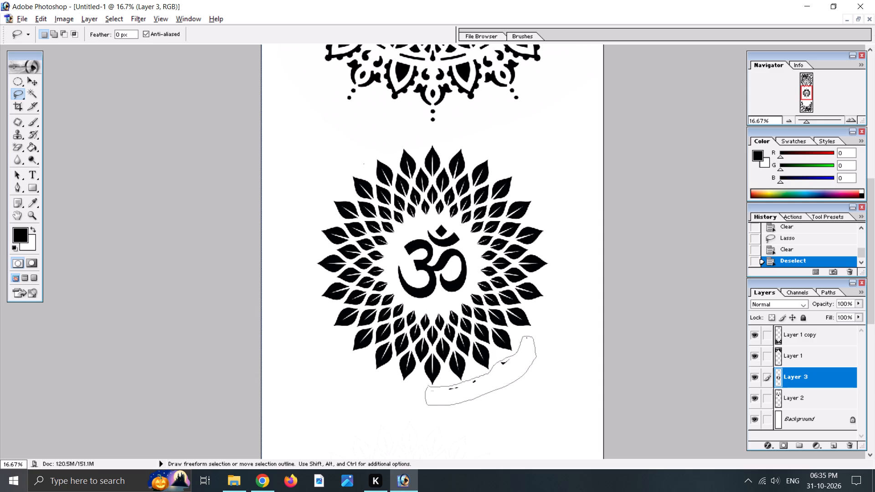
key("Delete")
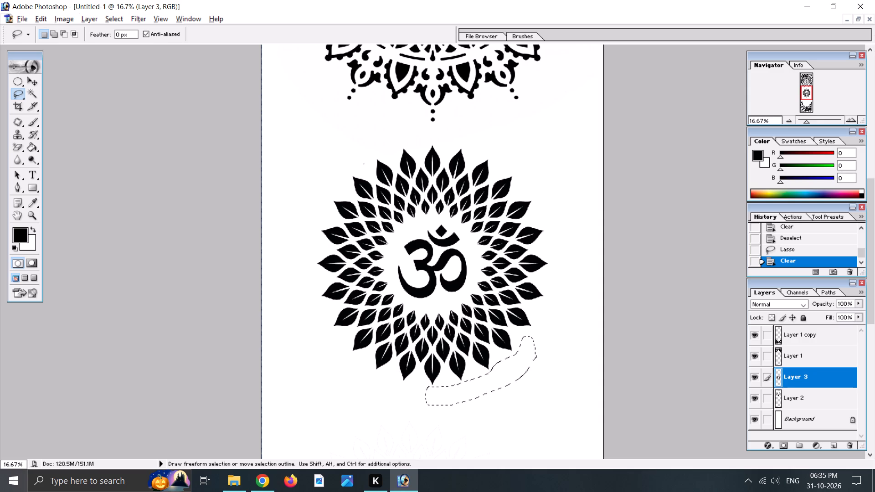
Lasso and clear the areas with stray specks near the leafy circle's upper-left and upper-right leaves, and remove the selection.
left_click(357, 161)
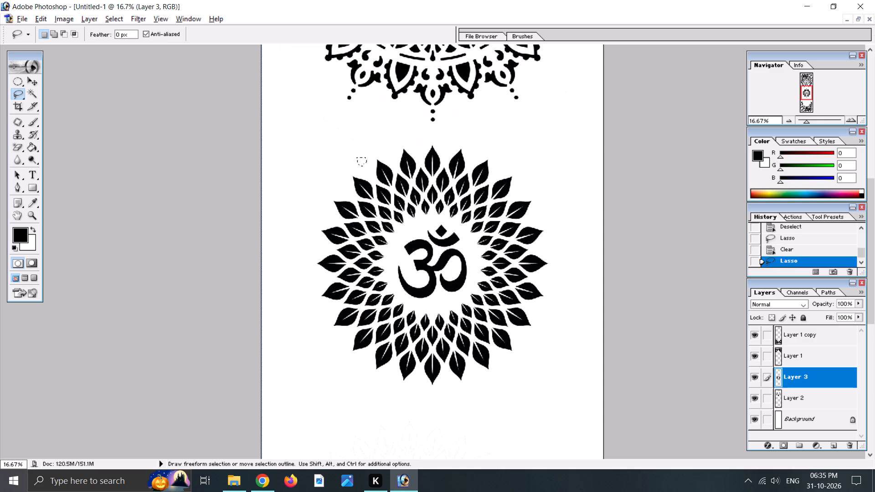
key("Delete")
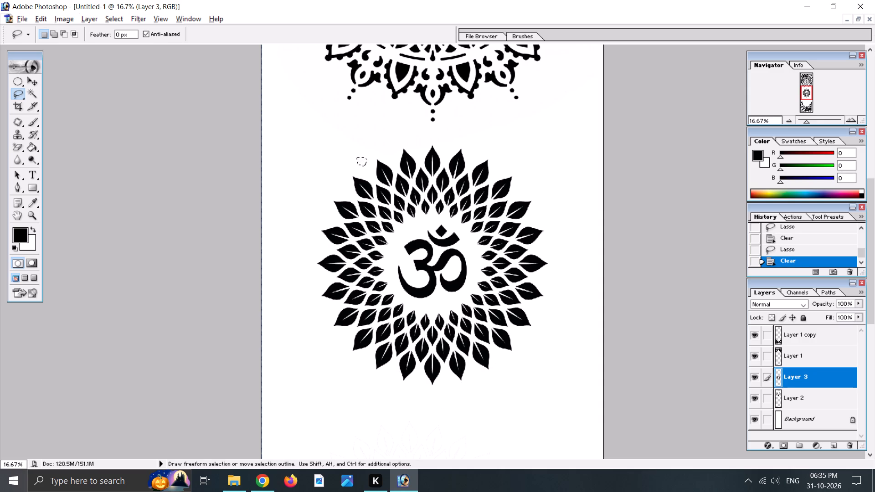
left_click_drag(538, 165, 531, 164)
key("Delete")
scroll(223, 182, "down", 2)
left_click(289, 142)
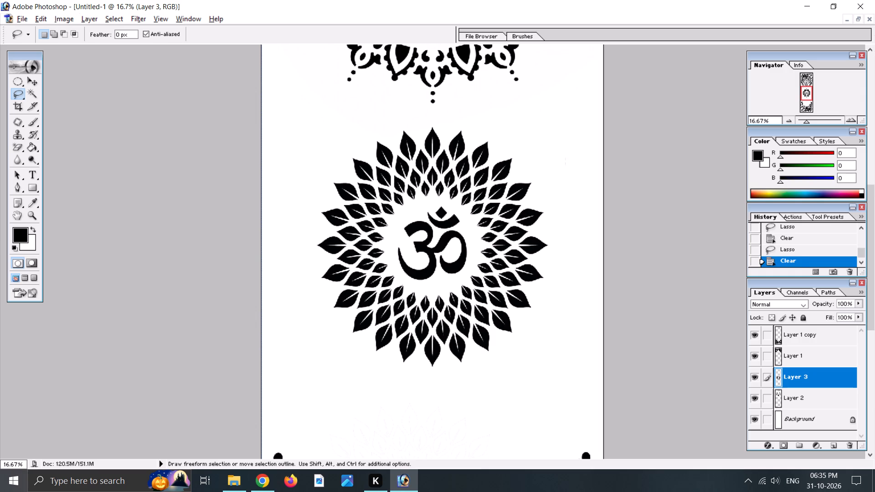
Move the mandala on Layer 2 down to the panel's middle so it is concentric with the leafy Om circle.
left_click(32, 78)
scroll(425, 192, "down", 2)
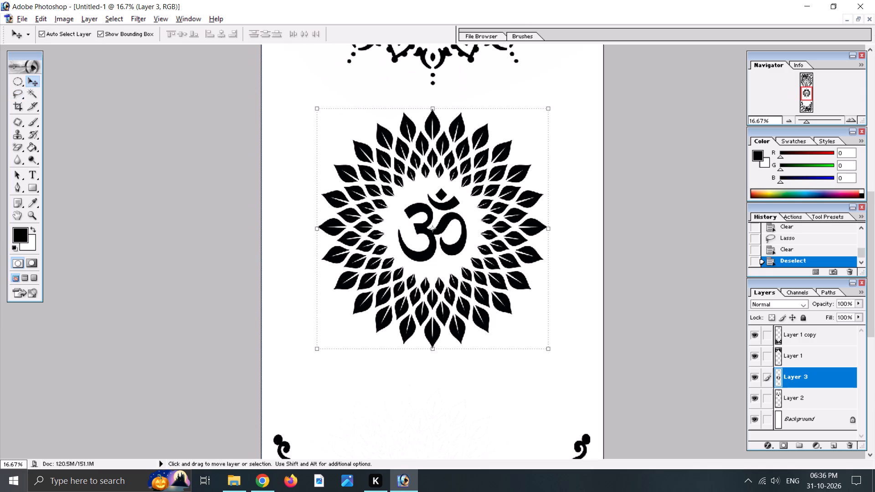
scroll(430, 194, "down", 1)
scroll(451, 205, "up", 5)
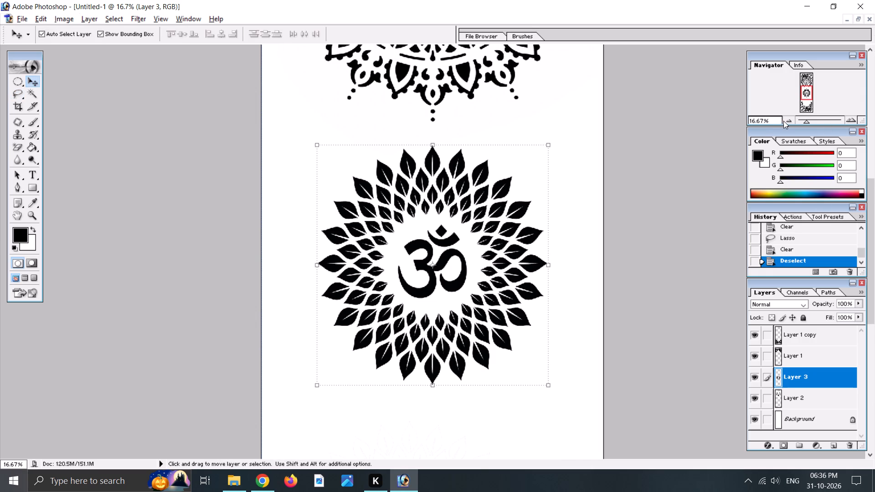
double_click(784, 121)
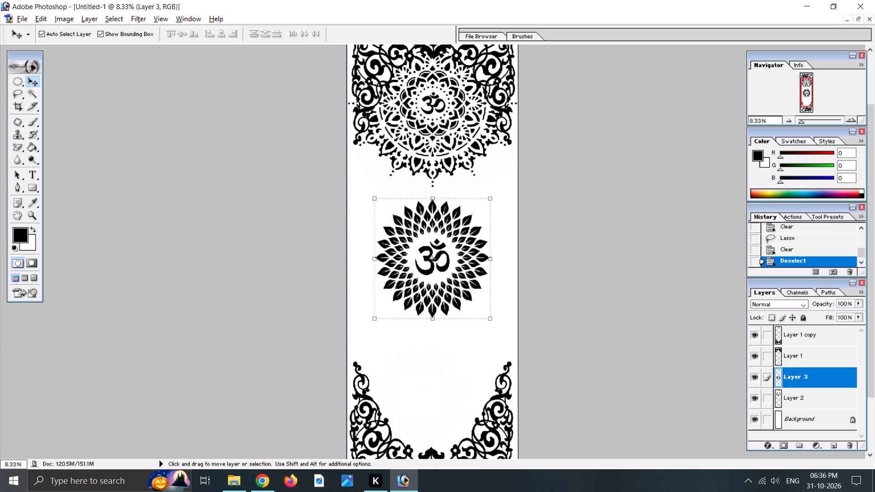
left_click(437, 126)
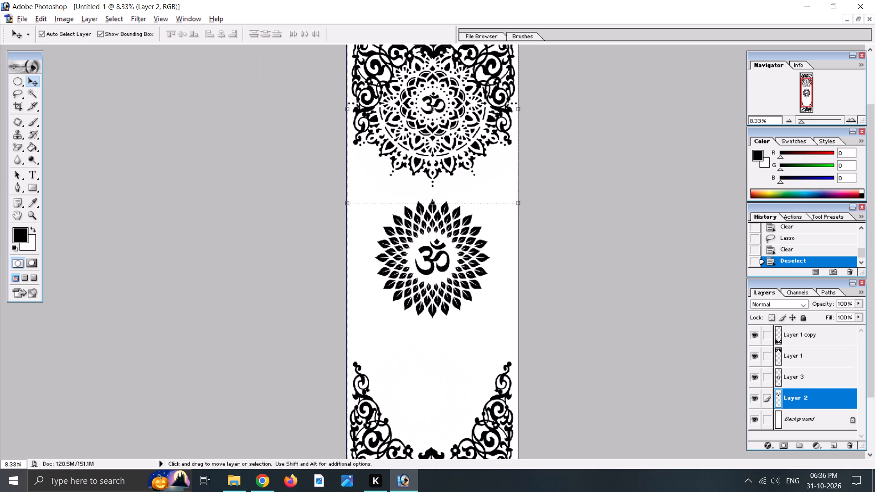
left_click(426, 92)
left_click_drag(434, 123, 432, 237)
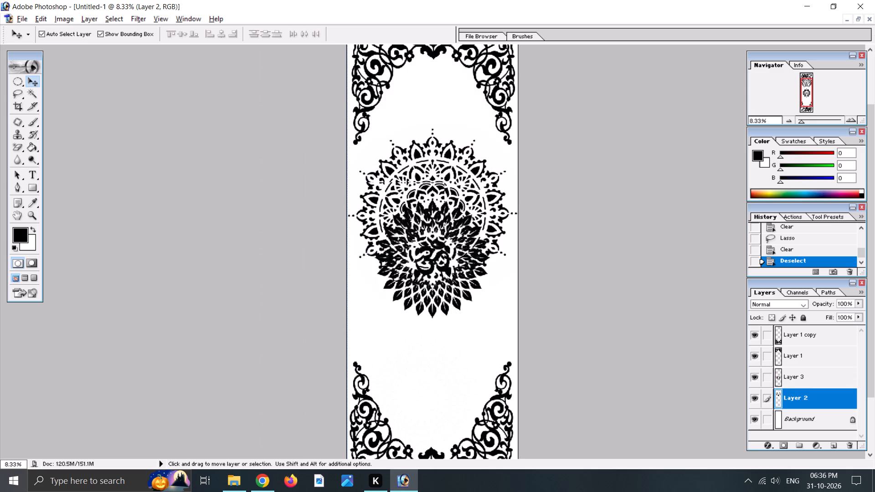
left_click_drag(432, 237, 429, 184)
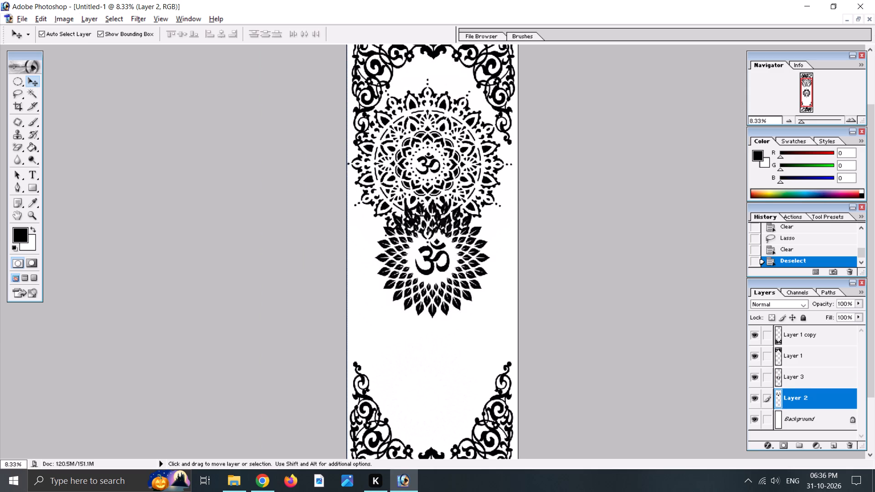
left_click_drag(429, 184, 443, 184)
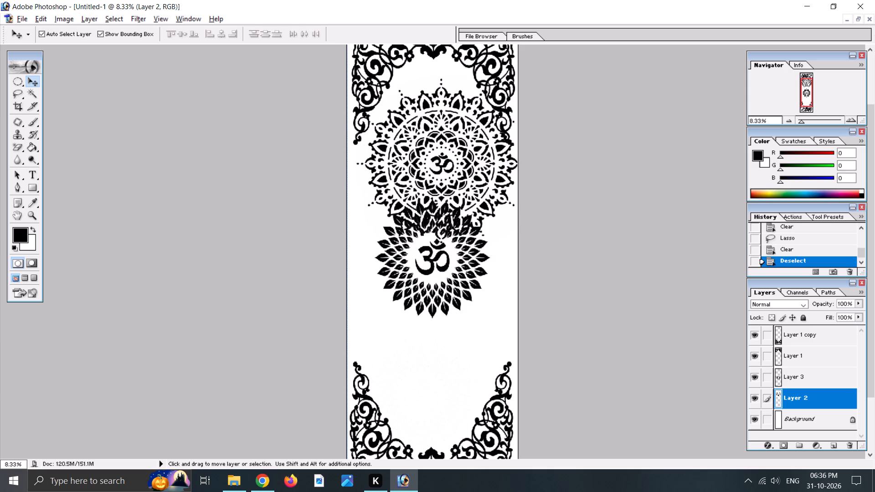
left_click_drag(443, 184, 435, 148)
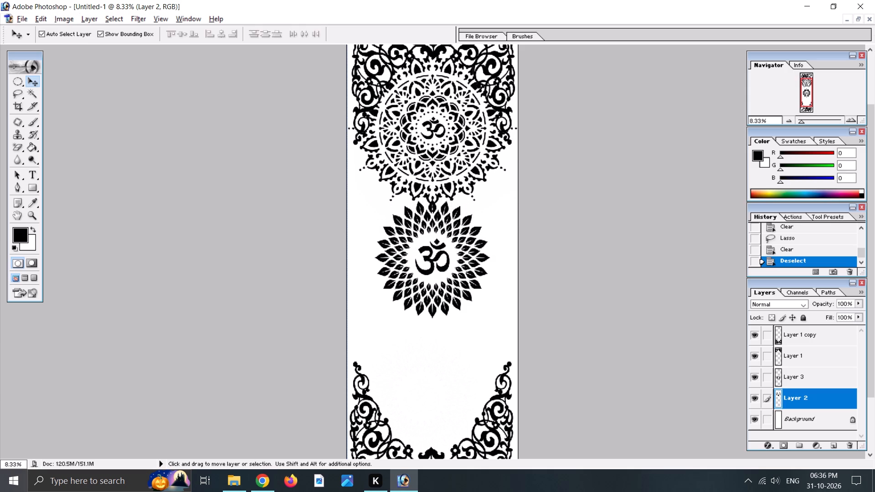
left_click_drag(435, 148, 438, 273)
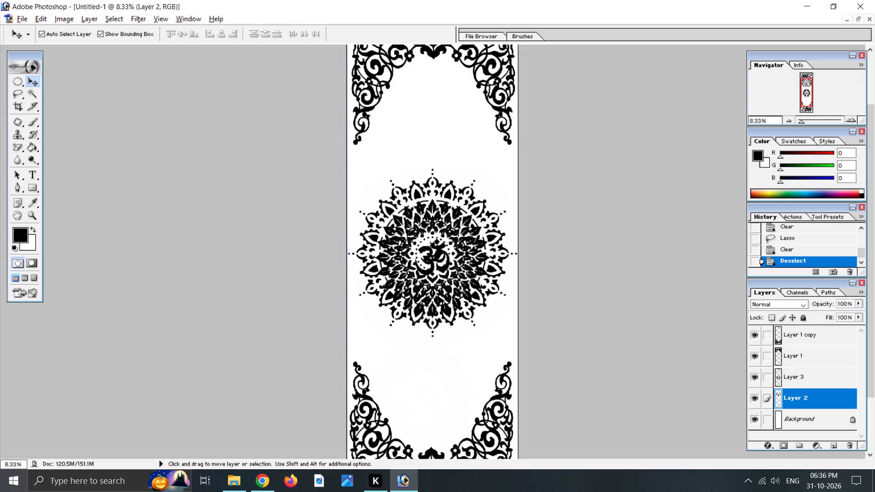
left_click_drag(438, 273, 438, 278)
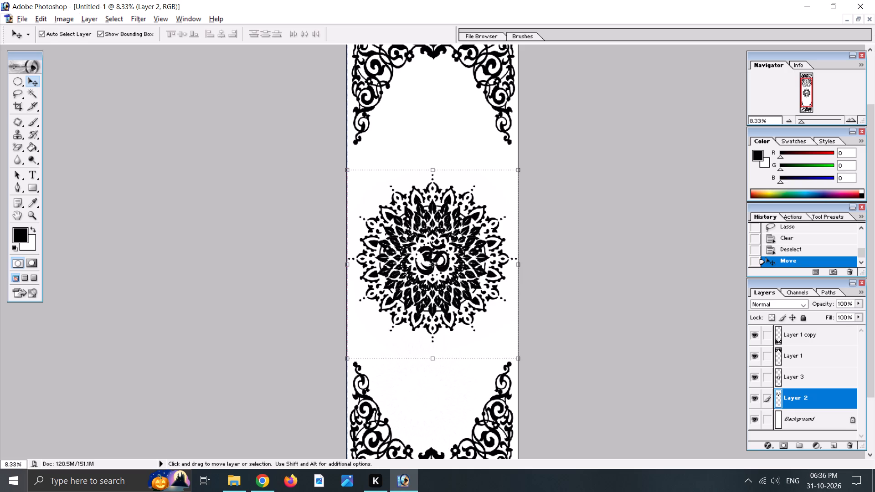
Hide Layer 2 with the mandala, leaving the leafy Om circle alone between the arch ornaments.
left_click(758, 399)
scroll(738, 398, "up", 2)
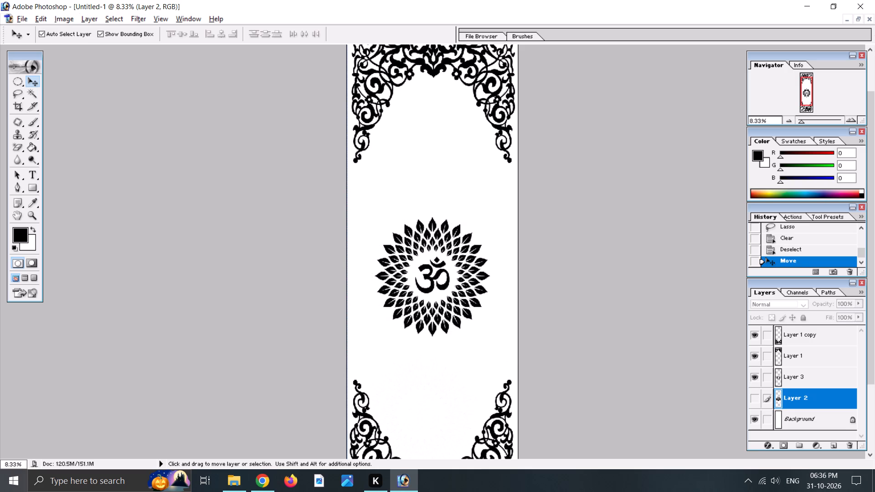
scroll(348, 239, "down", 2)
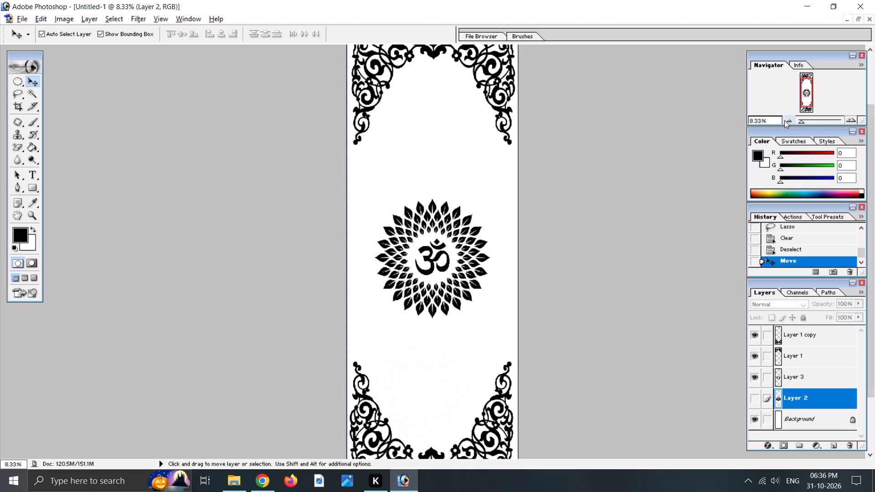
left_click(785, 120)
left_click(785, 120)
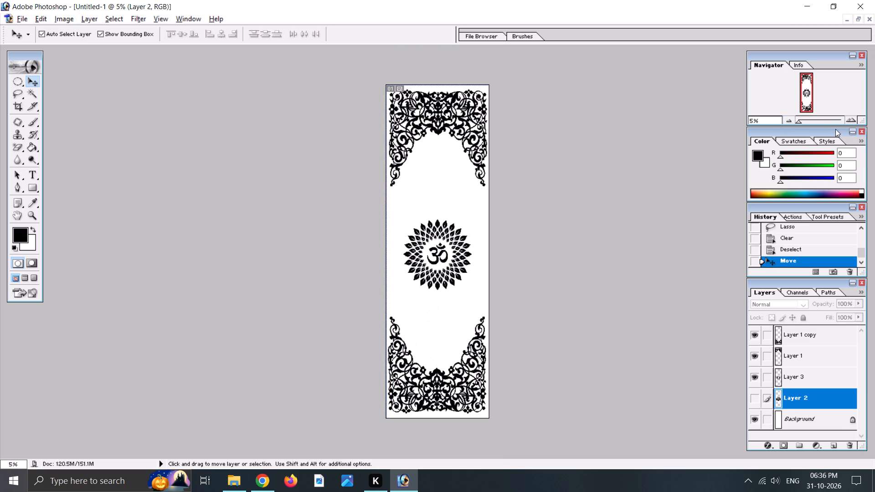
left_click(852, 123)
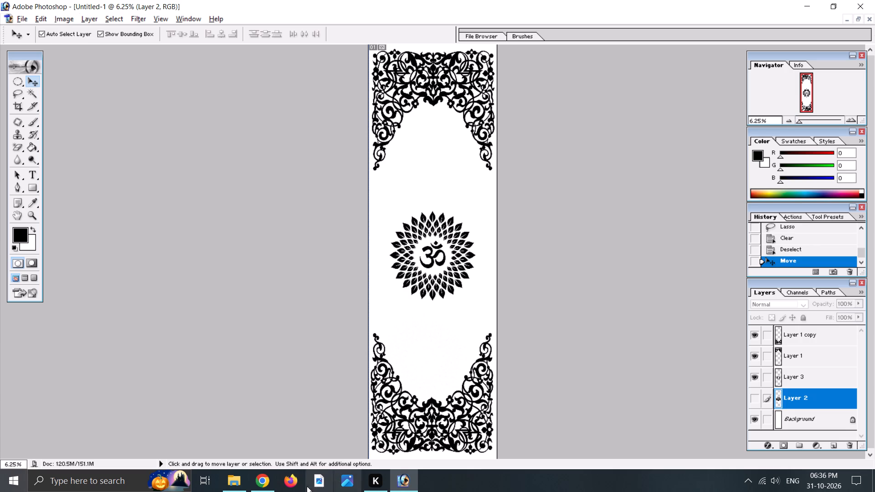
Open the star lattice image 6 from the Desktop folder in Photoshop.
left_click(240, 486)
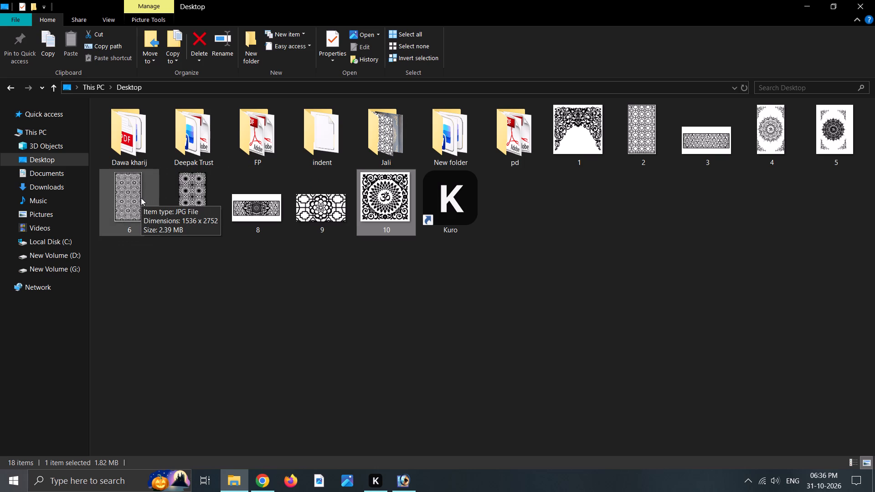
left_click_drag(141, 198, 158, 223)
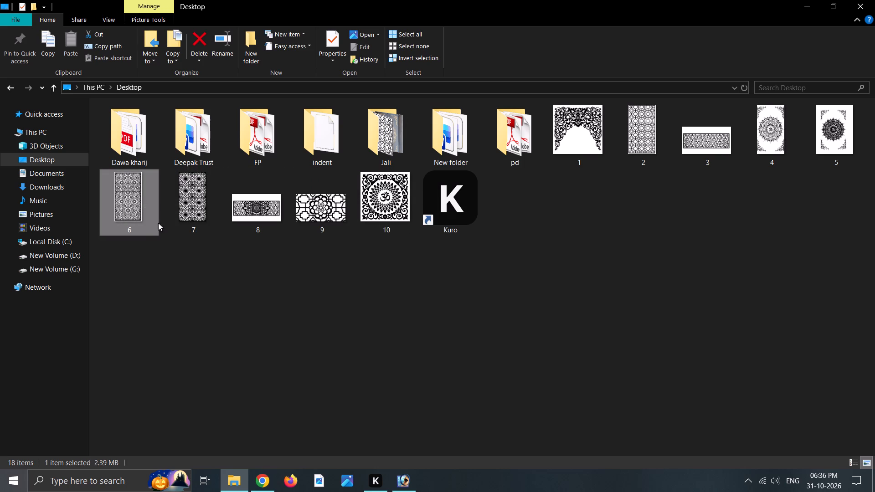
left_click_drag(158, 223, 254, 268)
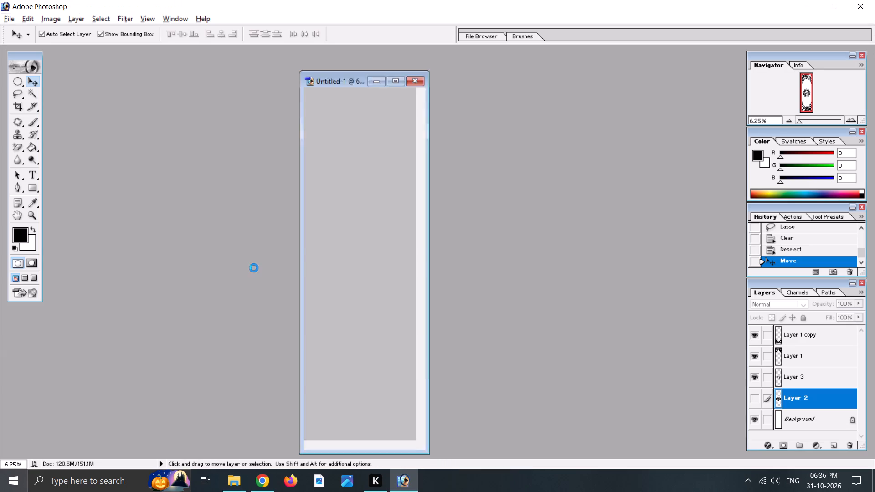
scroll(263, 267, "down", 1)
scroll(106, 220, "down", 1)
scroll(106, 220, "up", 3)
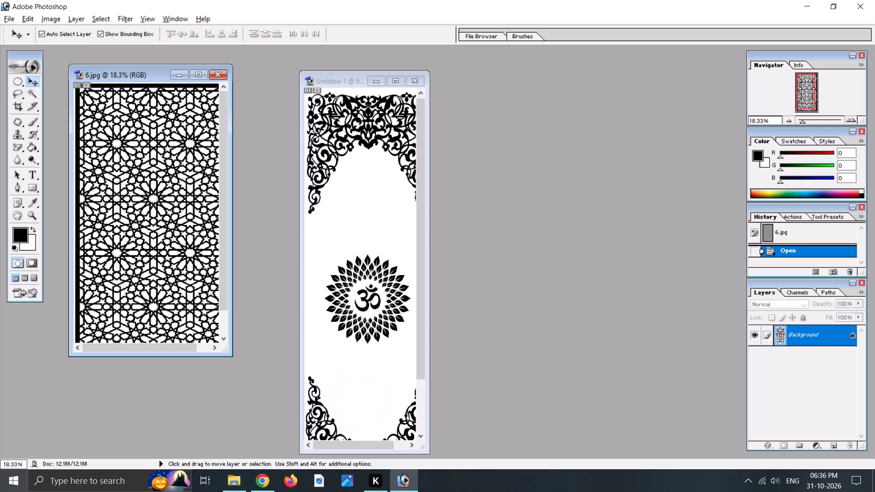
Copy the star lattice image into the Untitled-1 panel as a new layer and close 6.jpg.
left_click_drag(130, 139, 334, 220)
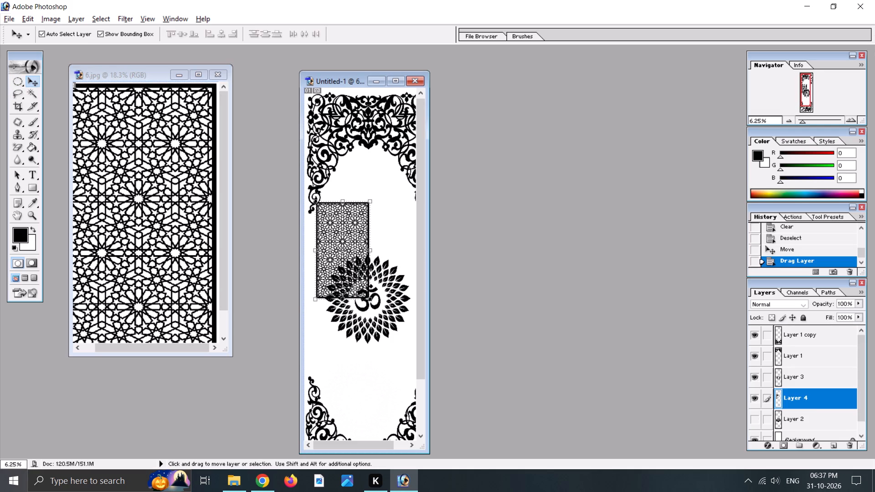
left_click(225, 73)
Position the lattice on Layer 4 below the top arch ornament, overlapping the upper-left part of the leafy Om circle.
left_click_drag(346, 224, 360, 206)
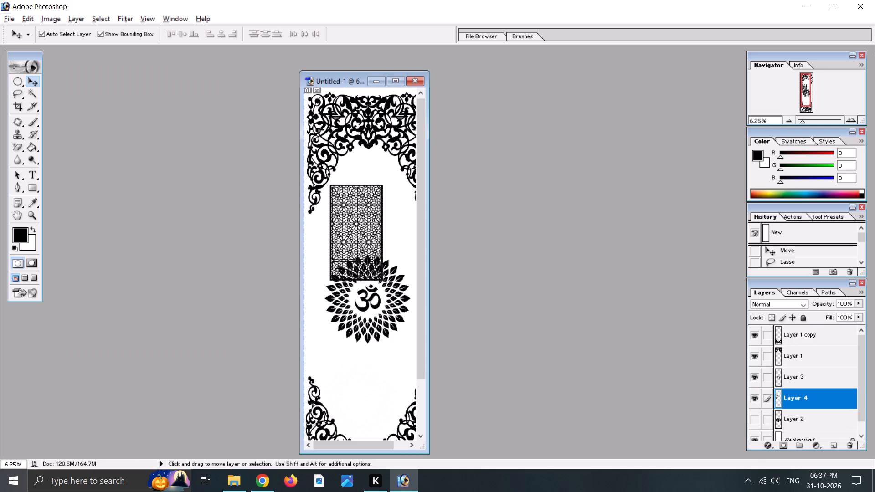
left_click_drag(360, 206, 371, 210)
scroll(376, 228, "up", 4)
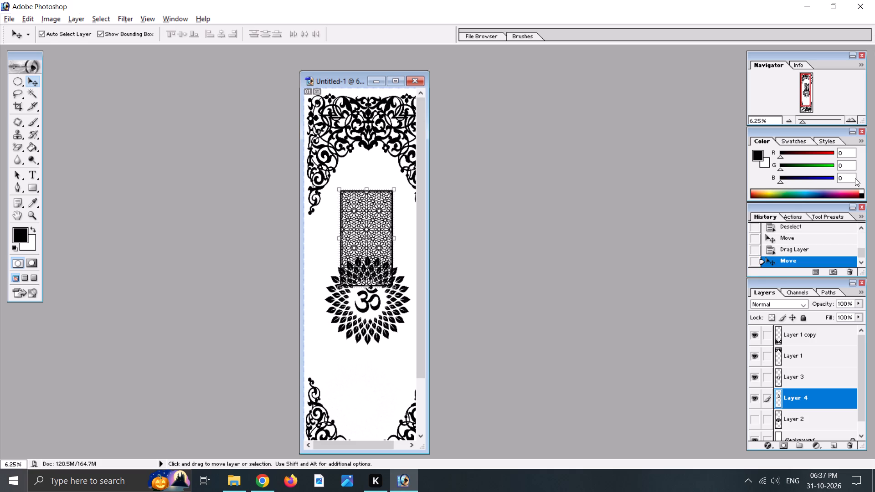
left_click(398, 81)
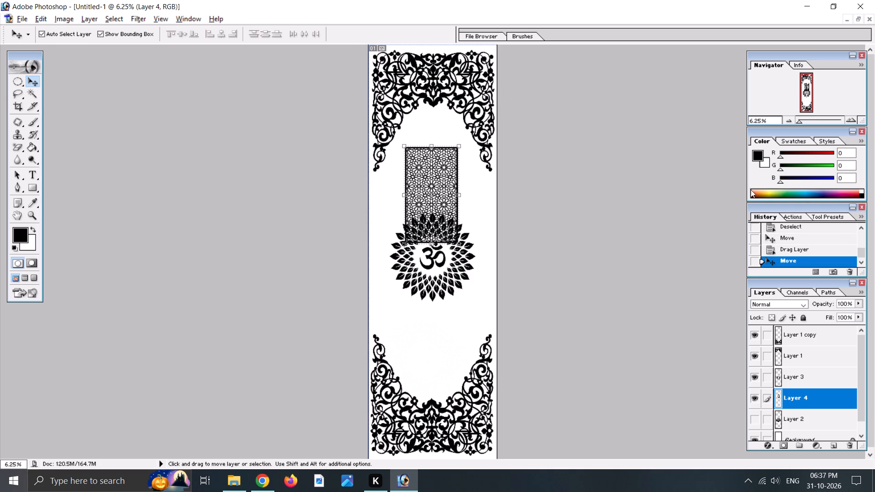
triple_click(852, 118)
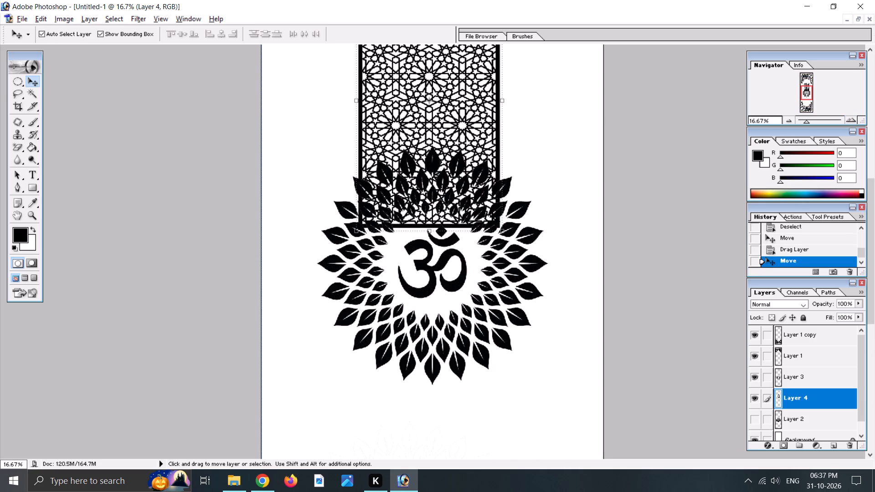
scroll(565, 246, "up", 2)
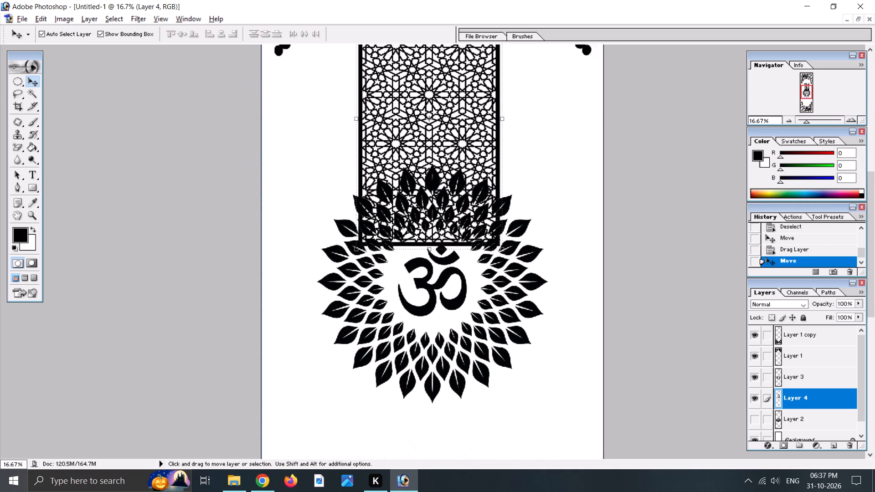
scroll(565, 246, "up", 3)
left_click_drag(440, 140, 430, 253)
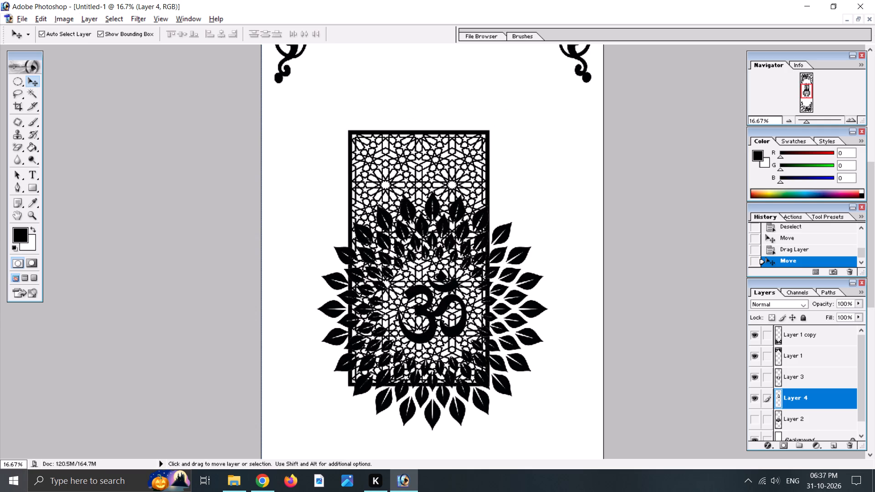
left_click_drag(430, 253, 389, 178)
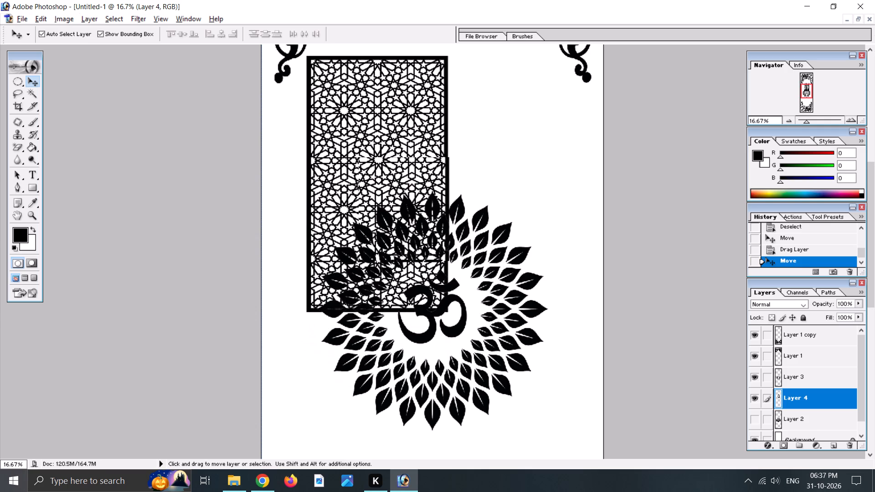
left_click_drag(389, 178, 390, 178)
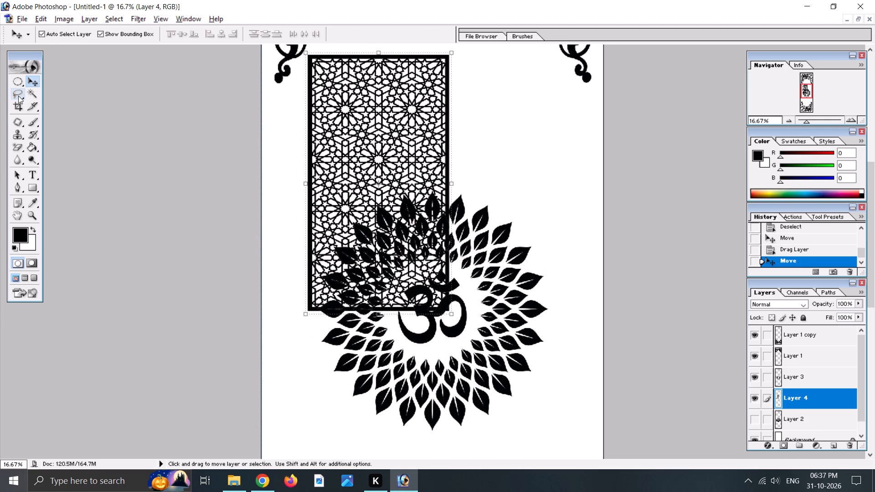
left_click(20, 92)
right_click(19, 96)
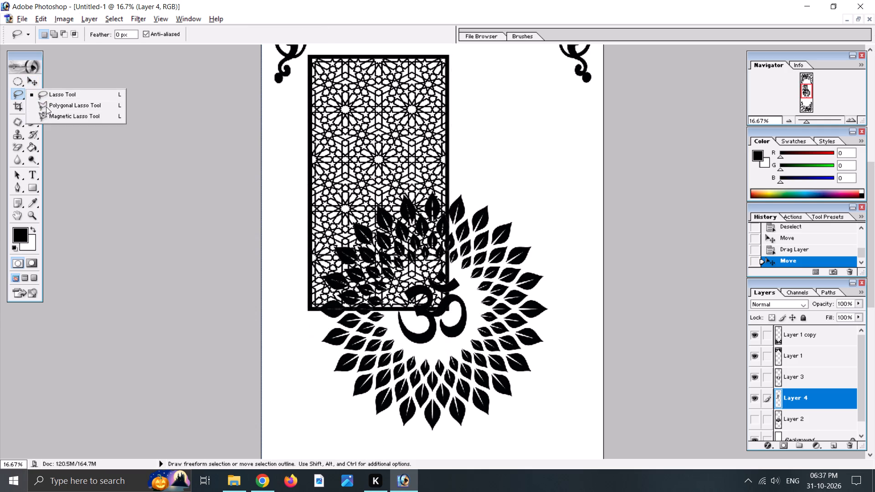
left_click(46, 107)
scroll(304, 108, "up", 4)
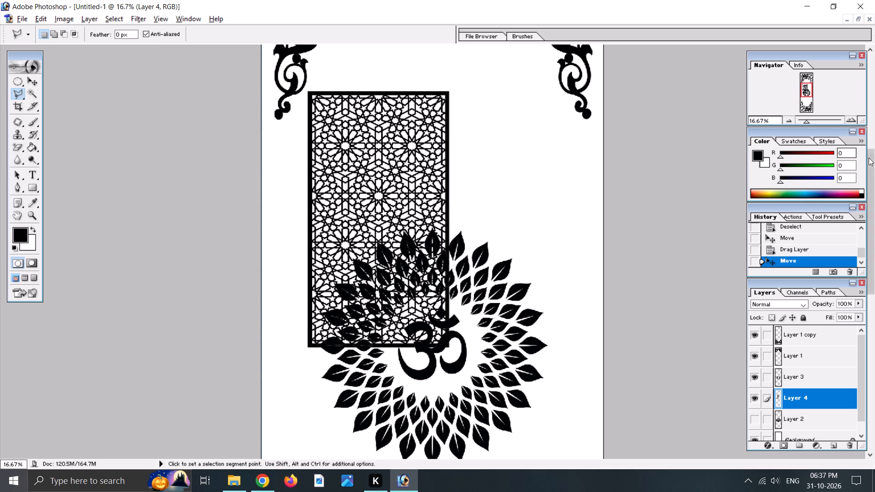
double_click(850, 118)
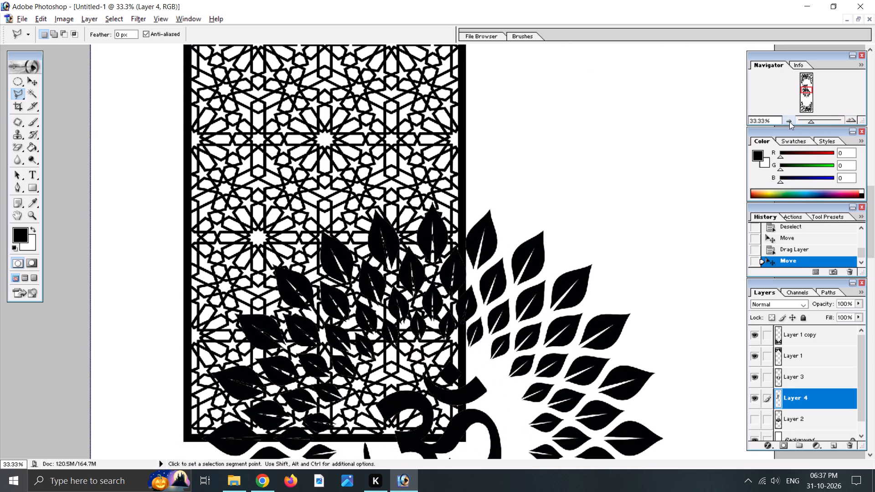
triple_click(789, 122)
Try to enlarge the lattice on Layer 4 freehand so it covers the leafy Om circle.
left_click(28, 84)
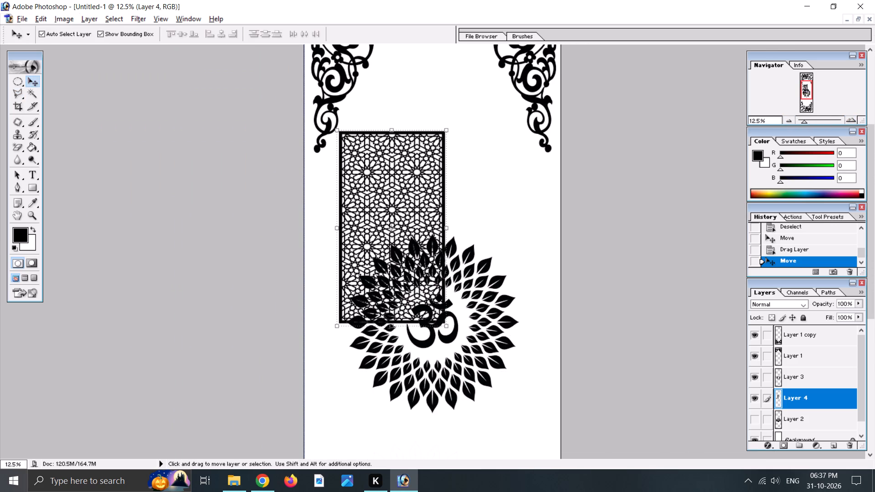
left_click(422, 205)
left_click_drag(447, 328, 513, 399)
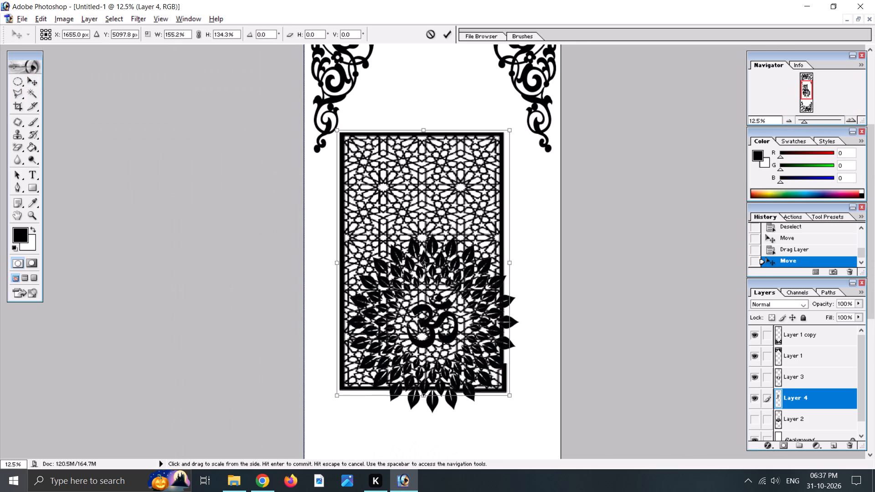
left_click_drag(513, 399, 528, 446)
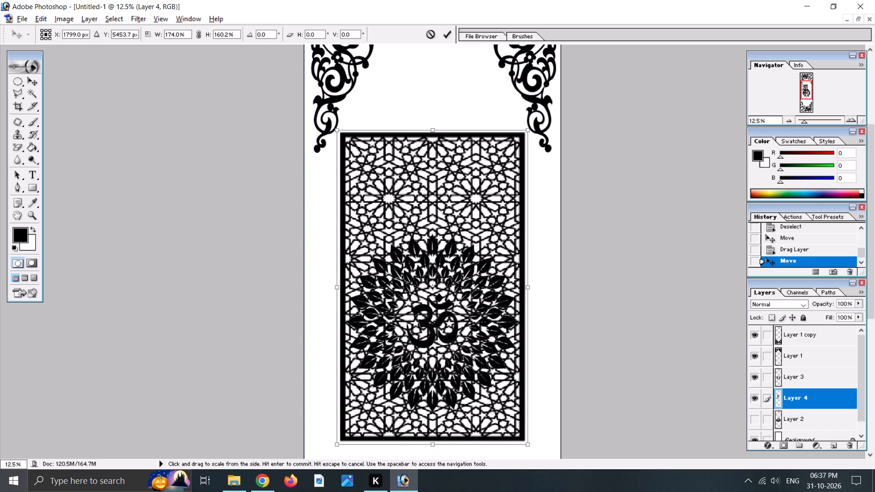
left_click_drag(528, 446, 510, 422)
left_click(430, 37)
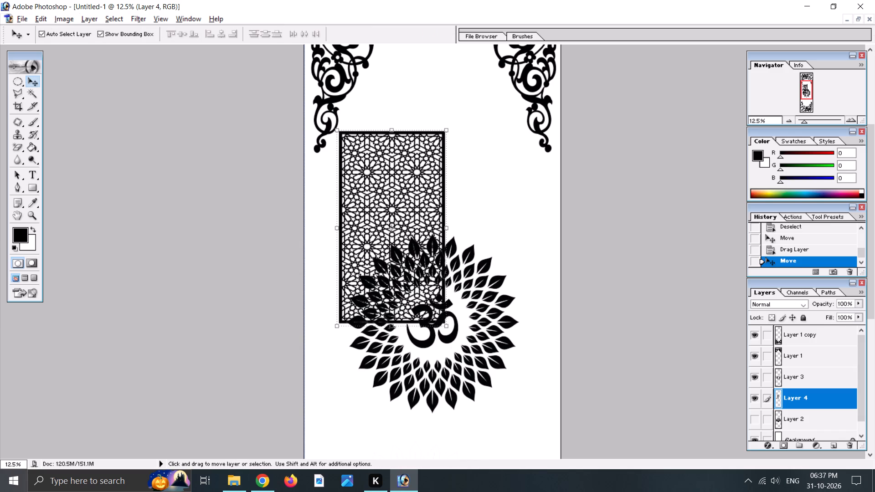
Transform the lattice on Layer 4 to a horizontal position of 1500 px, scaling its width and height to 200%.
left_click(448, 328)
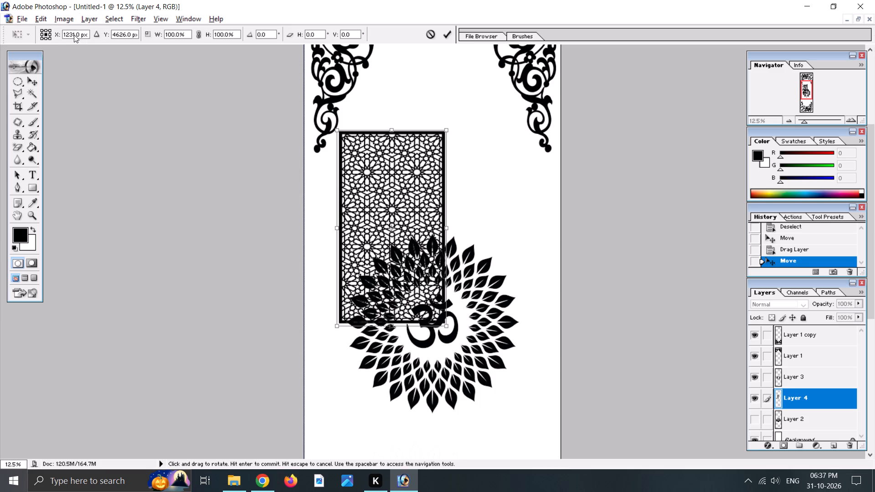
left_click_drag(74, 35, 60, 37)
type("1500")
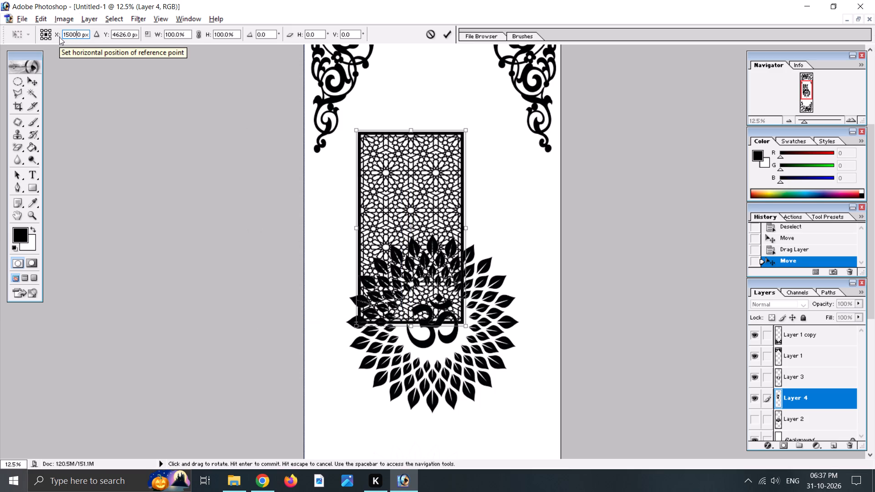
key("BackSpace")
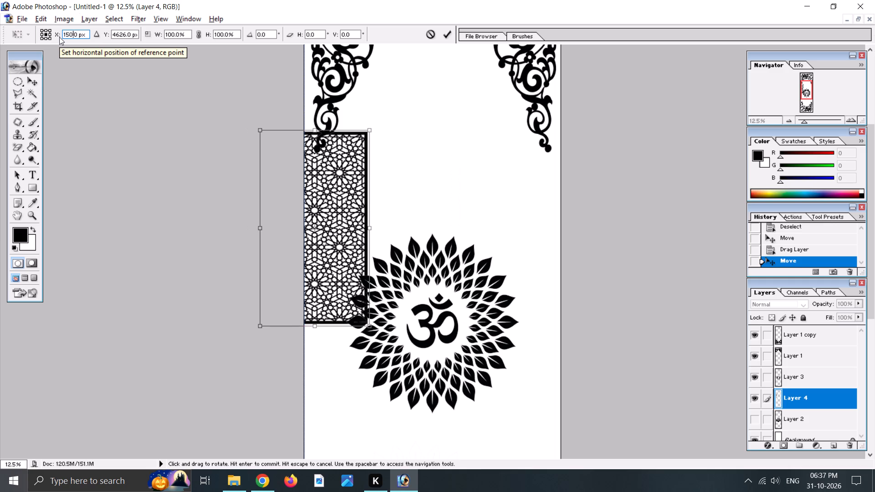
key("0")
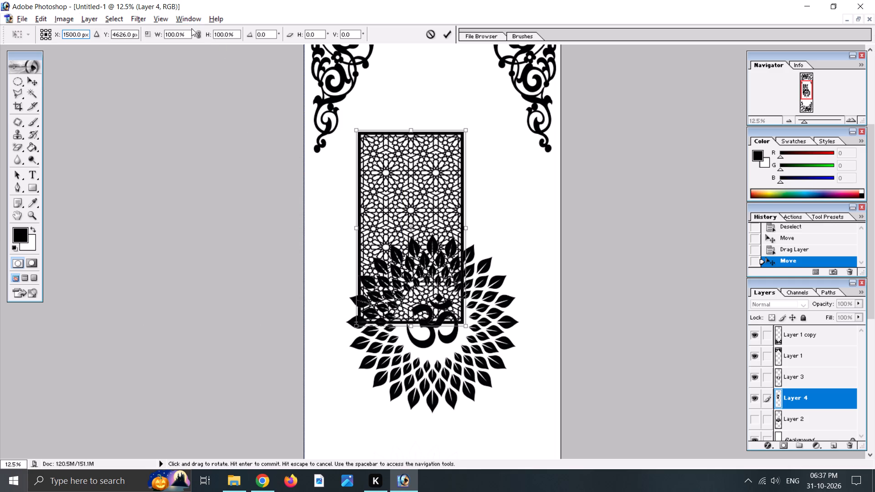
left_click(187, 32)
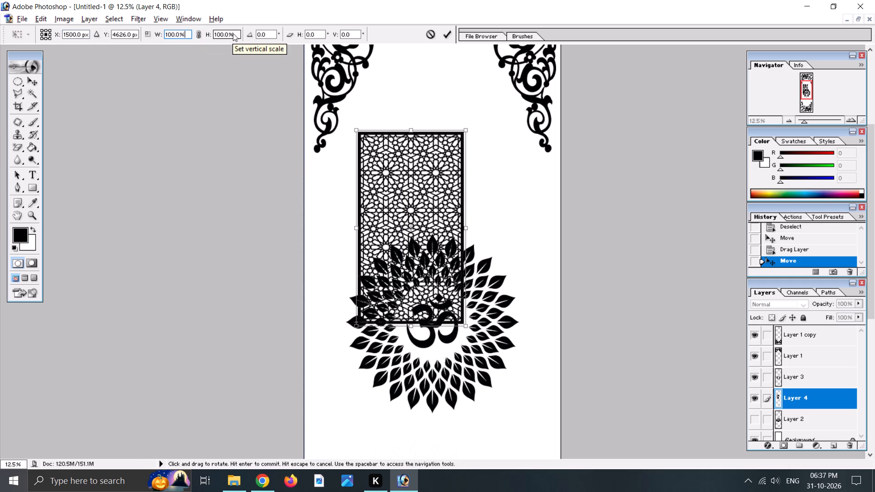
left_click_drag(185, 35, 161, 36)
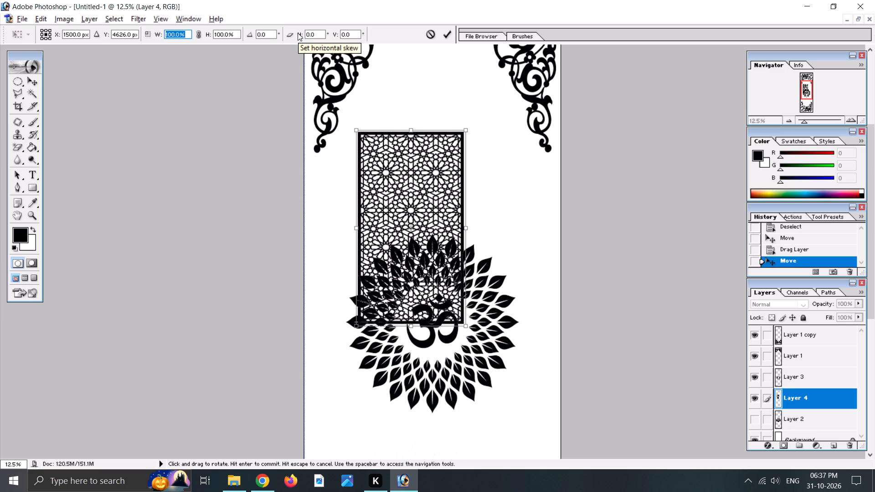
type("200")
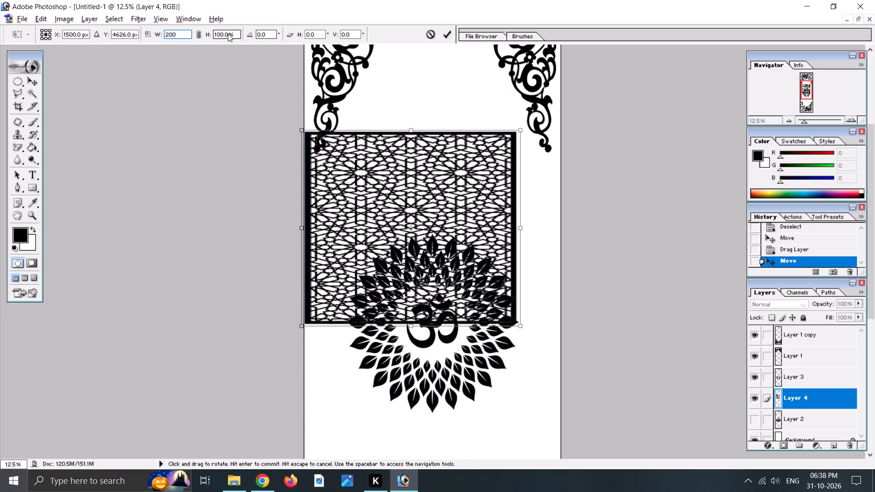
left_click_drag(235, 34, 182, 41)
type("200")
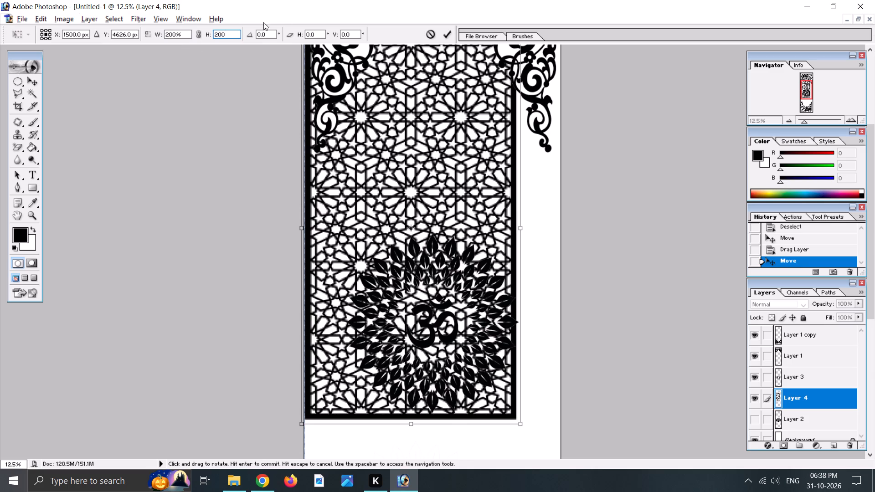
left_click(446, 34)
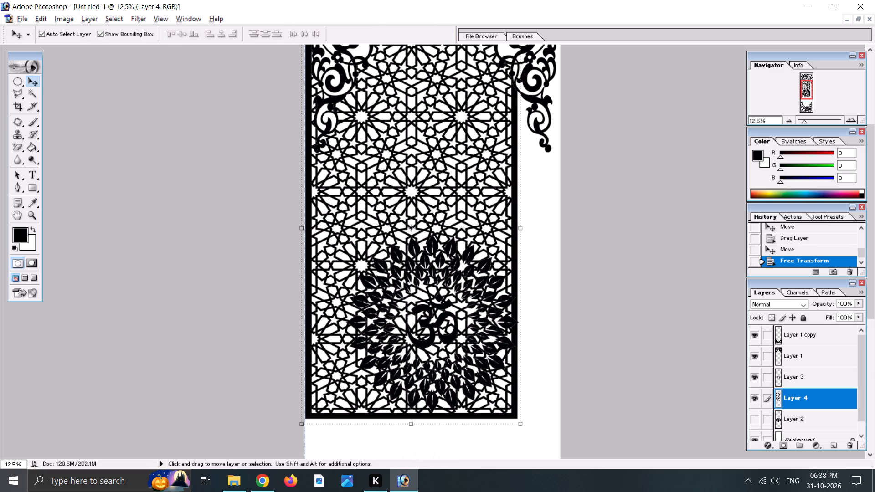
Move the enlarged lattice to roughly the middle of the panel's width, with its top edge inside the top arch opening.
left_click_drag(425, 193, 445, 210)
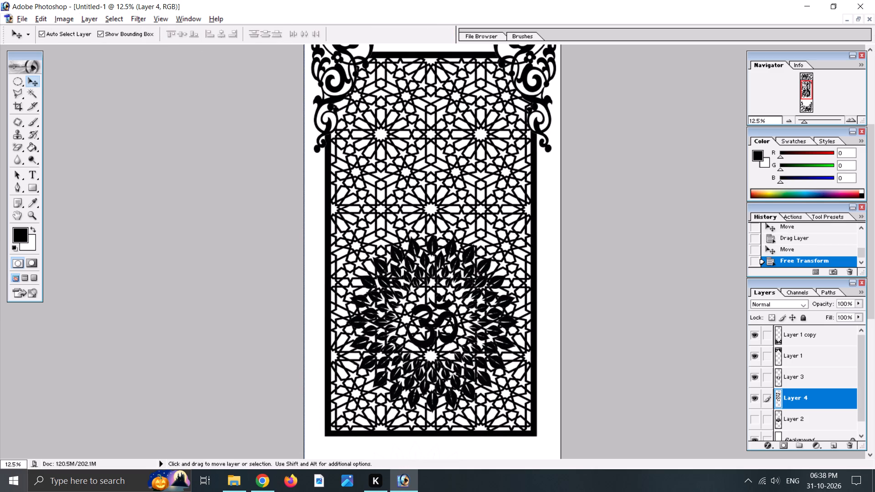
left_click_drag(445, 210, 449, 227)
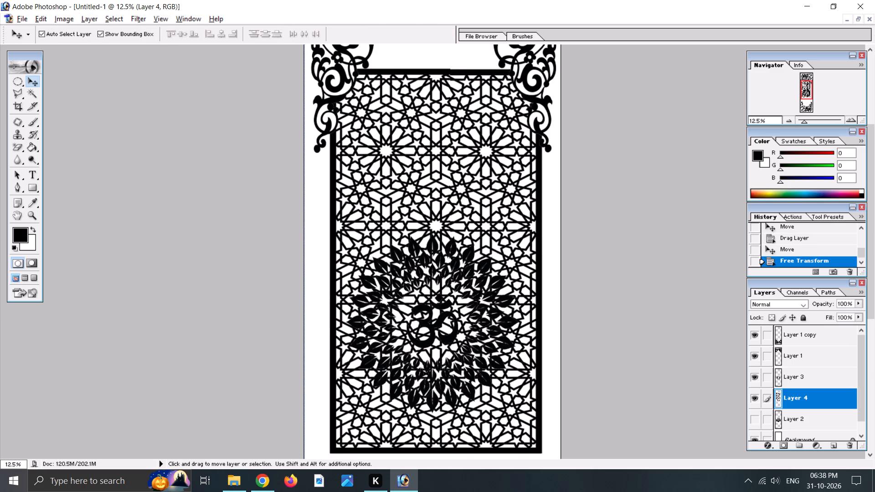
left_click_drag(449, 227, 452, 217)
Stretch the lattice on Layer 4 freehand to fill the whole panel, about 117.2% in width and 212.6% in height.
scroll(364, 171, "up", 2)
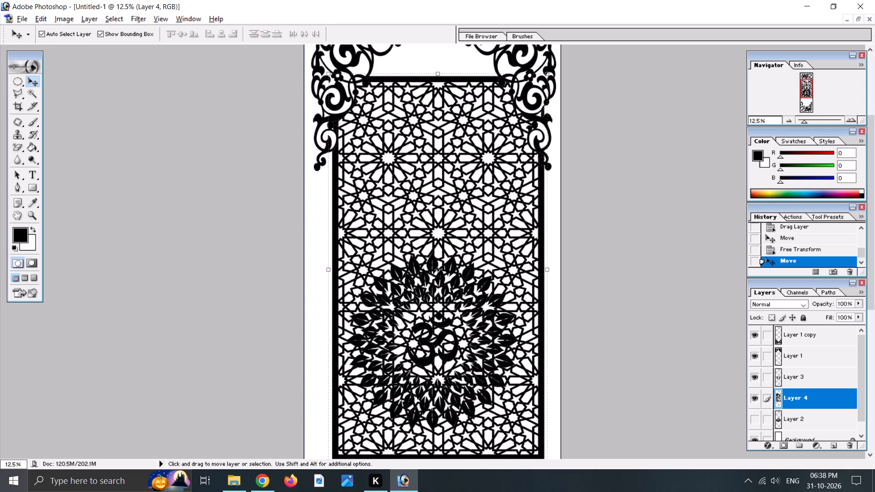
scroll(376, 164, "up", 1)
scroll(438, 169, "down", 2)
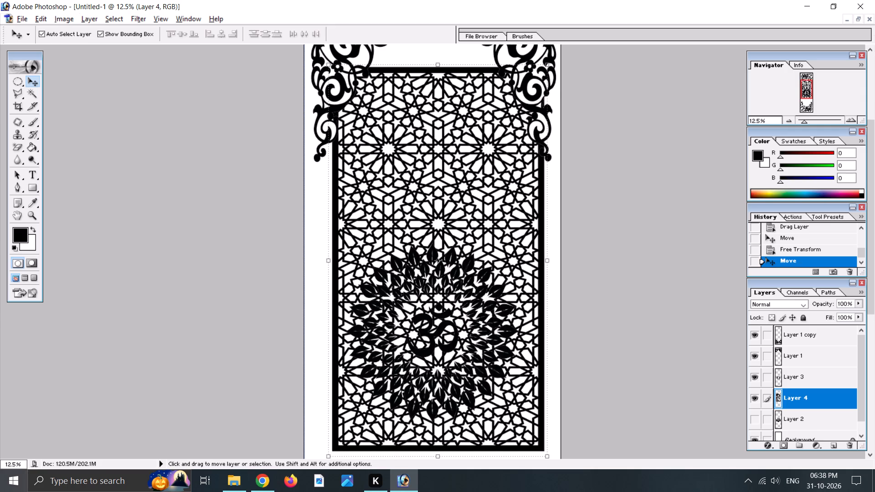
left_click(788, 123)
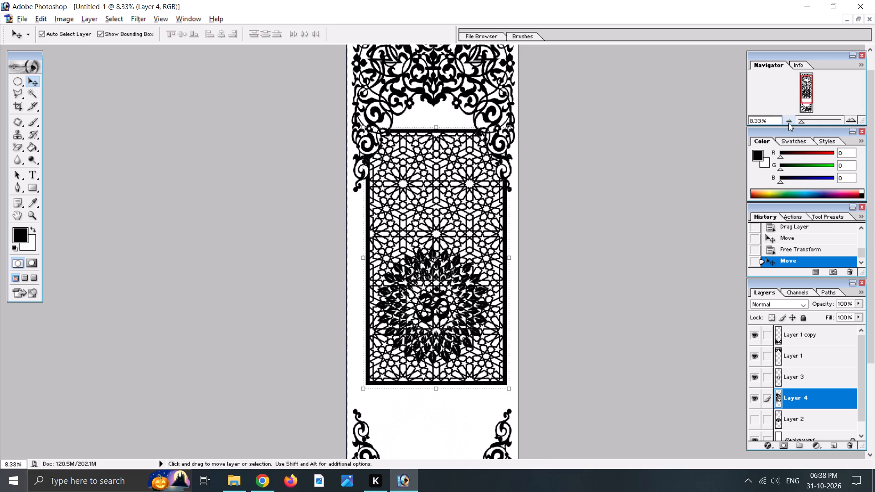
left_click(788, 123)
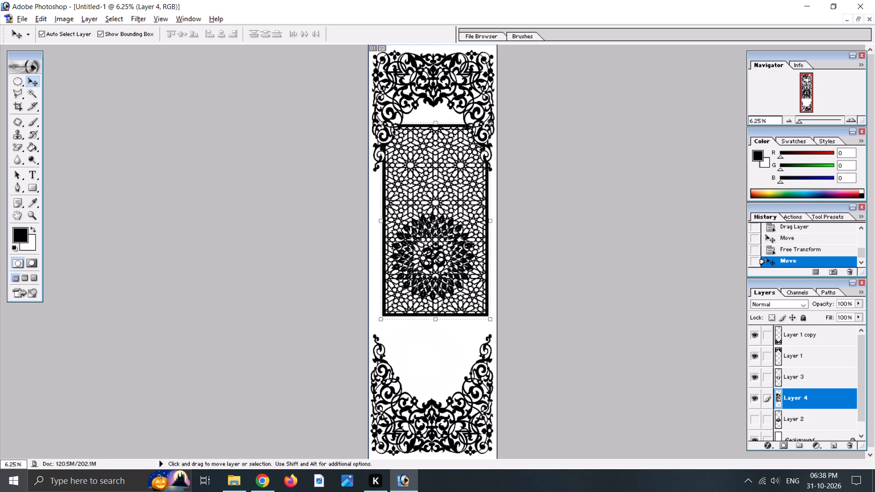
scroll(436, 122, "up", 2)
left_click(791, 118)
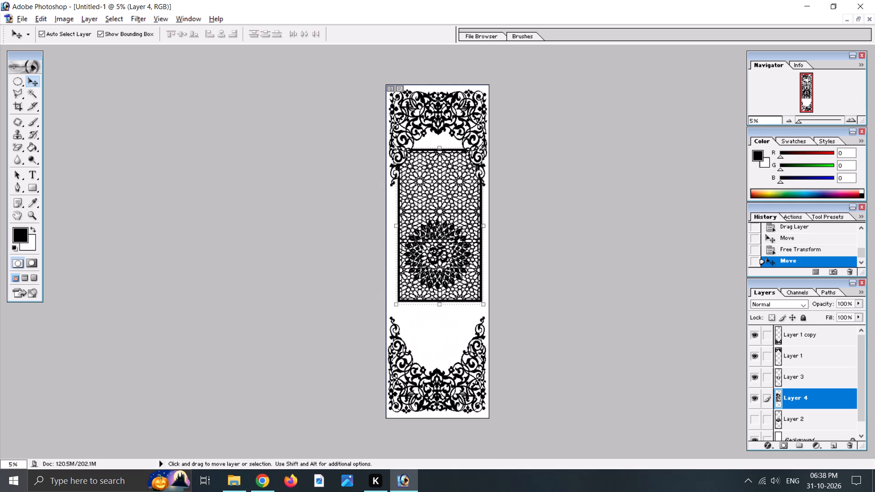
left_click_drag(440, 147, 440, 106)
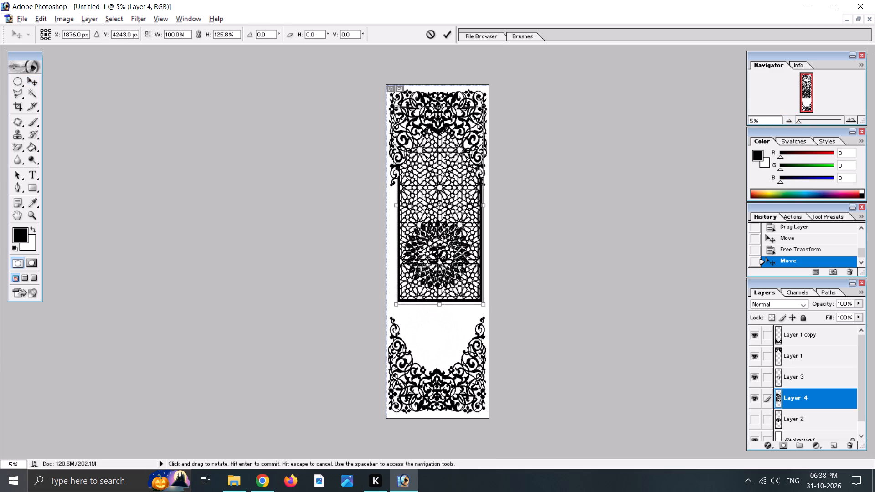
left_click_drag(440, 106, 442, 91)
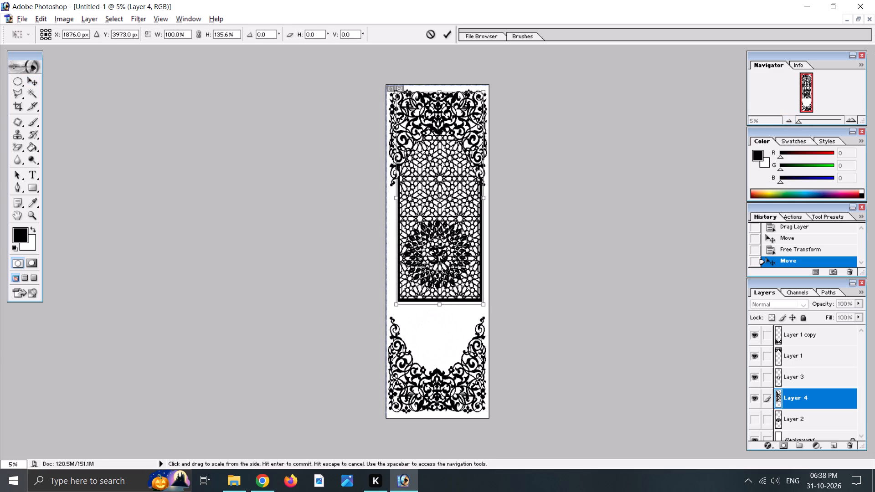
left_click_drag(439, 304, 437, 355)
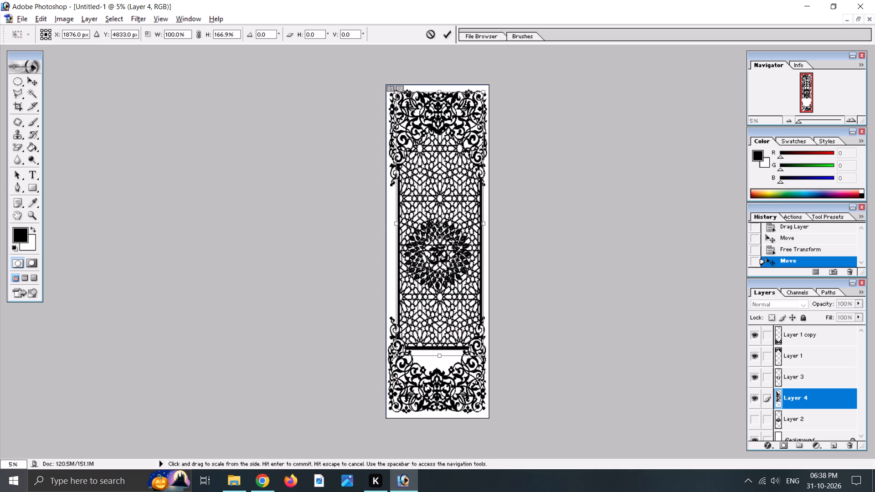
left_click_drag(437, 355, 435, 387)
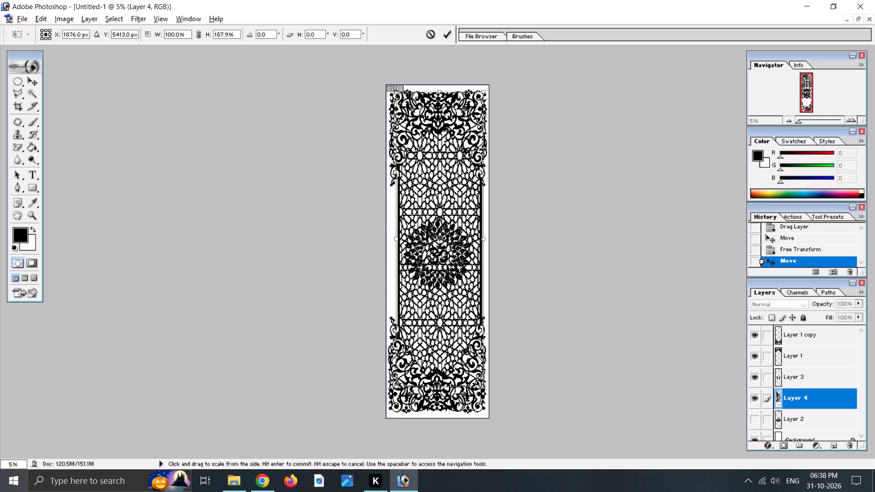
left_click_drag(395, 238, 393, 238)
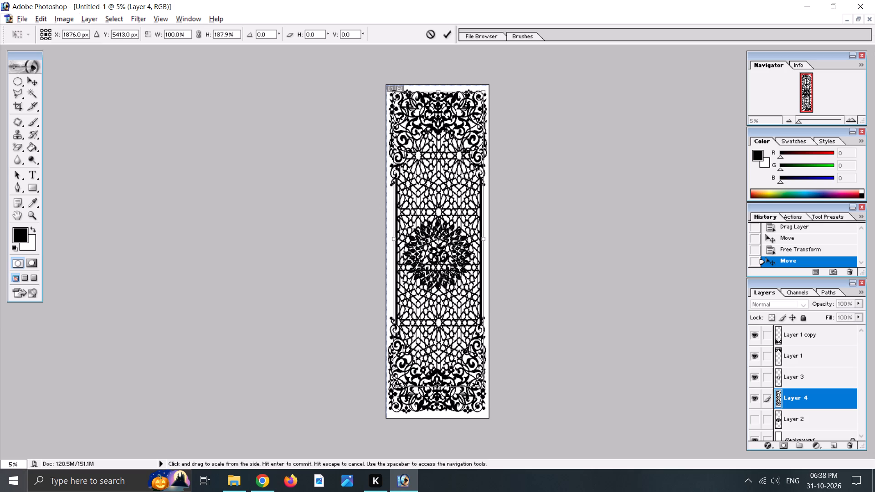
left_click_drag(393, 238, 386, 241)
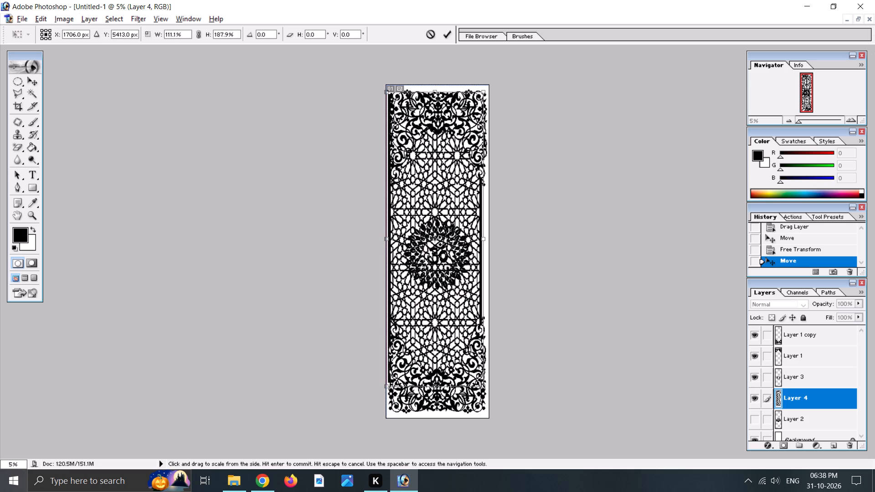
left_click_drag(386, 241, 384, 241)
left_click_drag(484, 240, 489, 240)
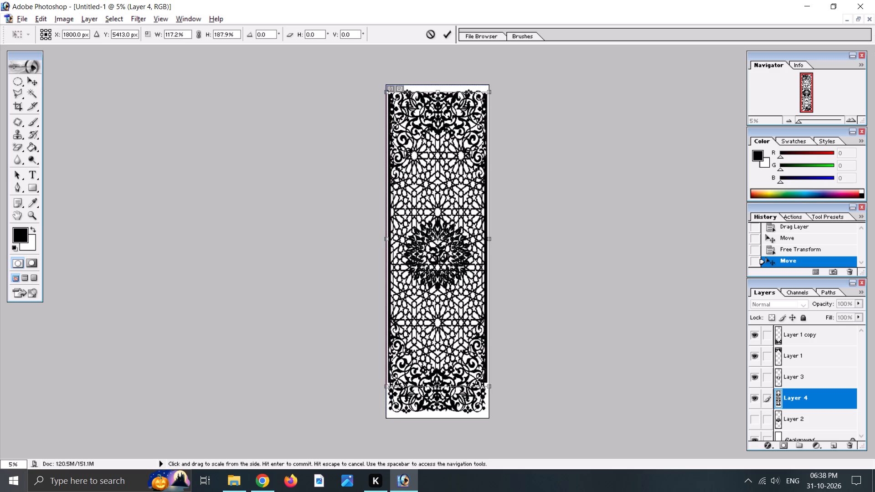
left_click_drag(439, 387, 448, 421)
left_click_drag(438, 94, 438, 94)
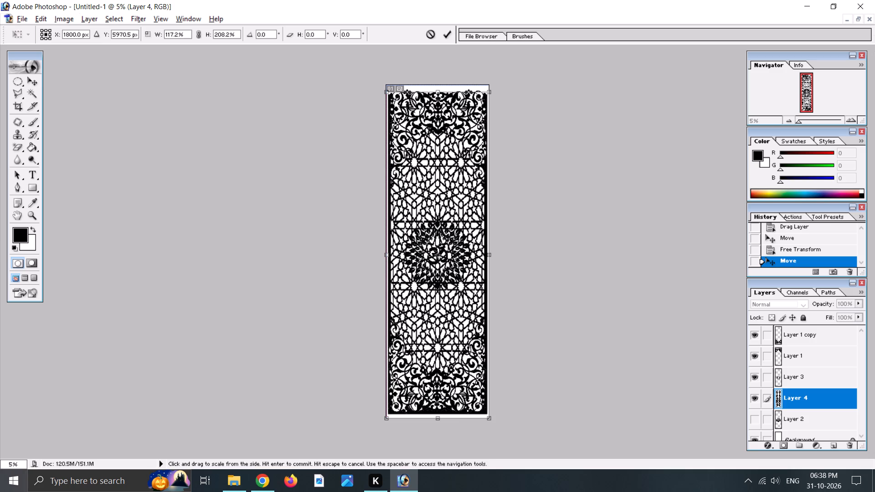
left_click_drag(438, 94, 438, 84)
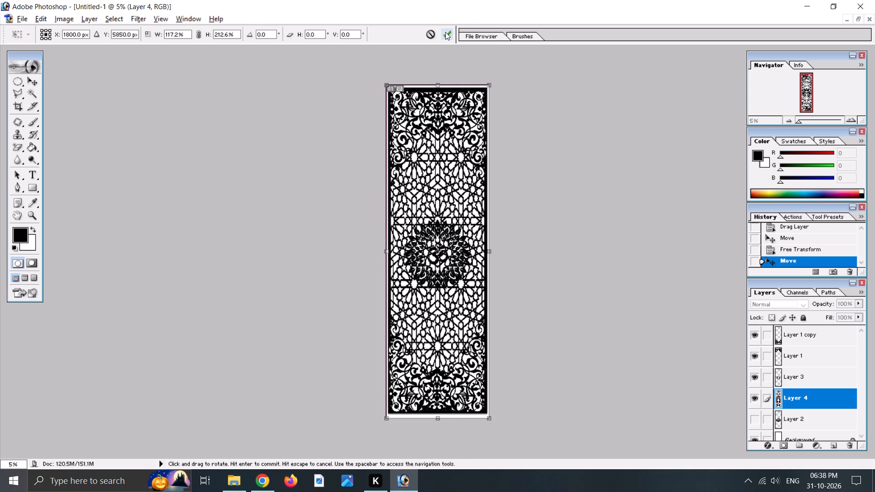
left_click(445, 32)
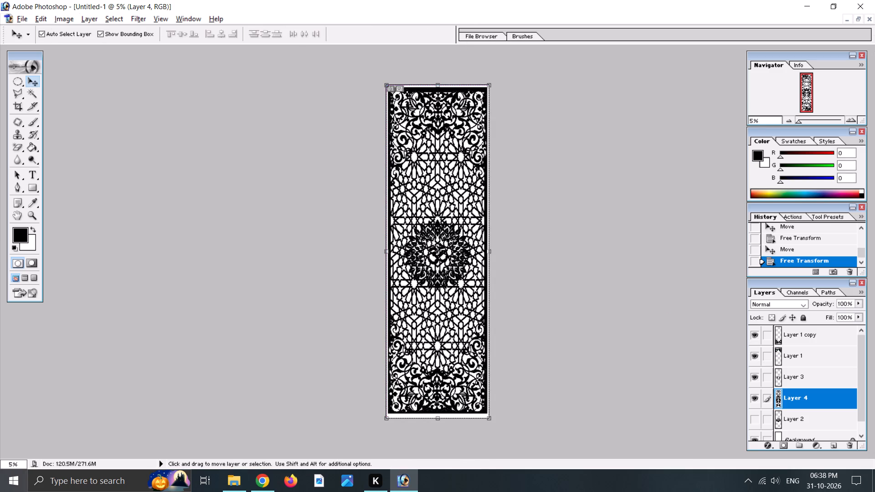
Hide Layer 3 with the leafy Om circle.
left_click(756, 375)
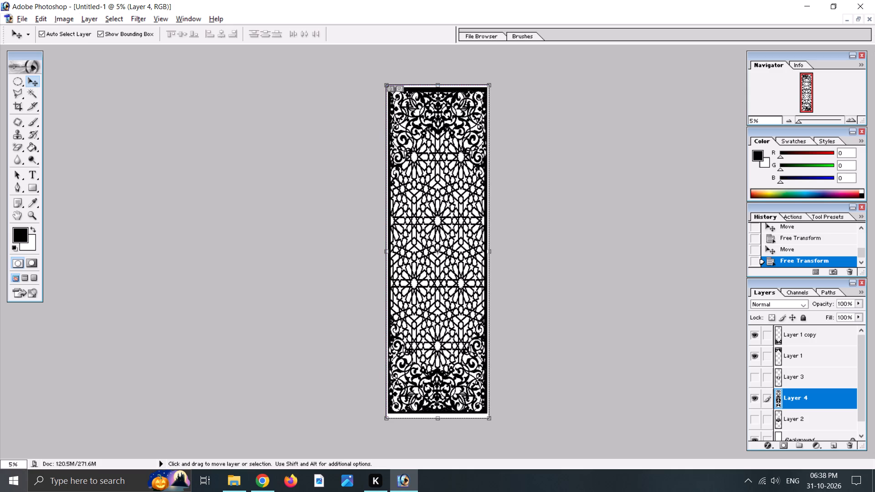
left_click(756, 376)
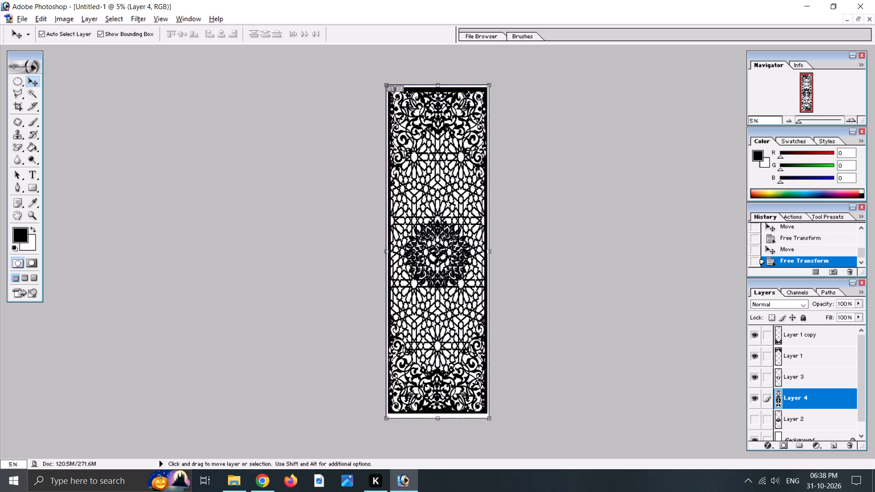
left_click(756, 376)
left_click(756, 376)
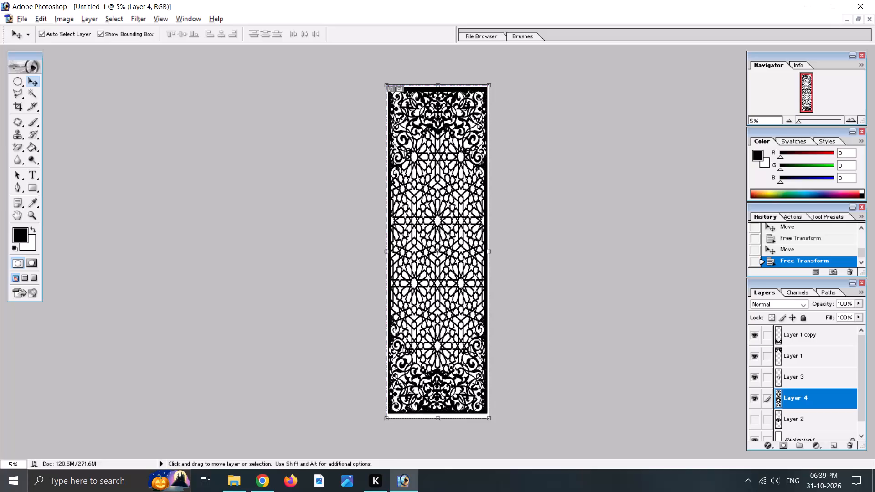
left_click(756, 376)
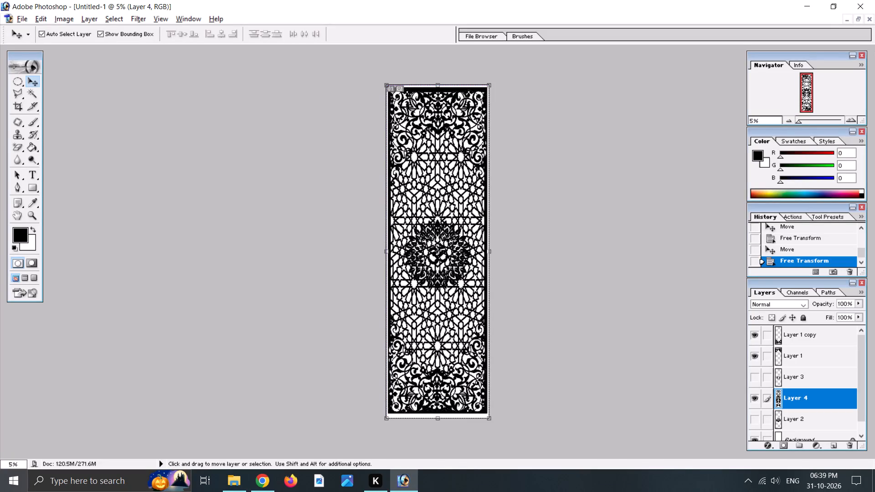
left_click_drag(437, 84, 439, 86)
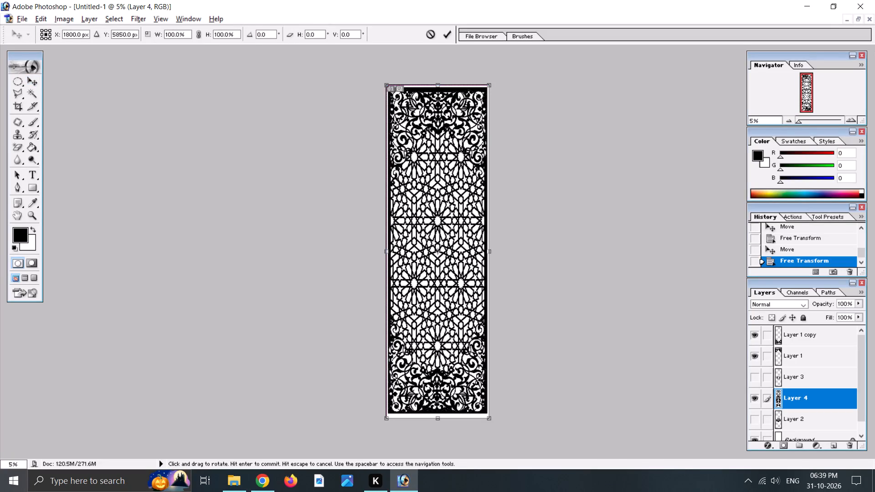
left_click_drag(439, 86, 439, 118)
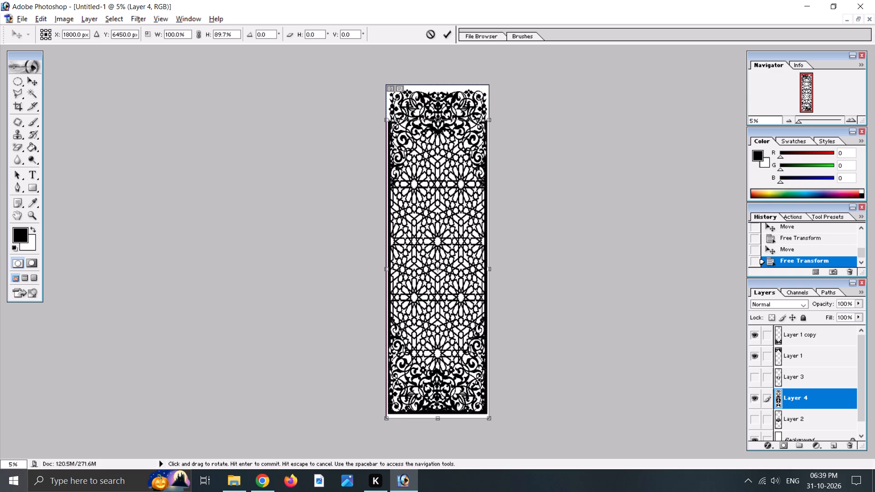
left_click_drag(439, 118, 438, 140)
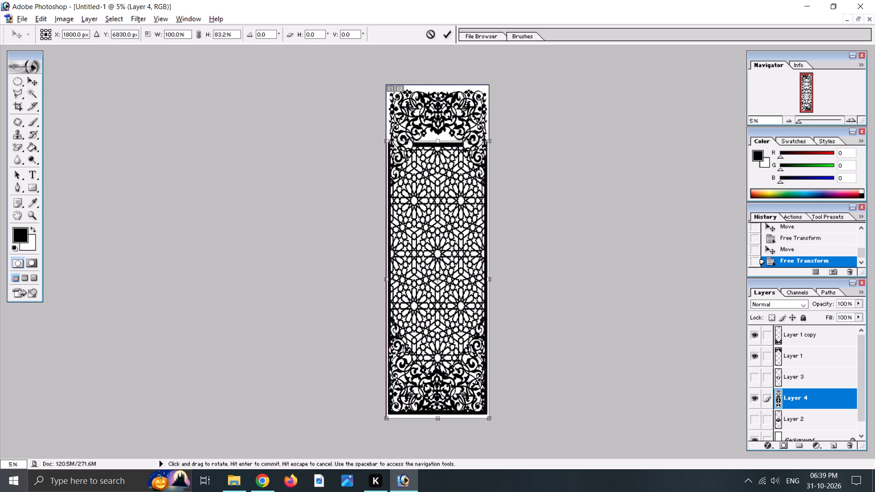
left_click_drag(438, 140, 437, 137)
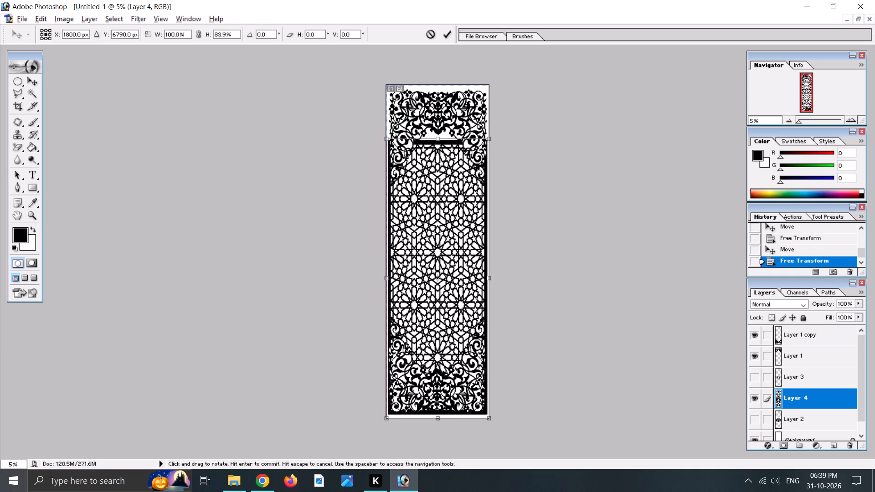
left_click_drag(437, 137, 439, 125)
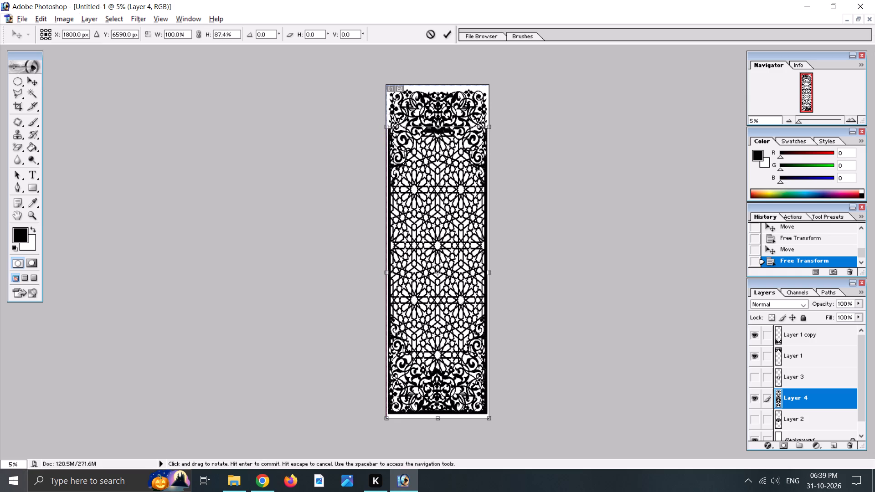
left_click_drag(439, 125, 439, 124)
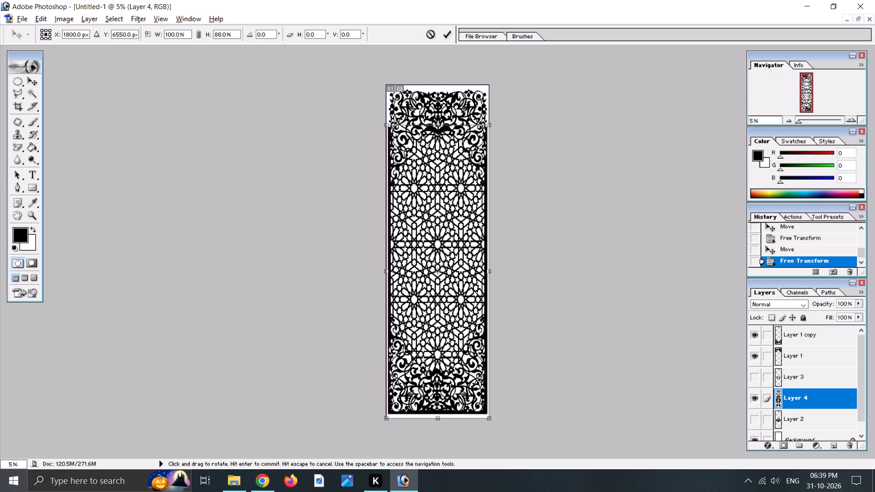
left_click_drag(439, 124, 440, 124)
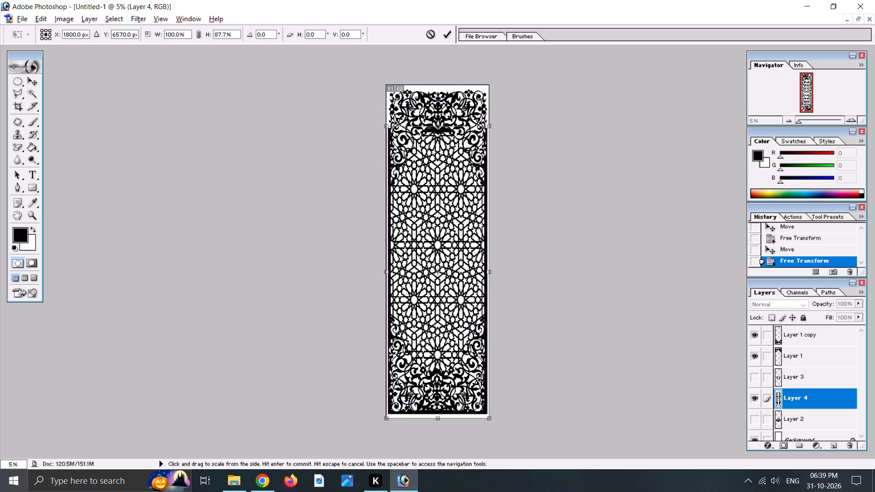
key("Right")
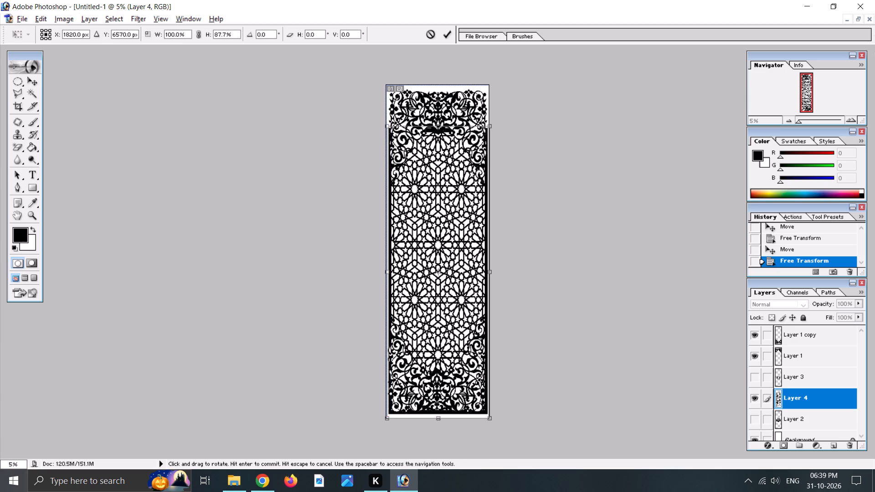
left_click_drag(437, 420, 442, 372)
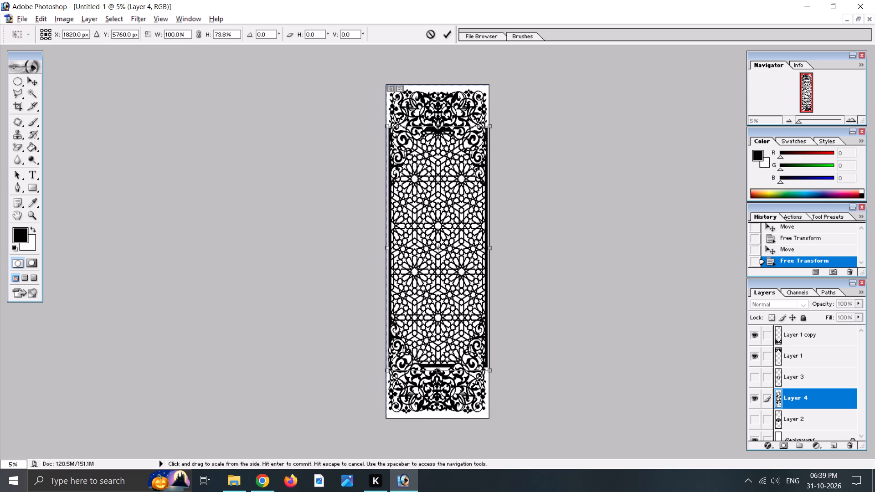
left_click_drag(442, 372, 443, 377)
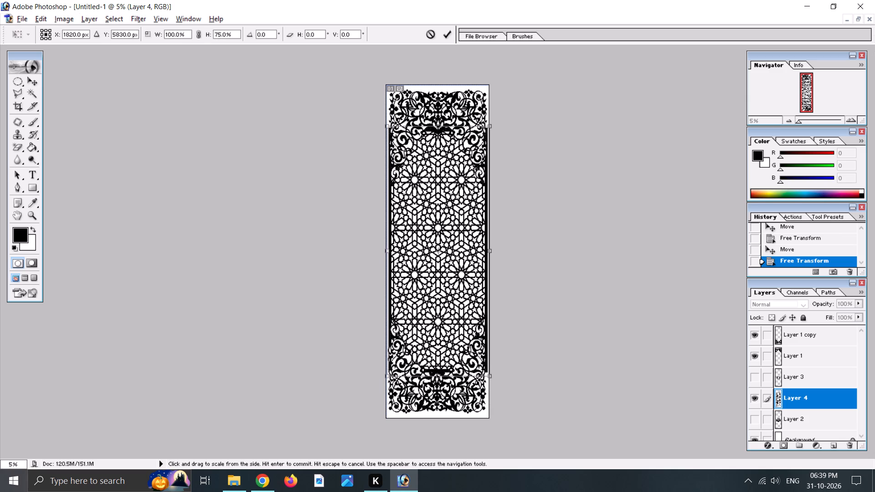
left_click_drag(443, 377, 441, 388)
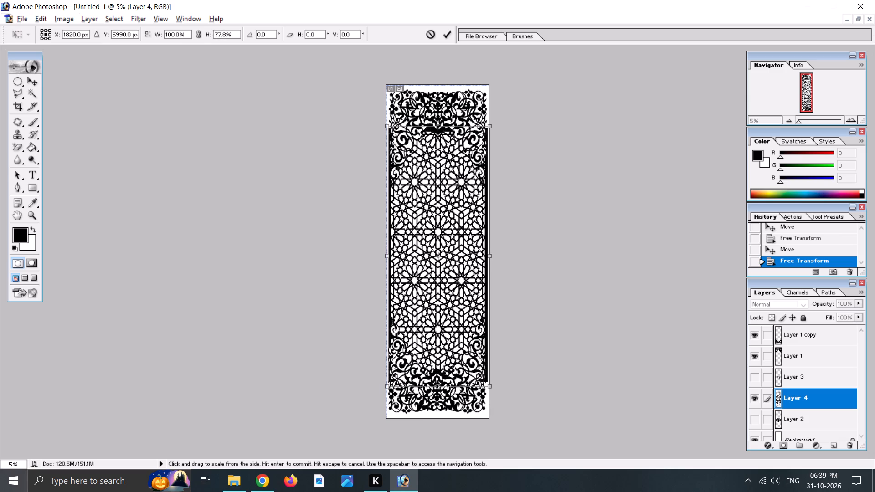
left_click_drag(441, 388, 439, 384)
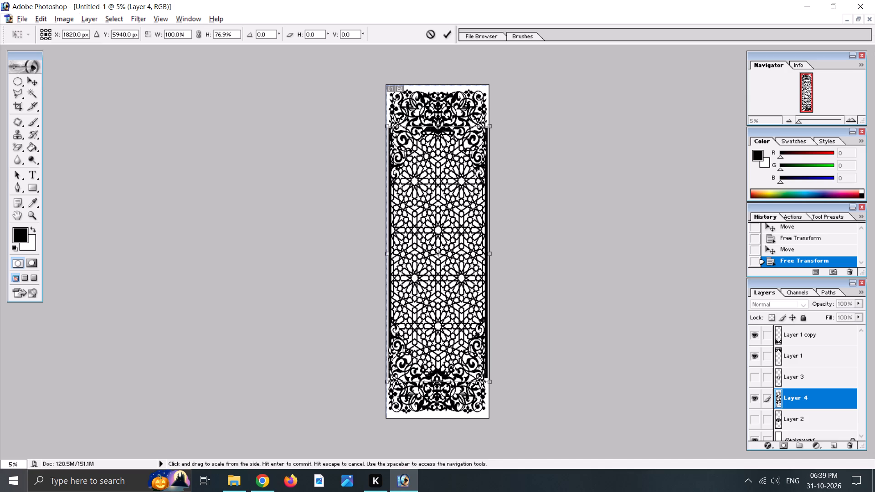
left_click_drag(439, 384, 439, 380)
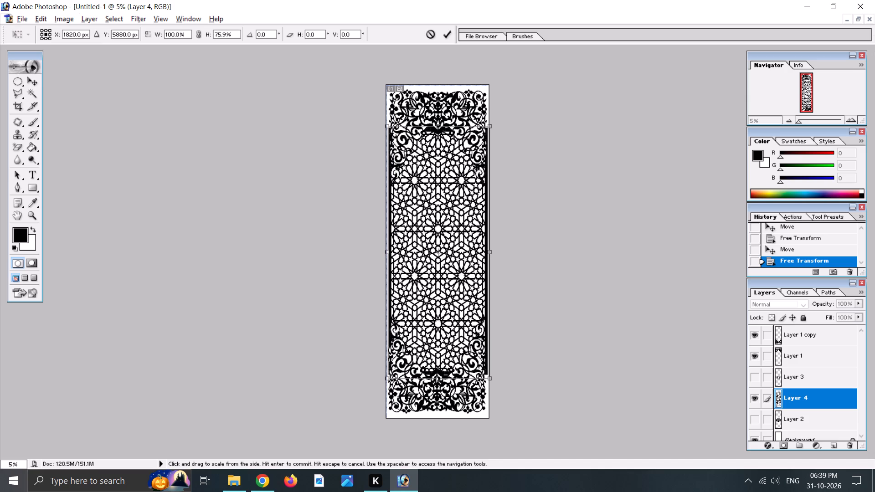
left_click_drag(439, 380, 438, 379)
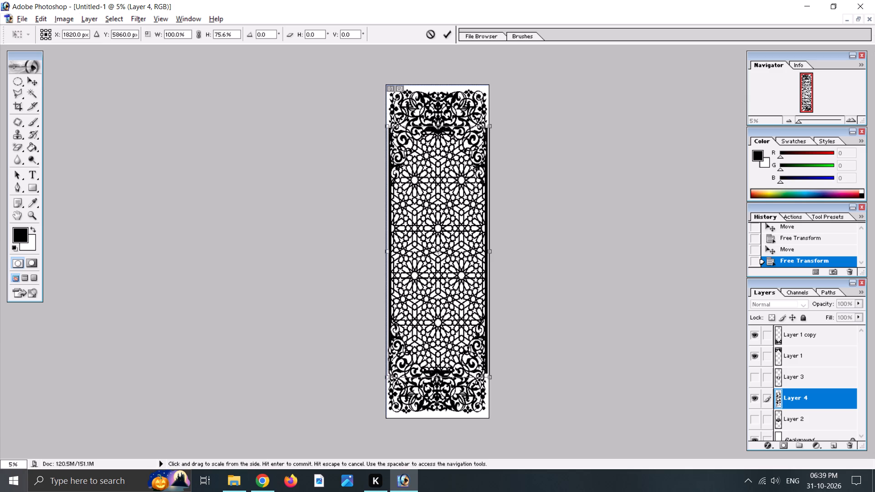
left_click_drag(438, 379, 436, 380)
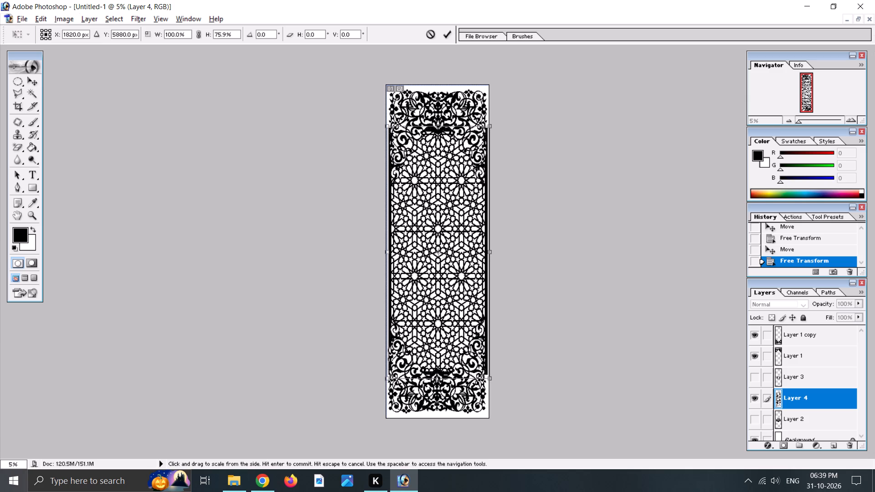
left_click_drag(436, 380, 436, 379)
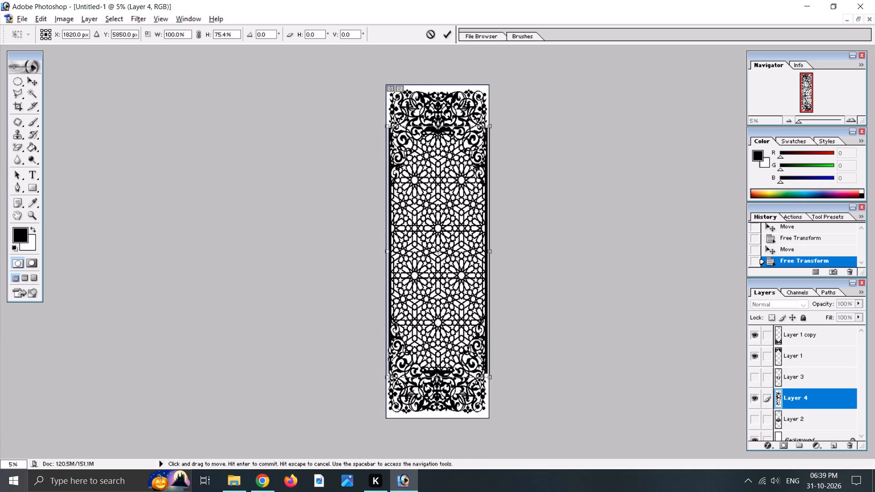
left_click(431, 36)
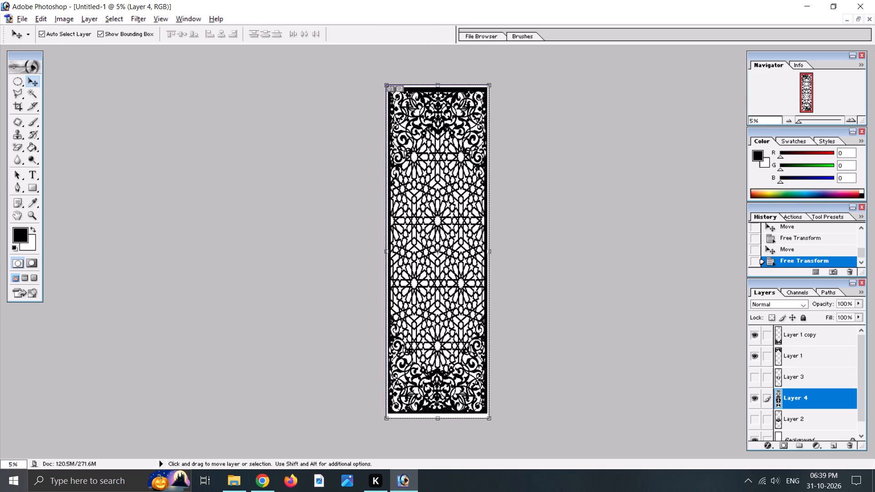
Delete Layer 4 with the stretched star lattice.
right_click(791, 400)
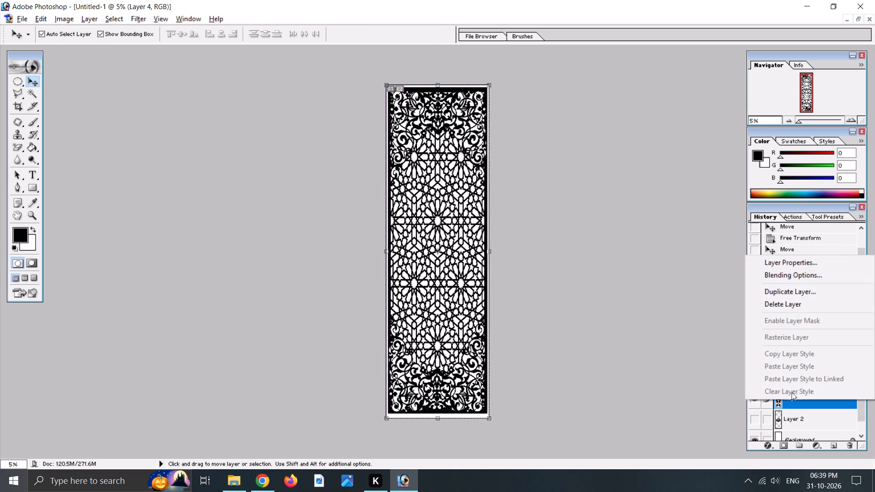
left_click(776, 302)
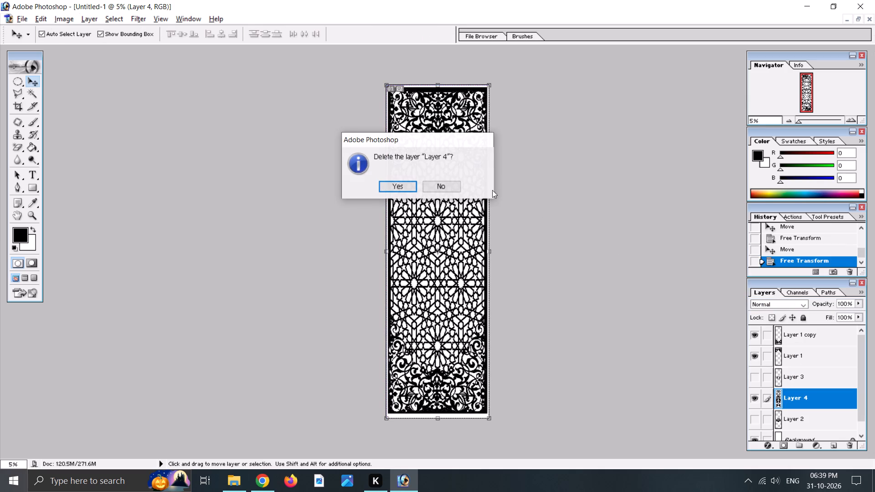
left_click(409, 184)
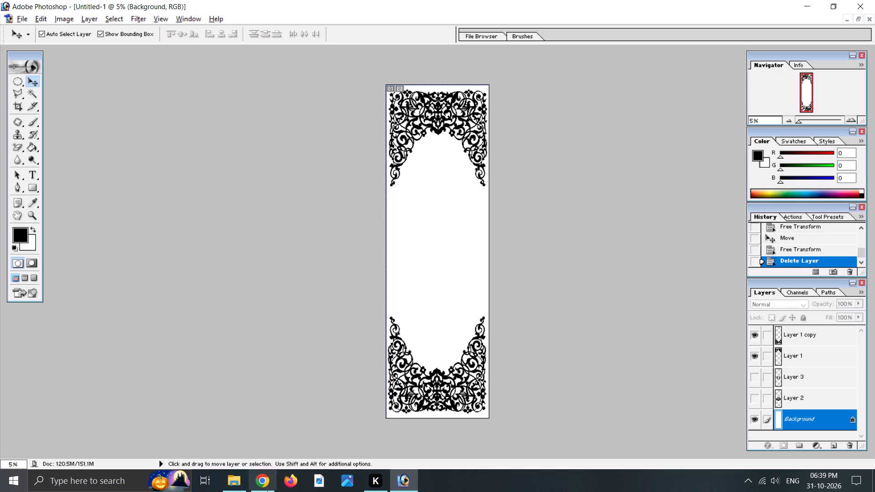
Switch to the Desktop folder in File Explorer and open image 6 in Photoshop again.
left_click(245, 478)
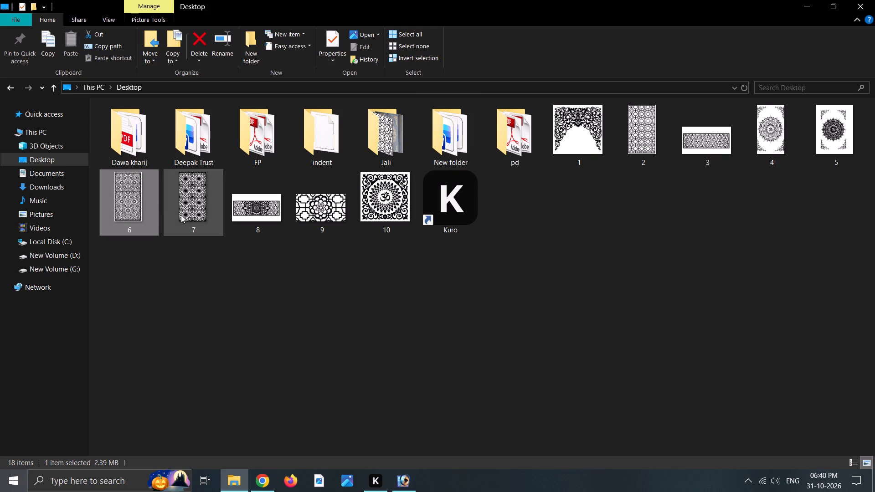
left_click_drag(138, 205, 350, 471)
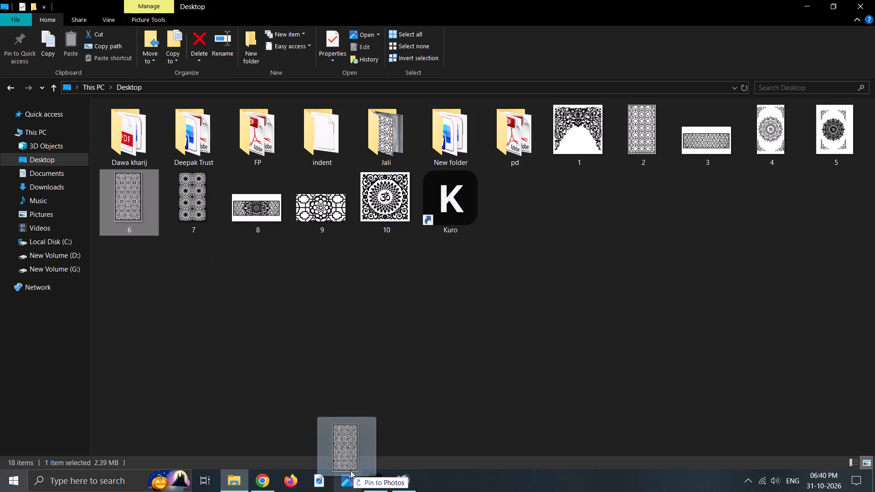
left_click_drag(350, 471, 310, 258)
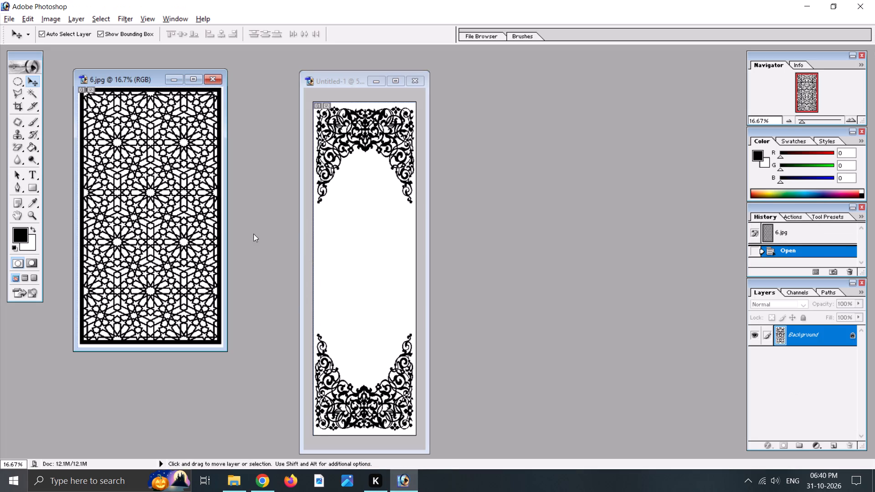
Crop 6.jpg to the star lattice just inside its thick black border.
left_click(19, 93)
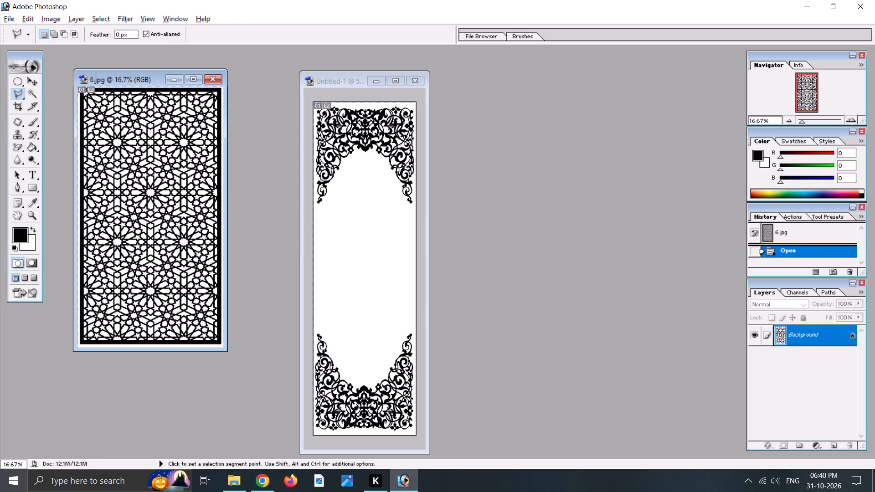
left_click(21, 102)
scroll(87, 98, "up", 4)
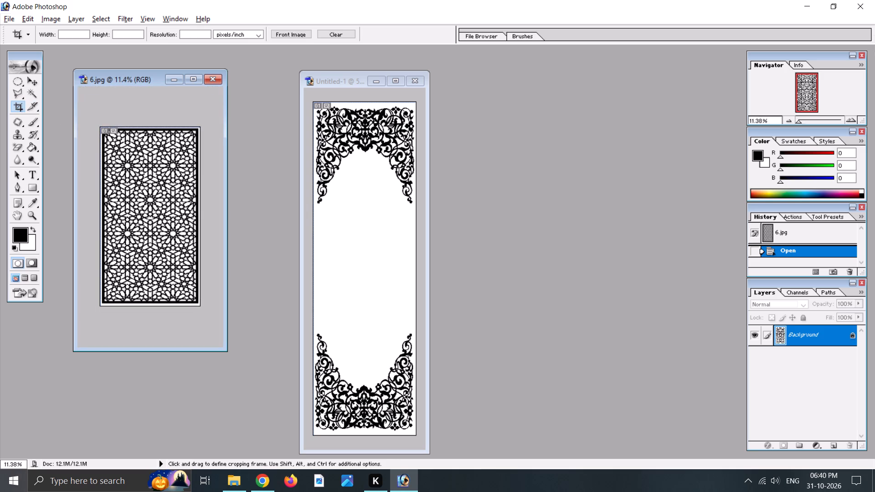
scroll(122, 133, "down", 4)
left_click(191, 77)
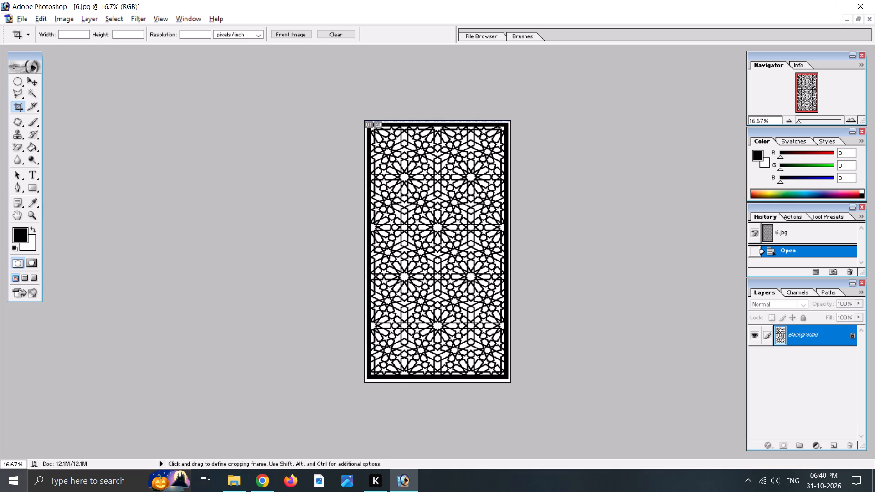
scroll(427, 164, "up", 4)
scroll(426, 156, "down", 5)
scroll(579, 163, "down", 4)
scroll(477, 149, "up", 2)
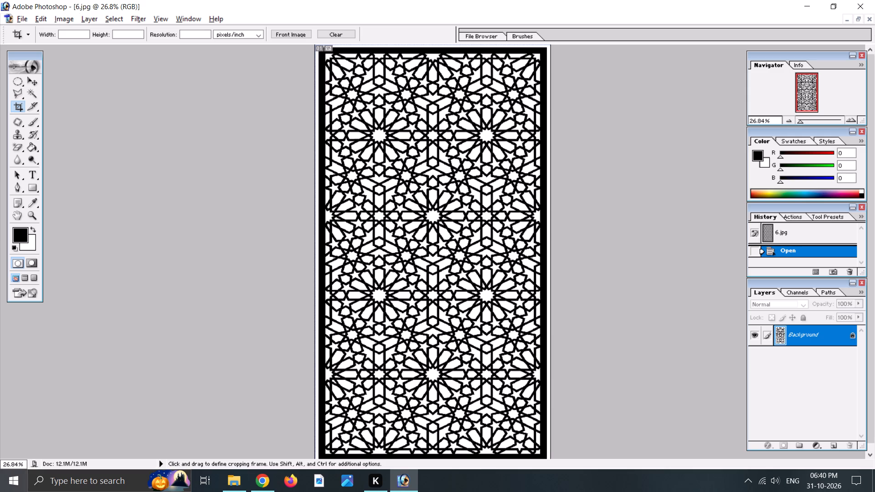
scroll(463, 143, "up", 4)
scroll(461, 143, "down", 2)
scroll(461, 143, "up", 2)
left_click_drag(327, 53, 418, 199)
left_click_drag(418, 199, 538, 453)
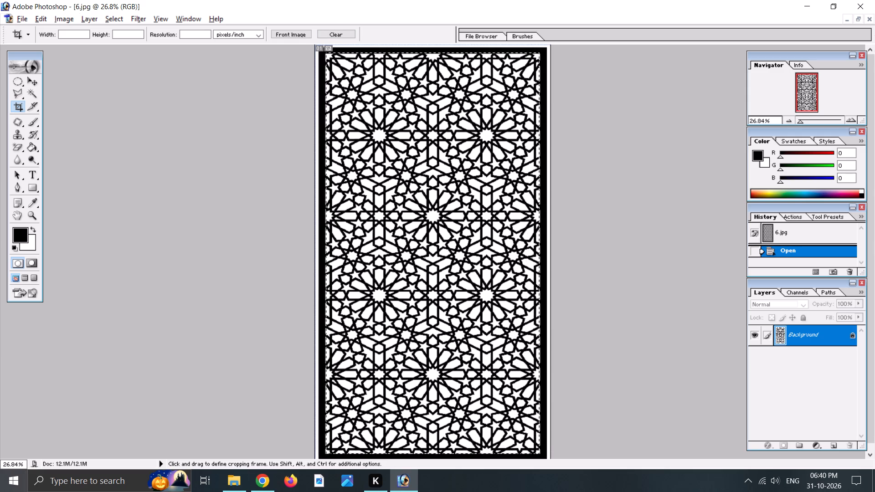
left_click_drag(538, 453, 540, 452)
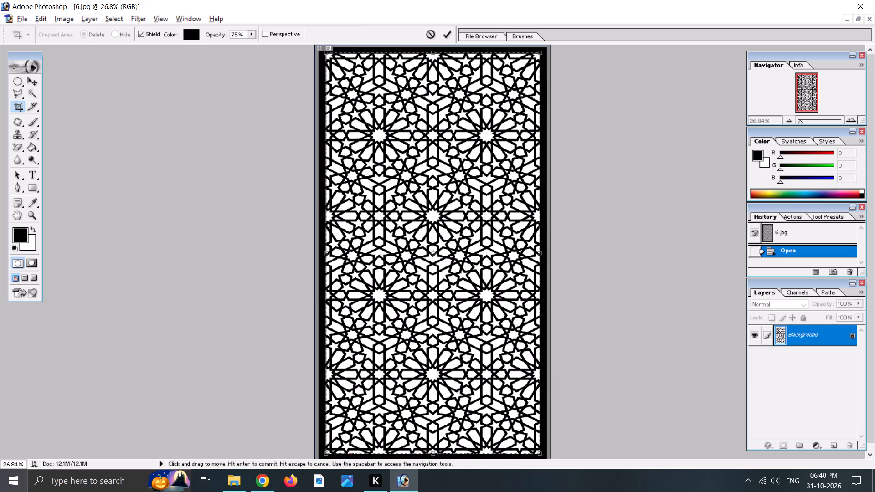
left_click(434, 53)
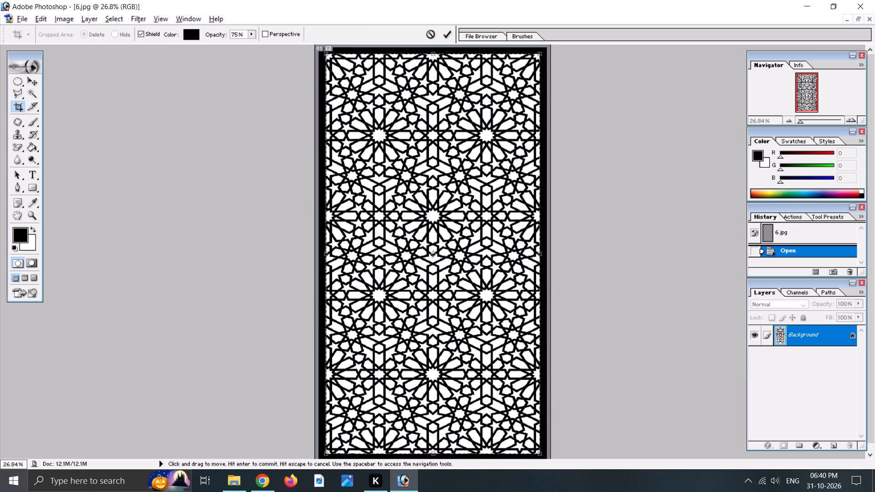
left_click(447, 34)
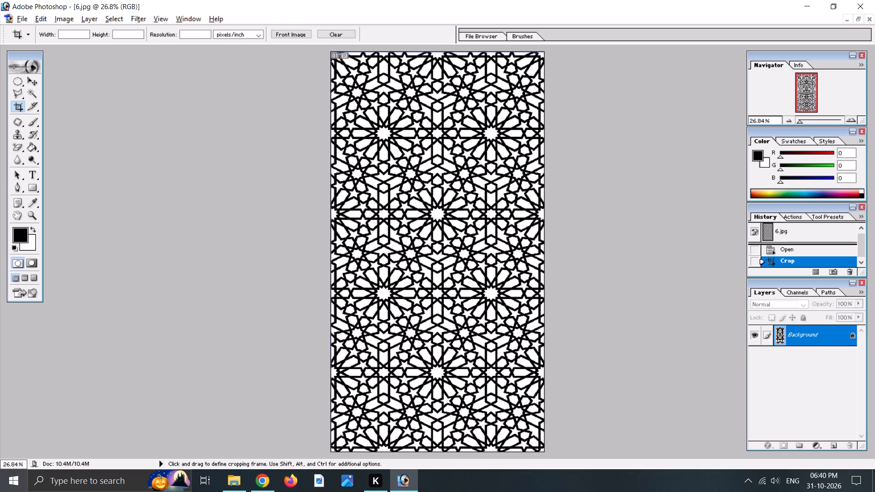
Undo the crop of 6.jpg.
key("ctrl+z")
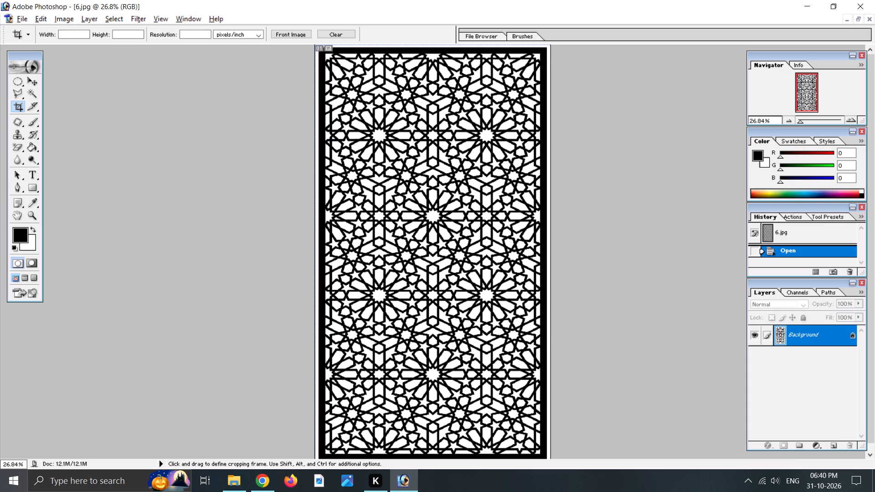
Crop 6.jpg to the full star lattice, trimming the crop frame's edges to exclude the thick black border.
left_click_drag(329, 51, 465, 374)
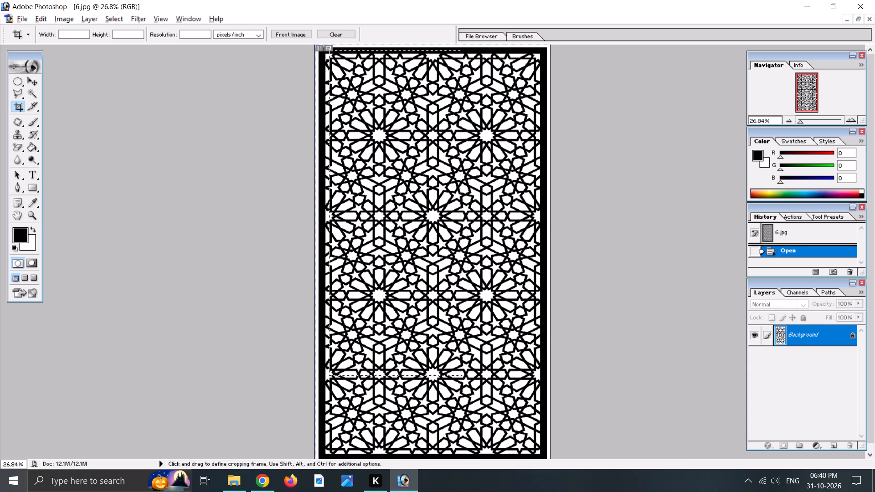
left_click_drag(465, 374, 540, 456)
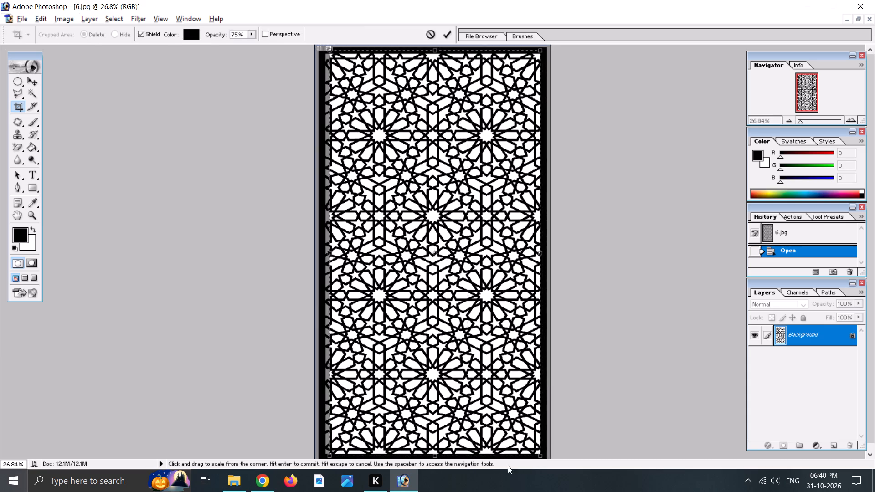
left_click(433, 457)
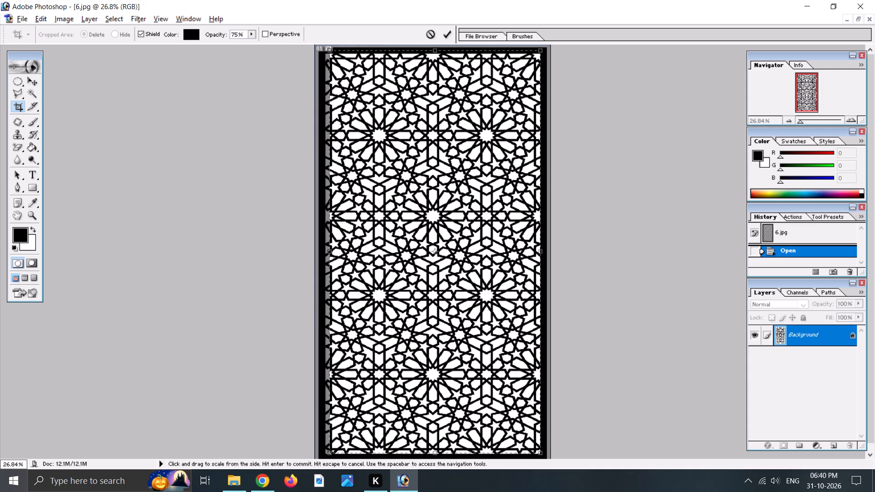
left_click(329, 251)
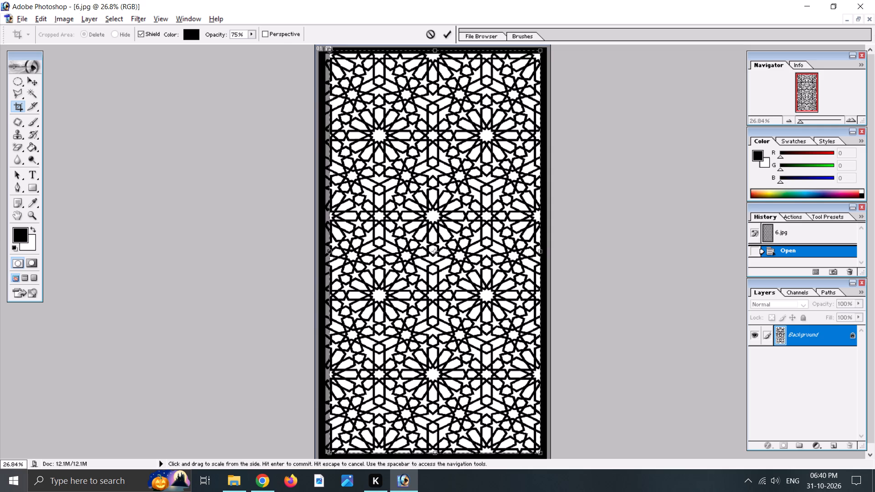
left_click(433, 50)
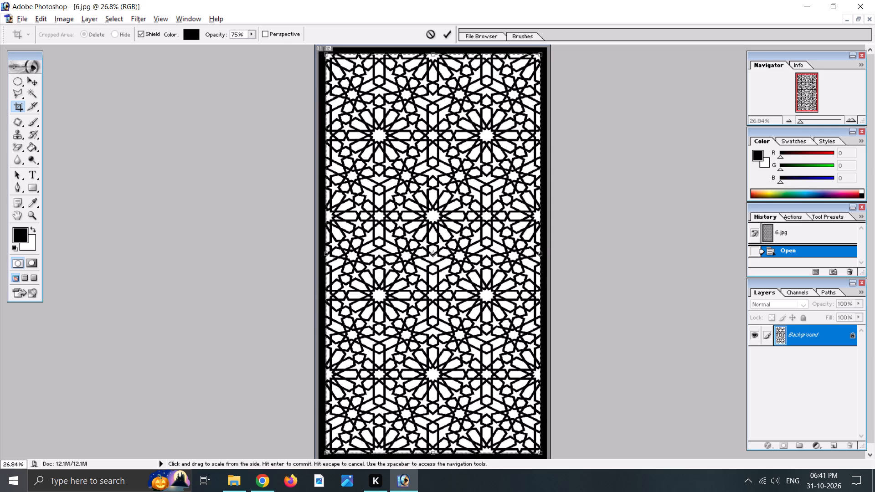
left_click(445, 33)
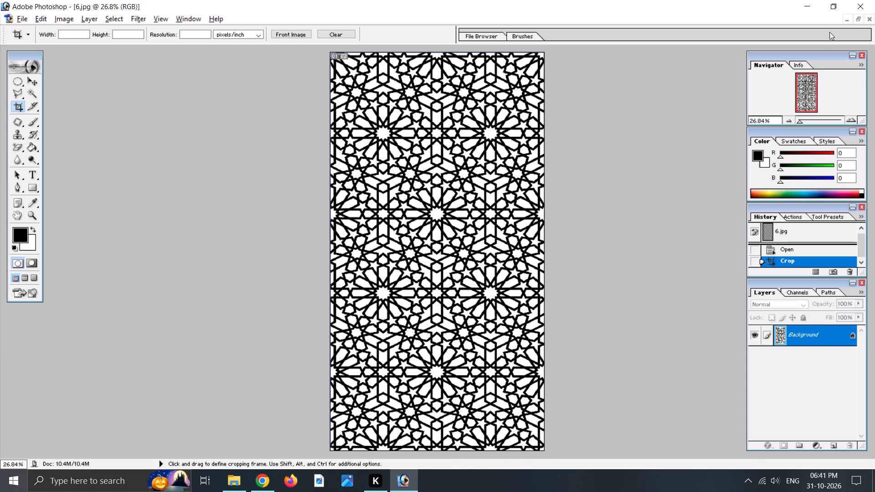
Copy the cropped star lattice from 6.jpg into the middle of the Untitled-1 panel as a new layer.
left_click(858, 22)
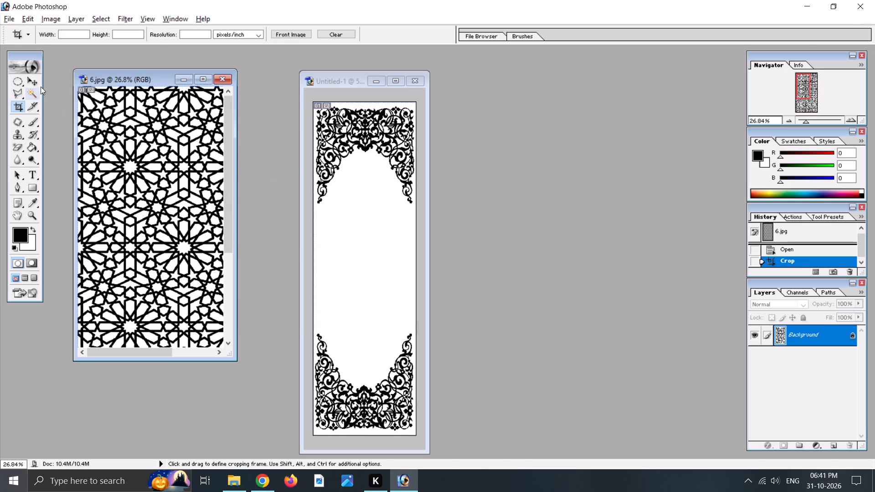
left_click(31, 78)
left_click_drag(149, 194, 347, 246)
scroll(369, 275, "up", 5)
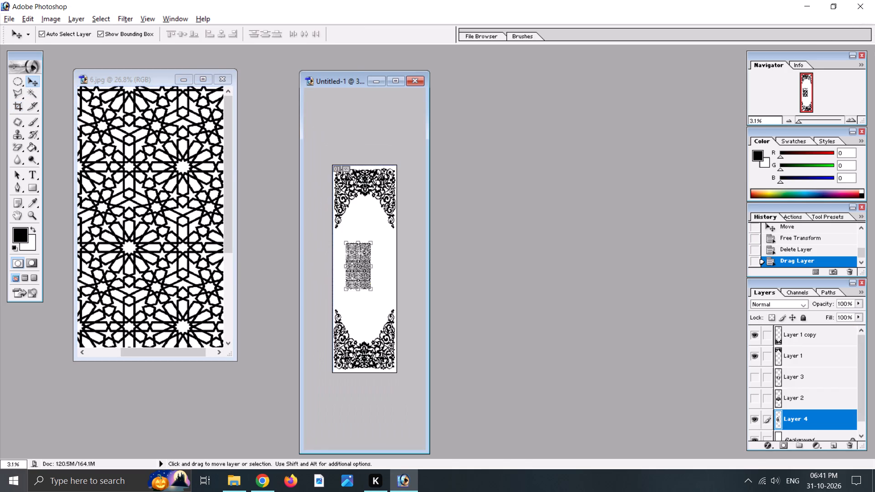
scroll(373, 270, "down", 13)
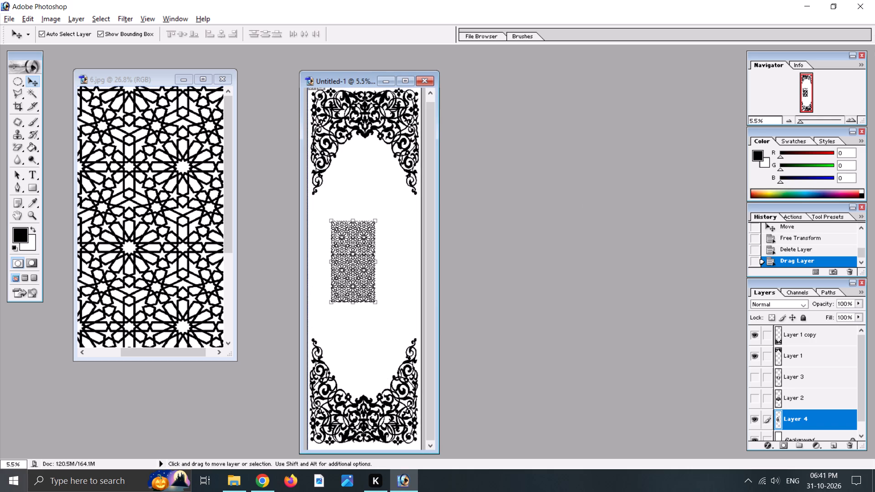
Scale the star lattice on Layer 4 proportionally to 300%.
left_click(384, 310)
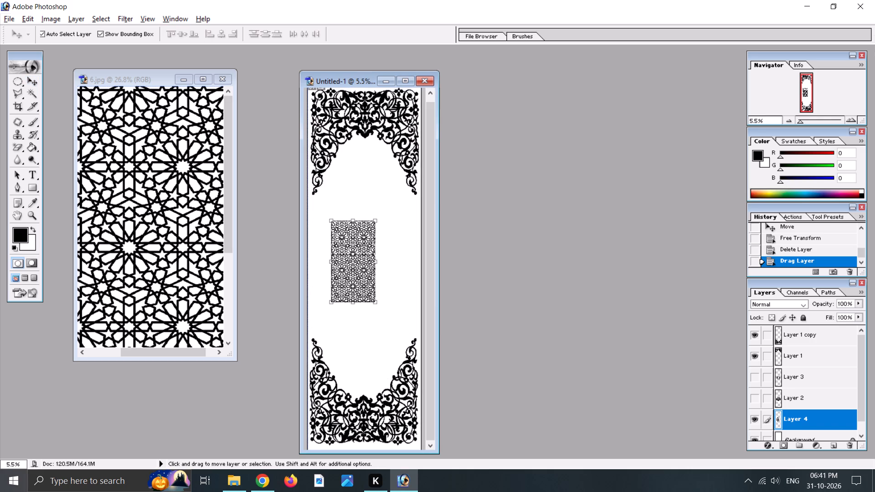
left_click(199, 35)
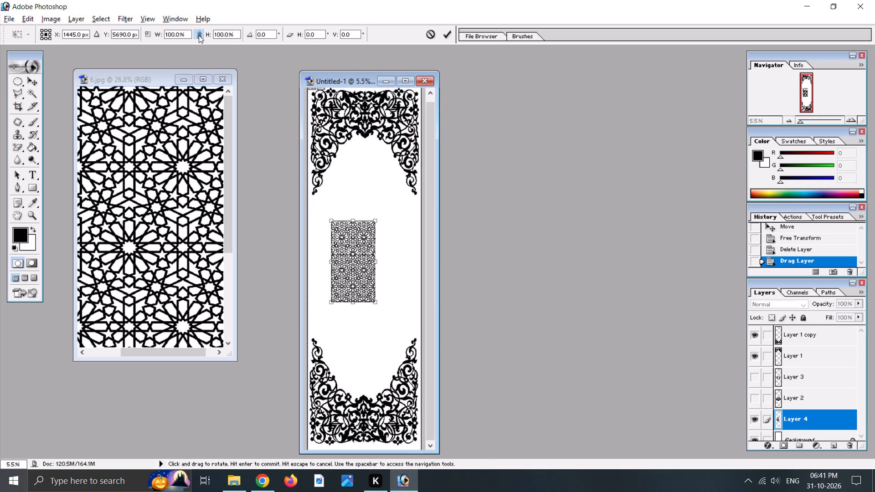
left_click_drag(185, 33, 148, 33)
type("300")
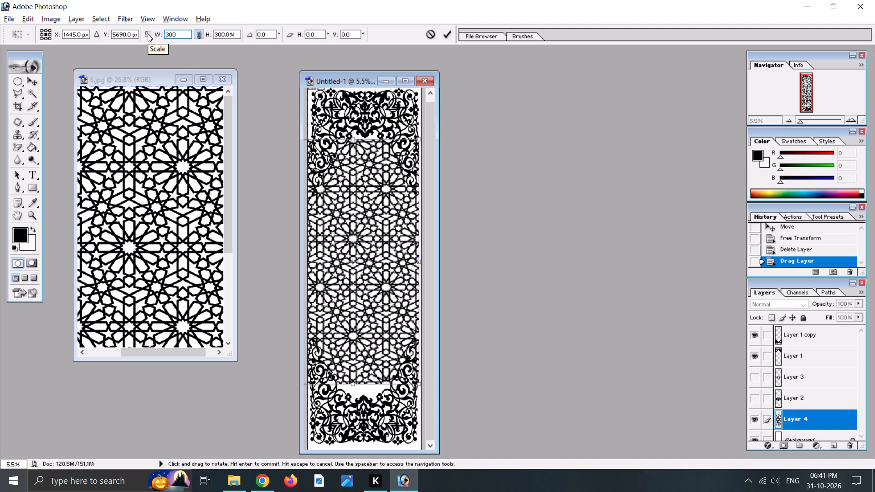
key("Return")
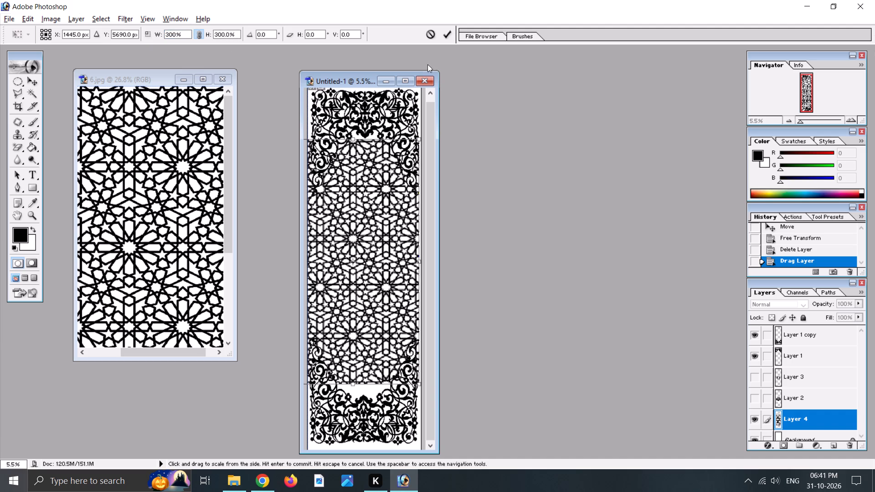
left_click(448, 33)
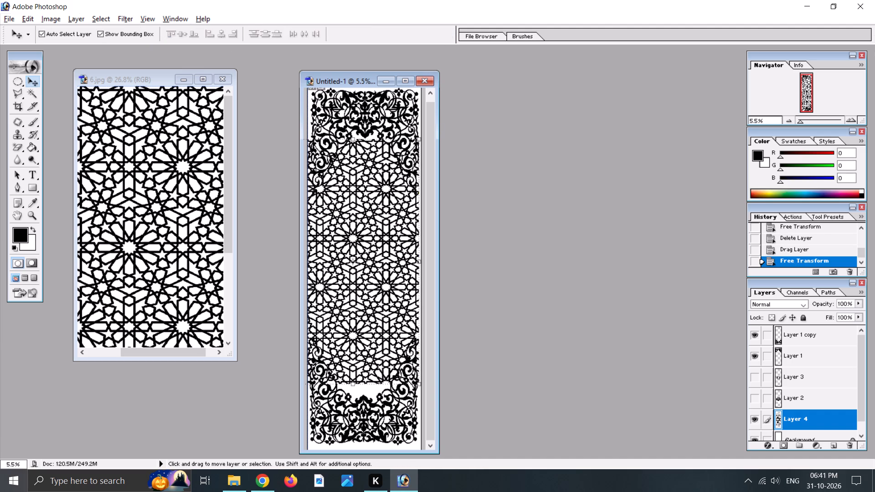
Shift the enlarged star lattice sideways toward the panel's vertical centre line.
left_click(365, 239)
left_click_drag(371, 255, 377, 257)
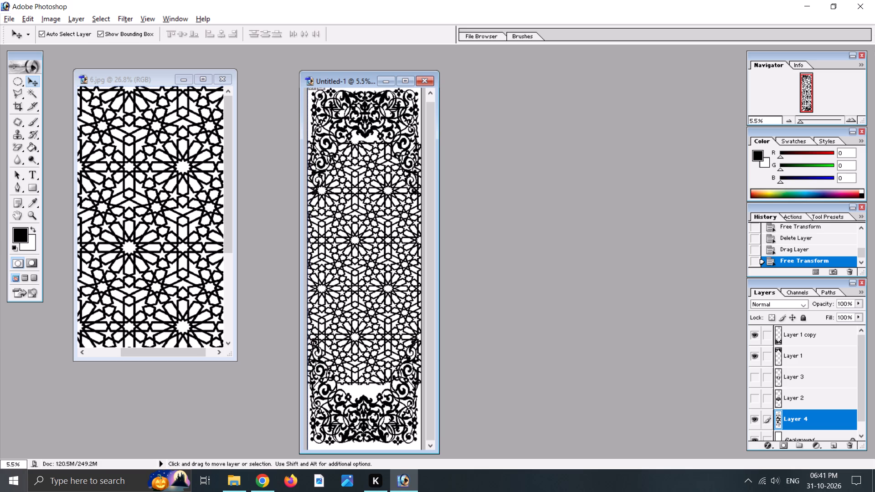
left_click_drag(377, 257, 380, 254)
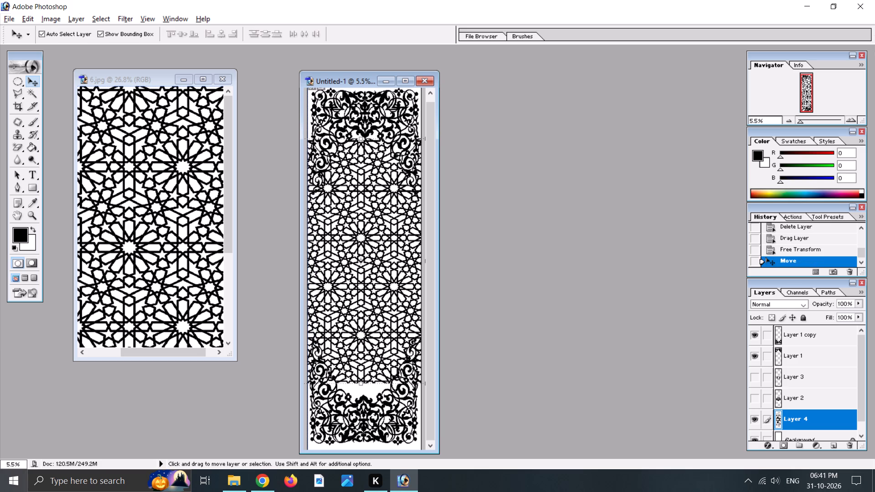
Narrow the star lattice from both sides to about 78% width so it fits within the arch ornaments' outer edges.
left_click(408, 84)
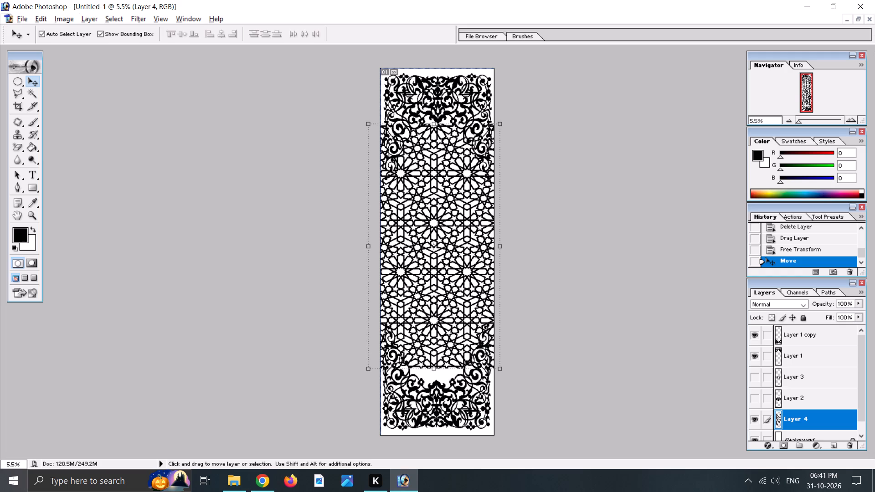
left_click_drag(500, 245, 495, 248)
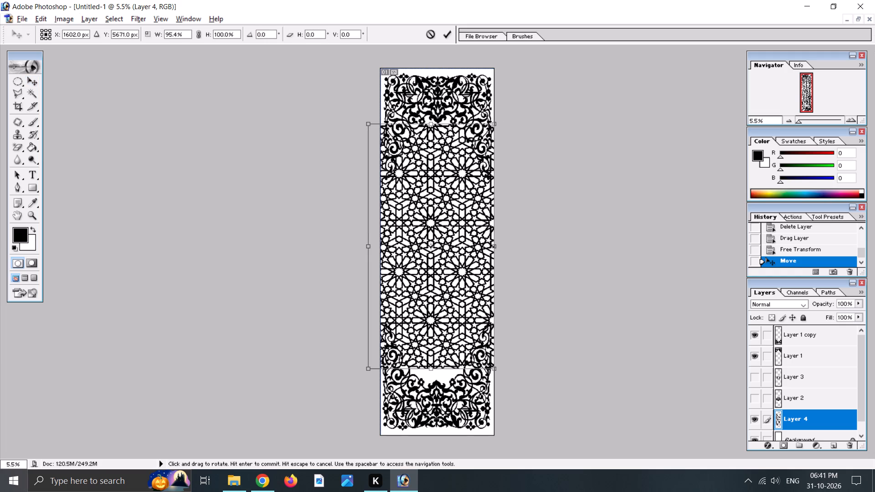
left_click_drag(495, 248, 489, 253)
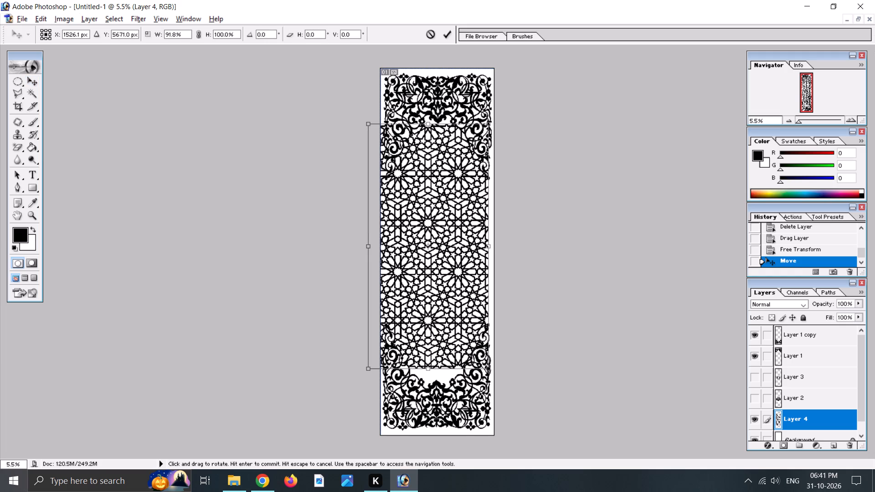
left_click_drag(489, 253, 490, 253)
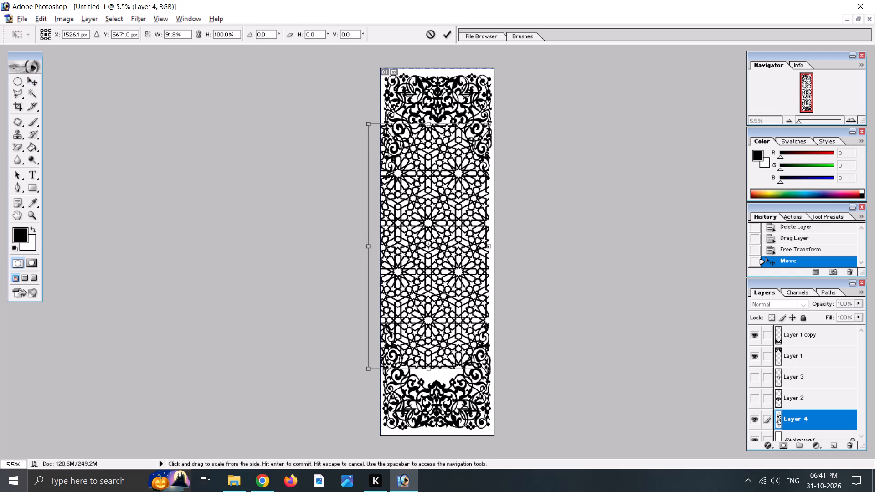
left_click_drag(369, 247, 374, 247)
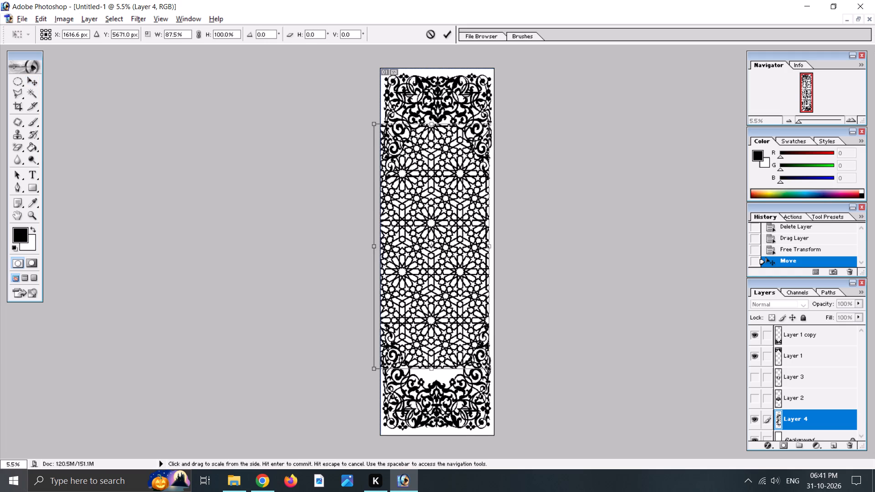
left_click_drag(374, 247, 387, 247)
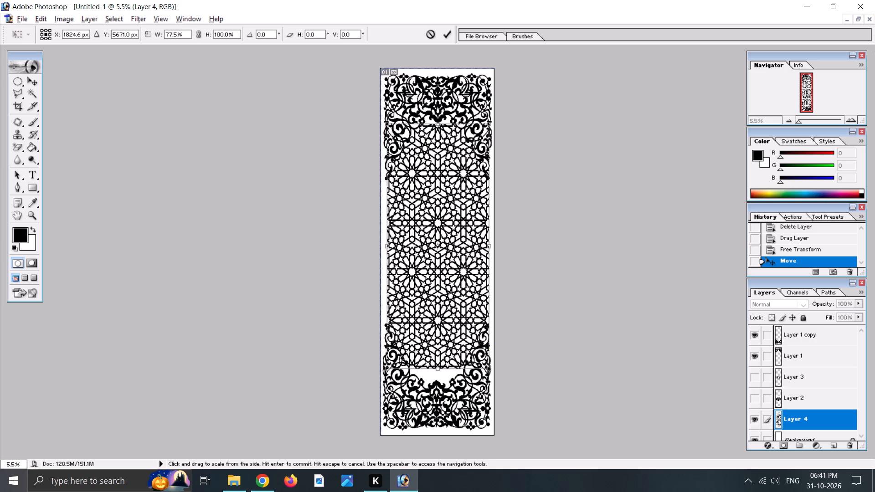
left_click_drag(387, 247, 386, 249)
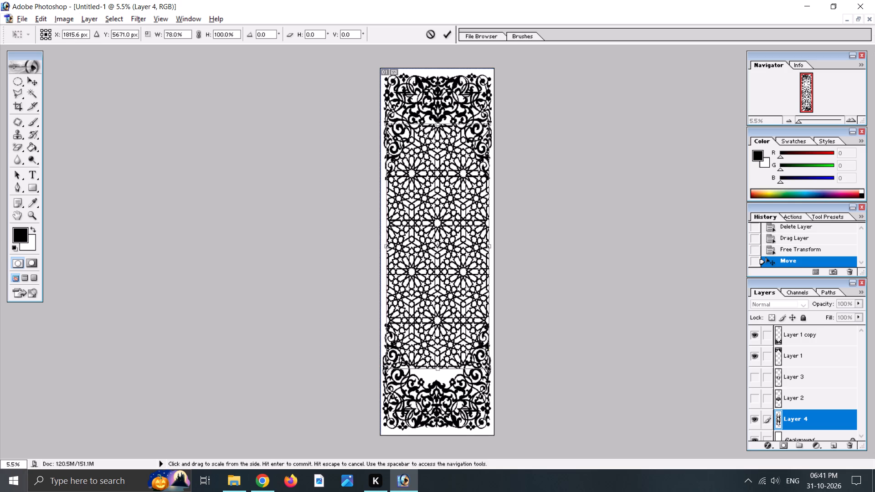
Centre the star lattice between the top and bottom arch ornaments, at about X 1822 px and Y 5853 px.
left_click_drag(438, 257, 438, 261)
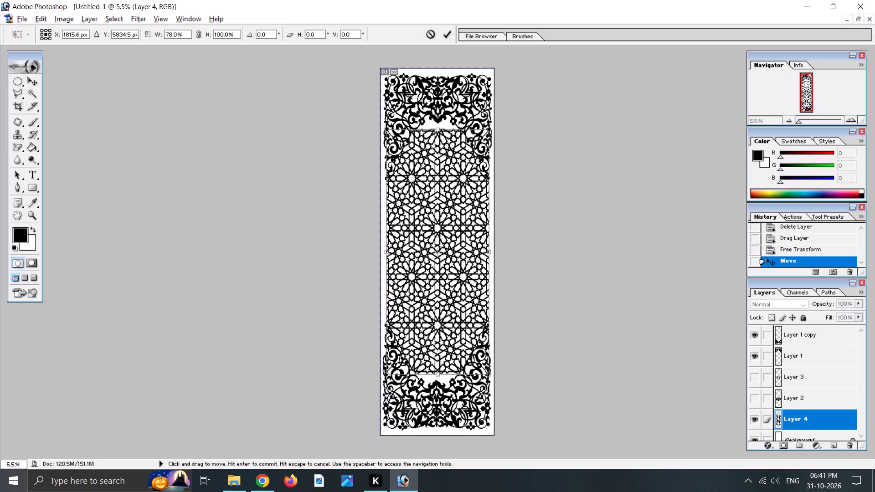
left_click_drag(438, 261, 439, 265)
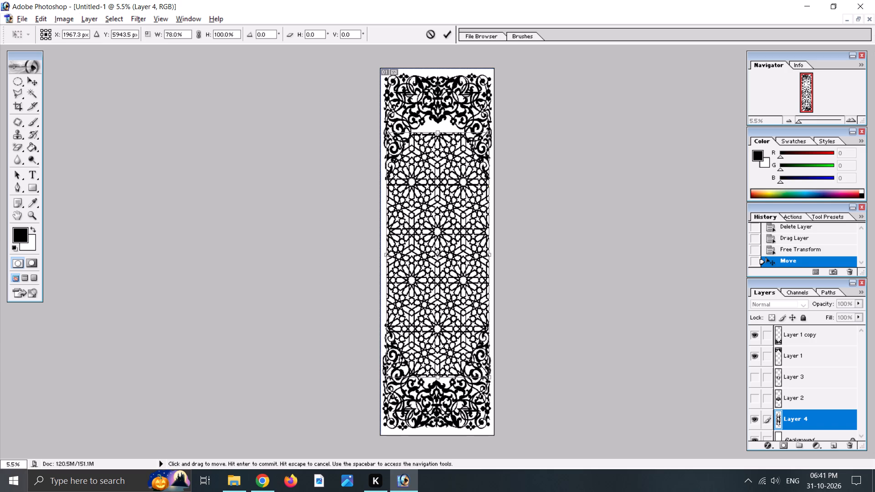
left_click_drag(439, 265, 438, 265)
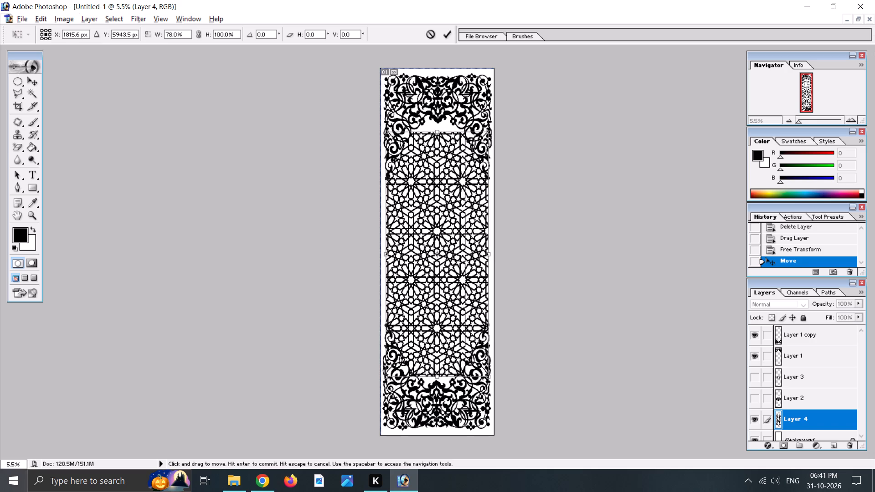
left_click_drag(438, 265, 438, 262)
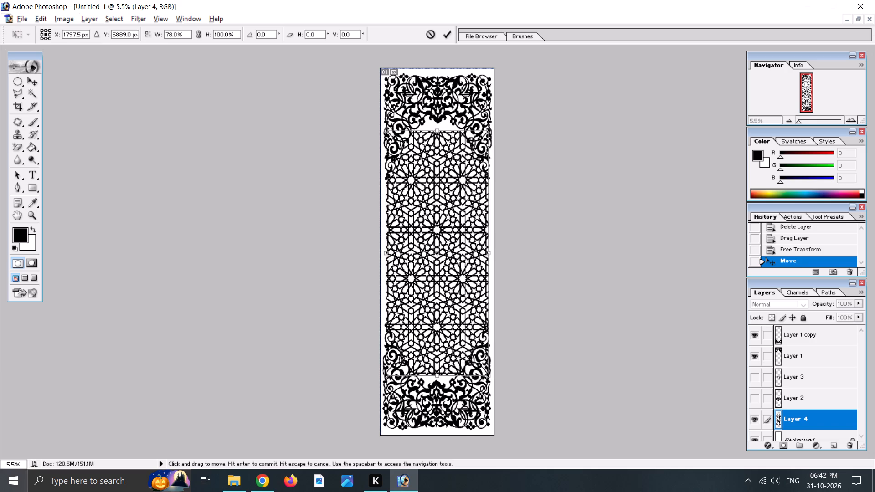
left_click_drag(438, 262, 439, 262)
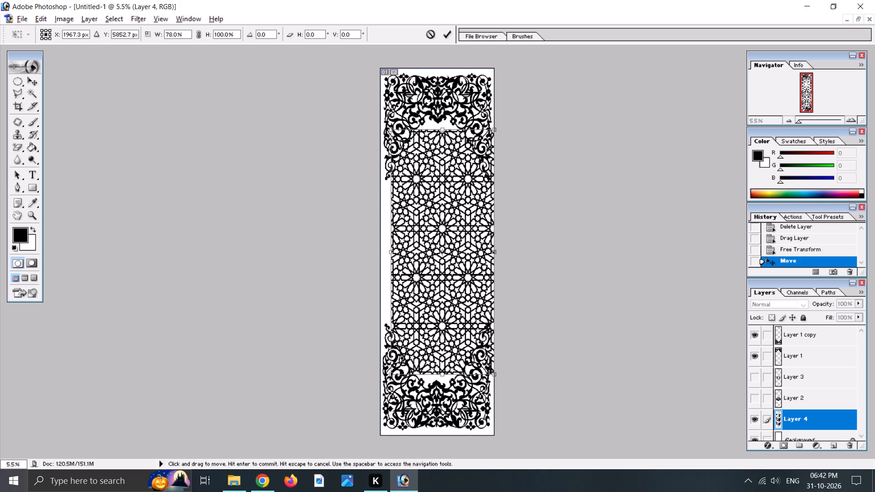
key("Left")
key("Left")
key("Left")
key("Left")
key("Left")
key("Left")
key("Left")
key("Left")
key("Left")
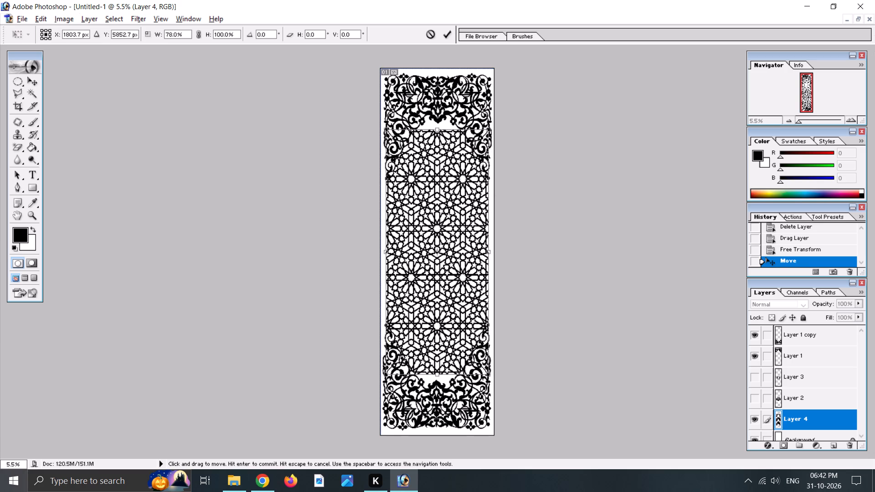
key("Right")
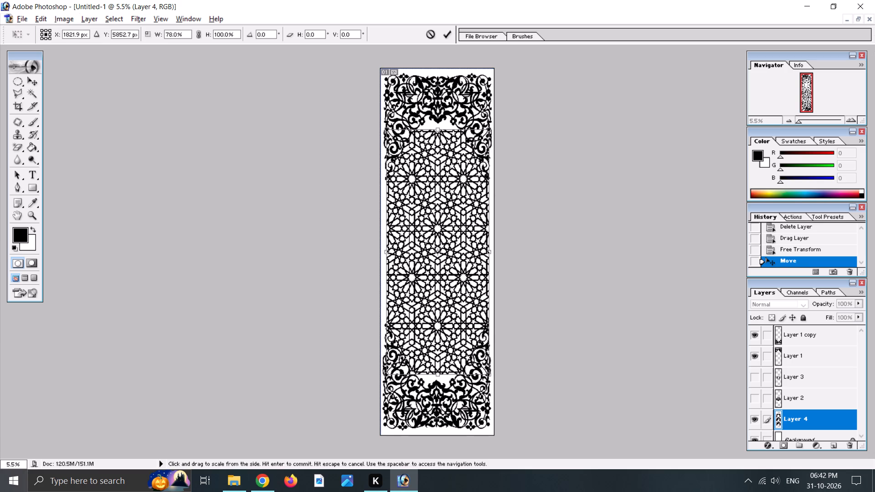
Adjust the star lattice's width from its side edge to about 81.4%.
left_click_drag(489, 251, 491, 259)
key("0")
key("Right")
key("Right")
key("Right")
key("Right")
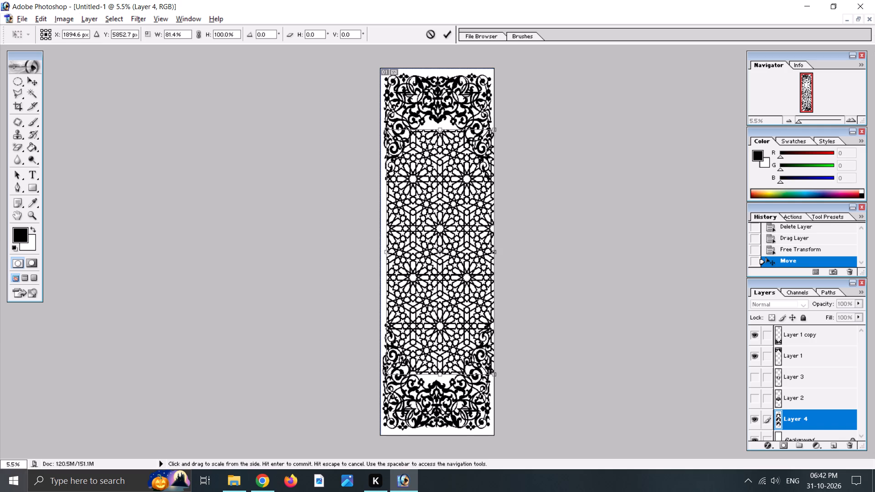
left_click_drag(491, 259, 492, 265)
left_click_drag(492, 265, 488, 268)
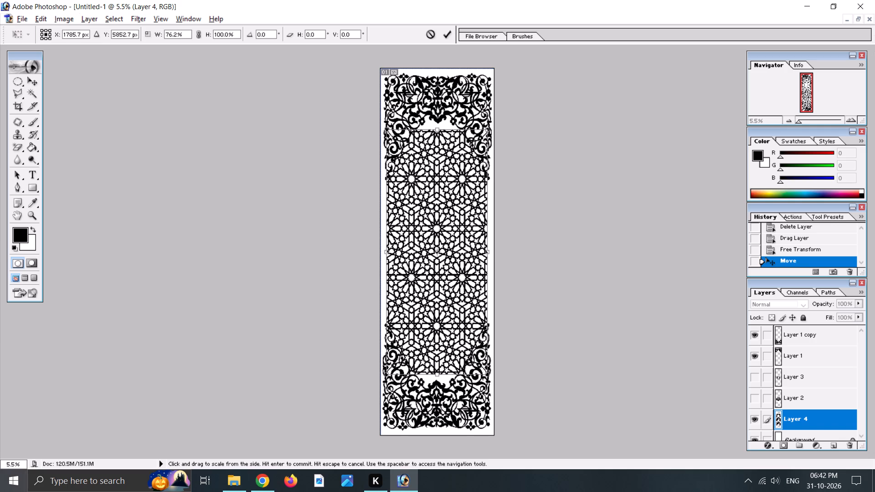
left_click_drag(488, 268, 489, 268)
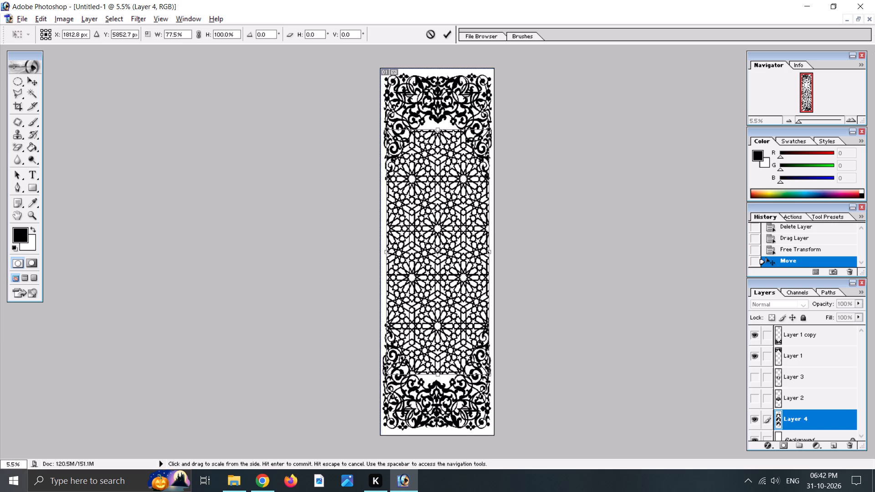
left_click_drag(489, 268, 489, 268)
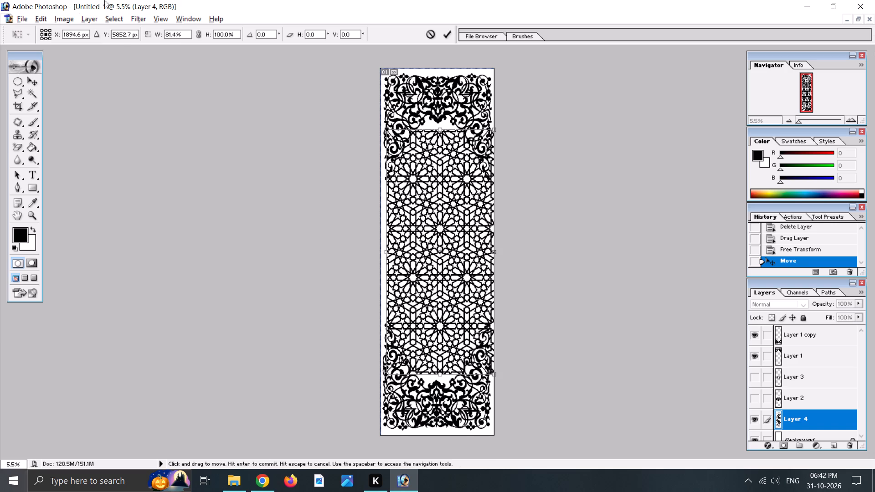
Set the star lattice's width to 80% and apply the transform.
left_click_drag(183, 36, 157, 39)
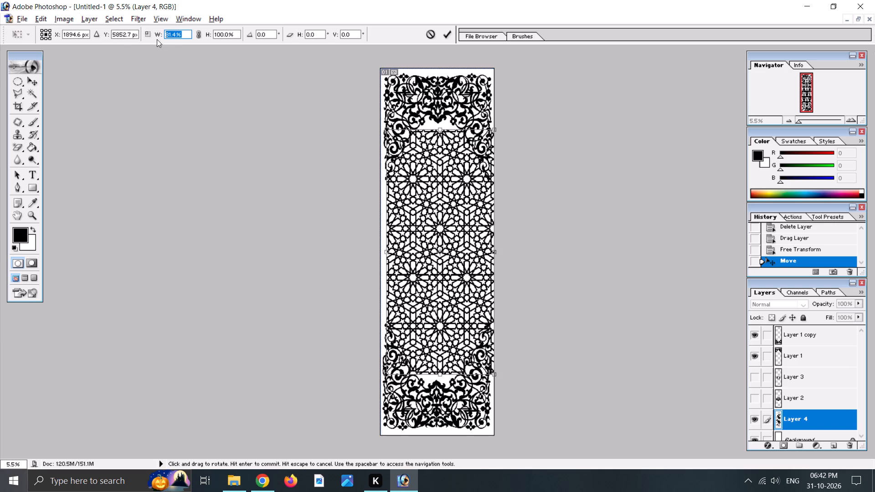
type("80")
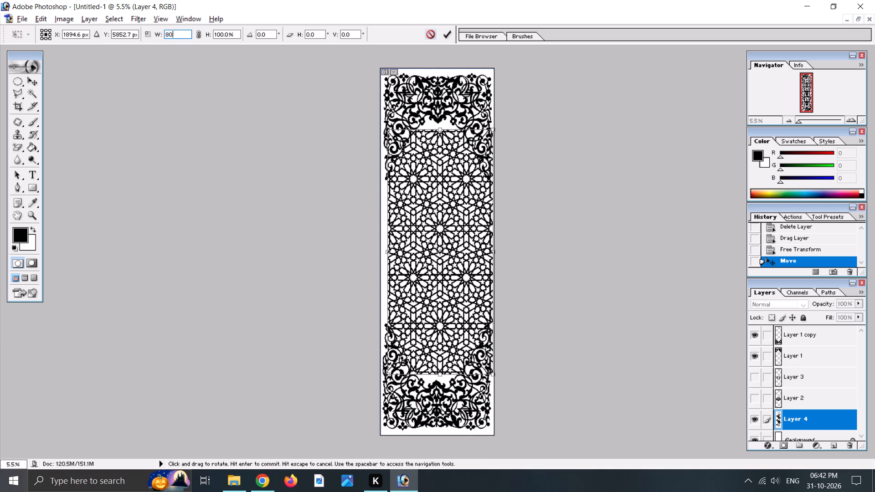
key("Left")
key("Left")
left_click(28, 77)
left_click(407, 183)
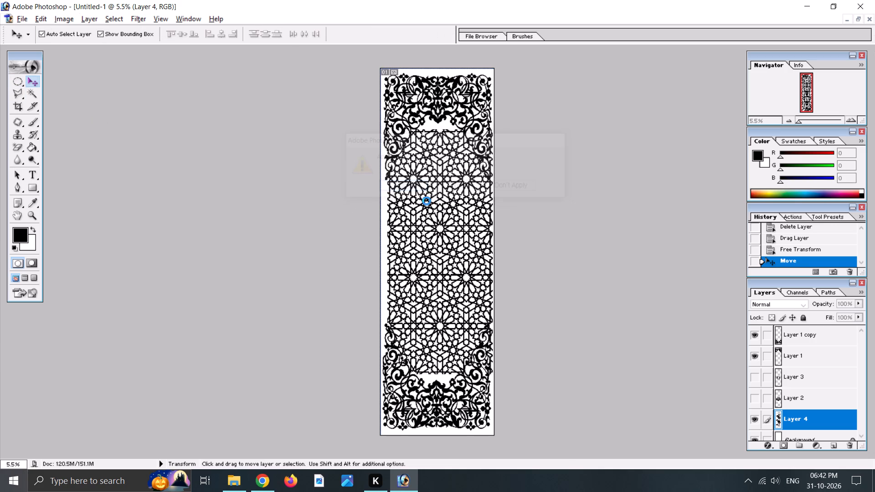
left_click(448, 211)
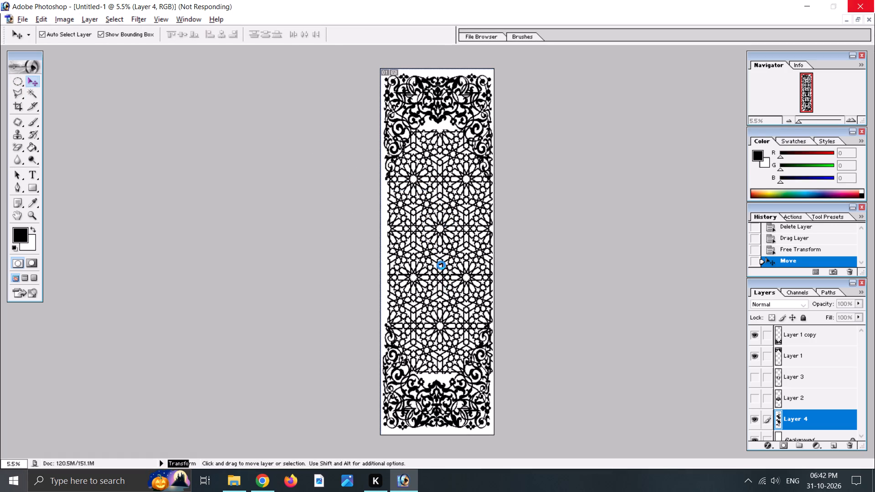
left_click(443, 214)
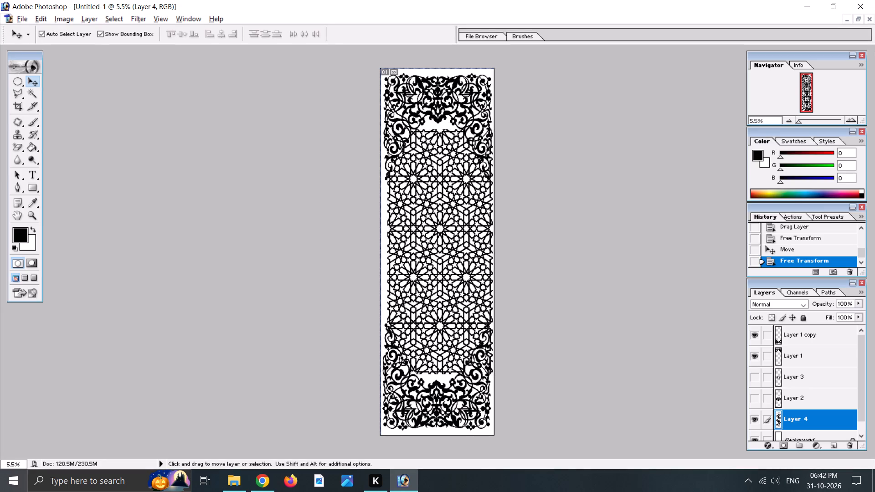
Nudge the star lattice on Layer 4 left until it is centred between the arch ornaments' side edges.
key("Left")
key("Left")
key("Left")
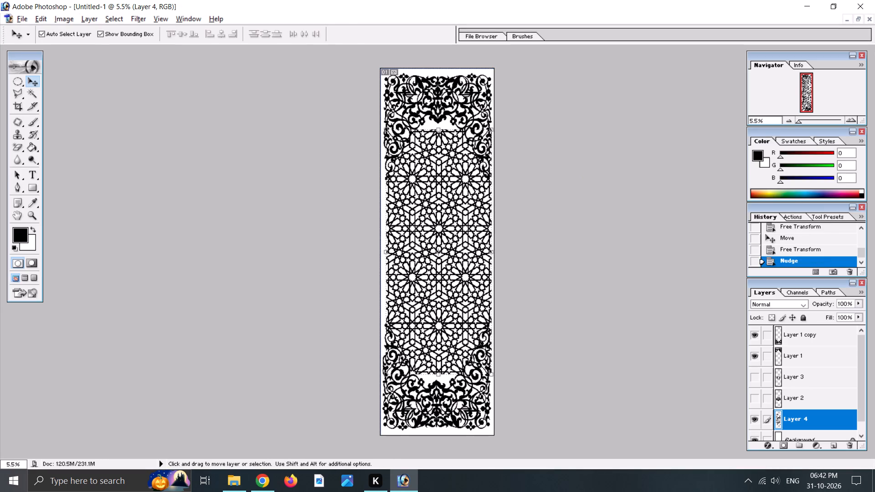
key("Left")
key("Left")
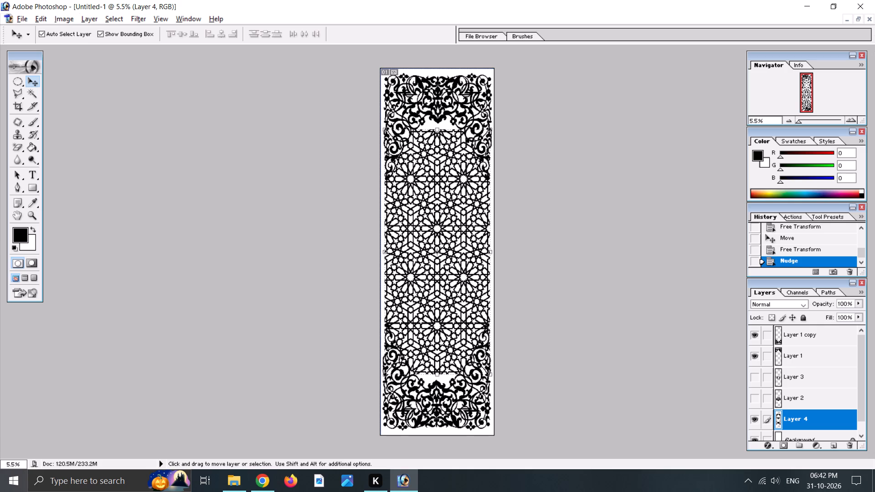
Check the lattice layer's available commands and blending options for a way to invert its colours.
right_click(431, 181)
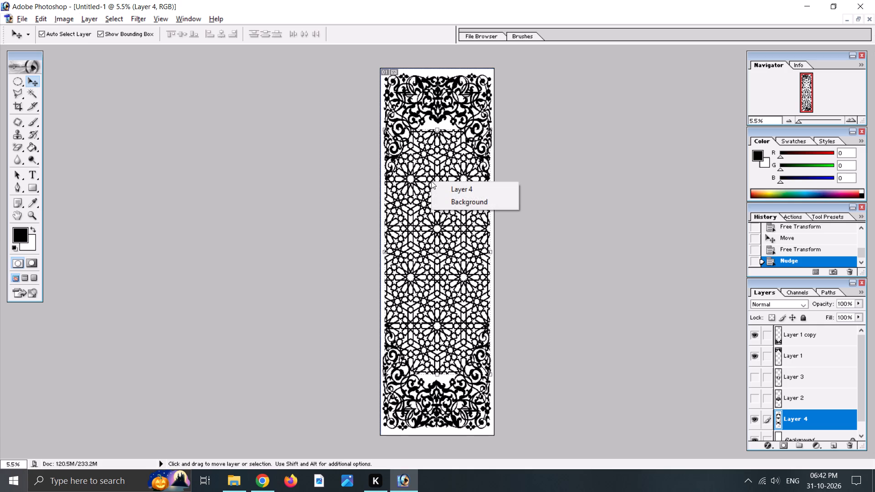
left_click(132, 21)
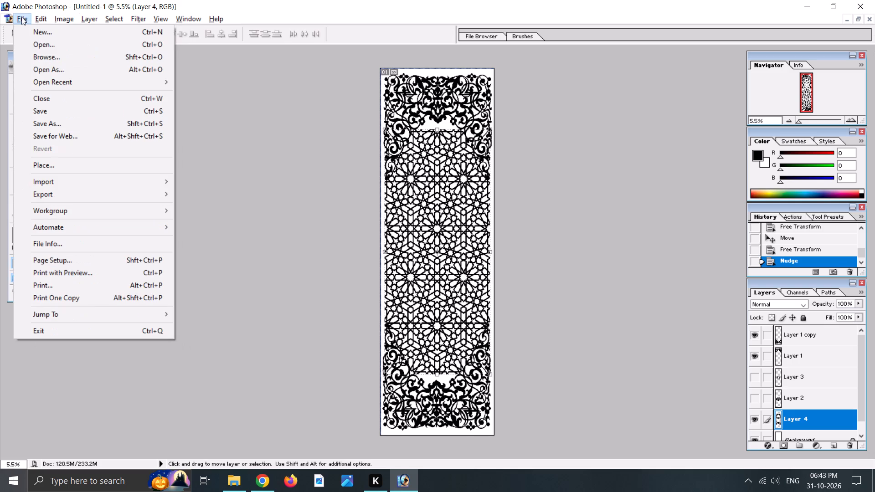
left_click(259, 205)
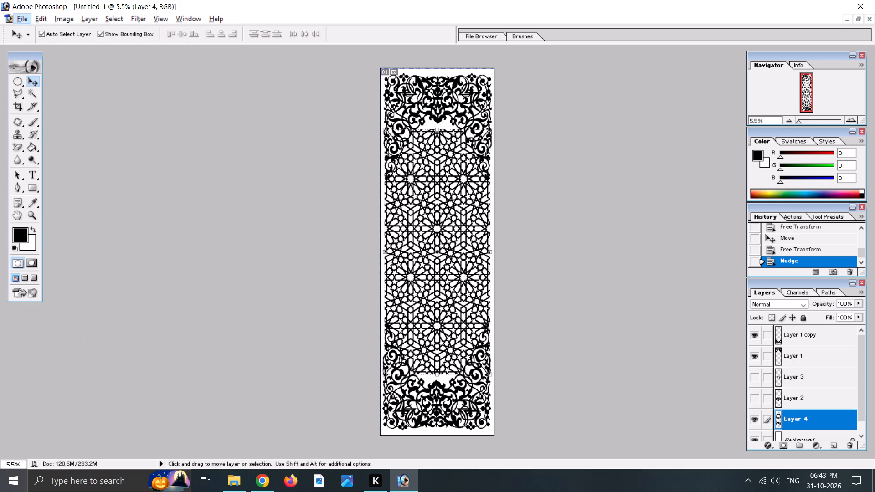
left_click(433, 207)
right_click(446, 180)
right_click(798, 415)
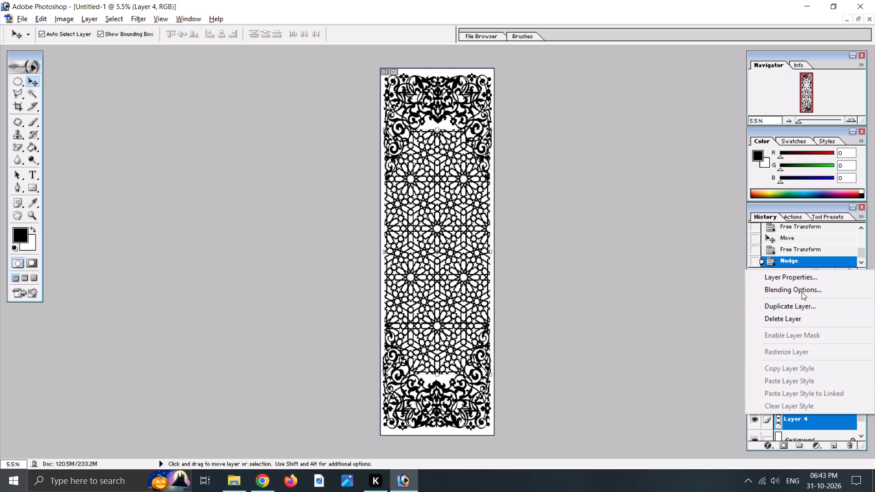
left_click(802, 292)
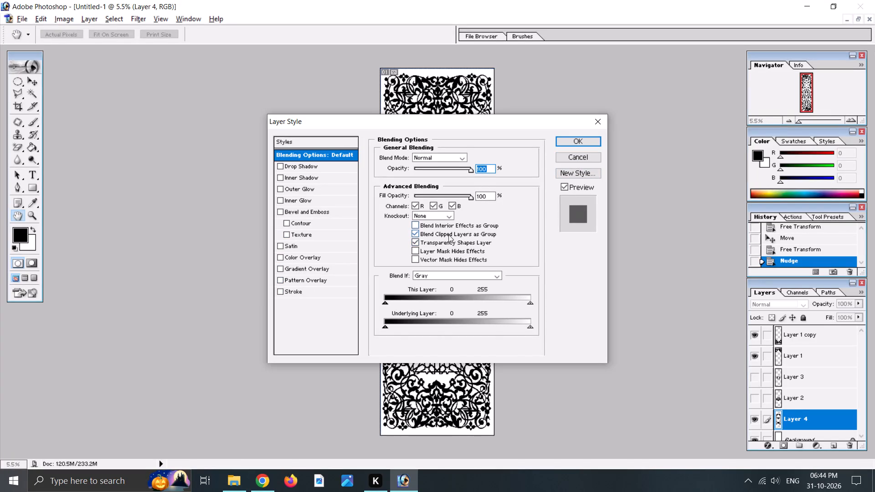
left_click(587, 159)
Switch to Chrome, search Google in a new tab for "where do i find invert color option in older adobe", and read the answer.
left_click(269, 489)
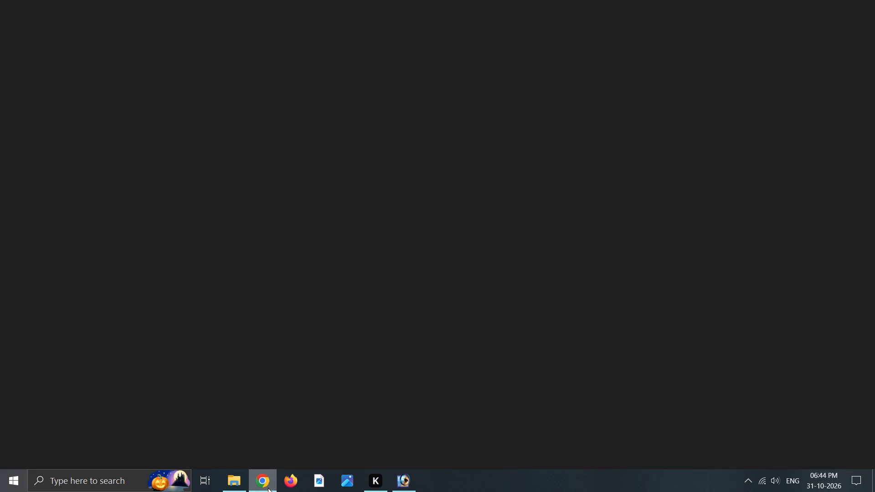
left_click(268, 487)
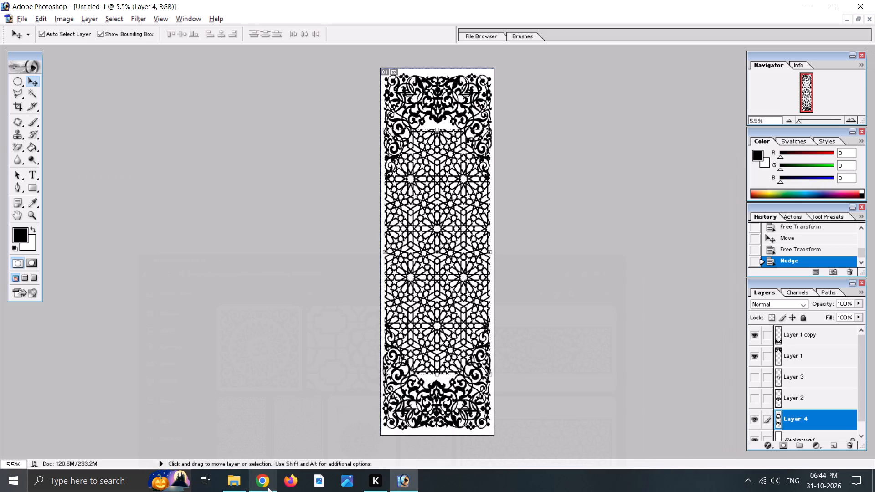
left_click(268, 487)
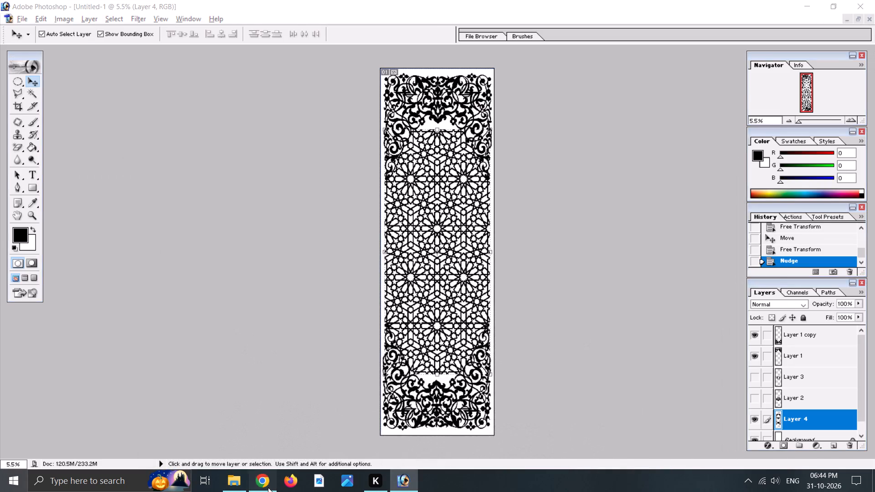
left_click(165, 8)
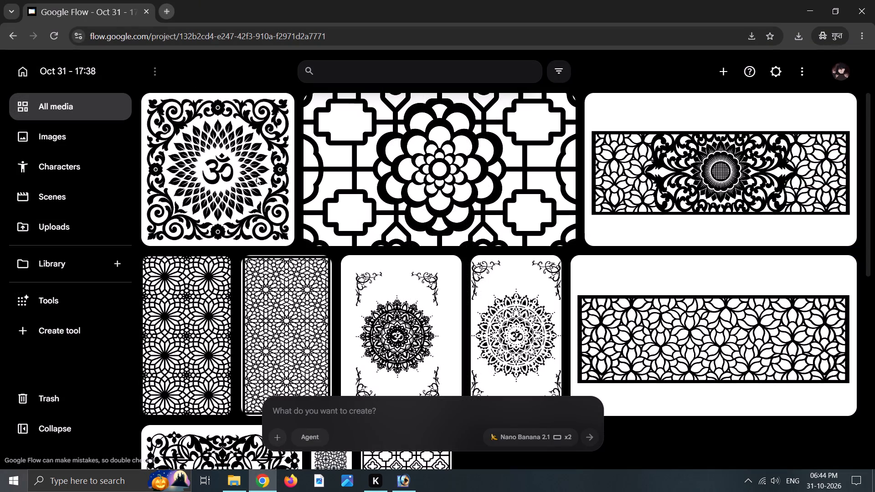
type("where do i fibnd")
key("BackSpace")
key("BackSpace")
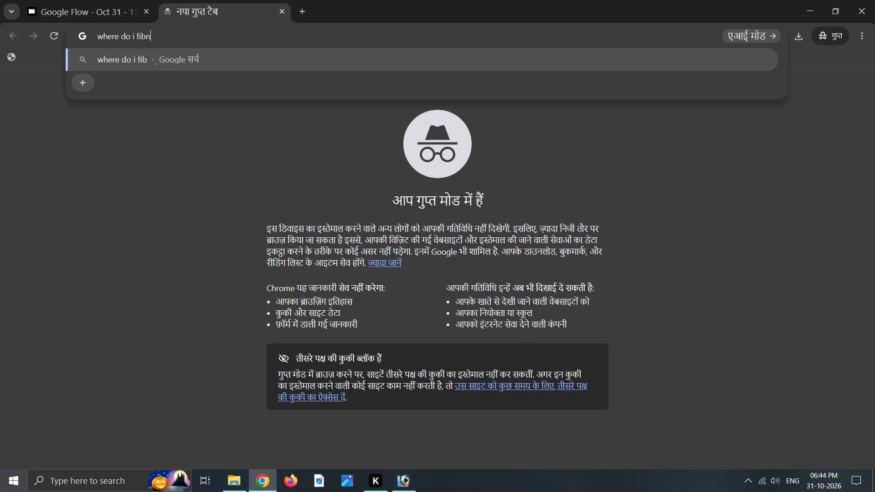
key("BackSpace")
type("nd t")
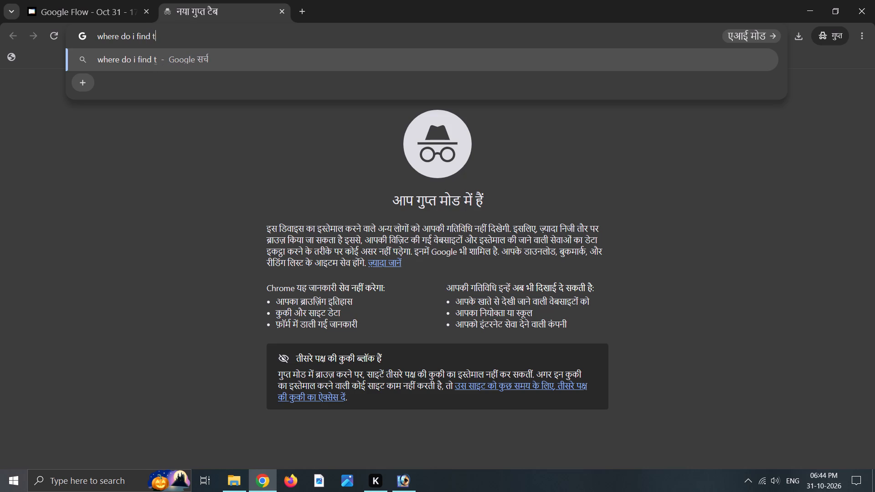
key("BackSpace")
type("invert")
key("space")
type("color option")
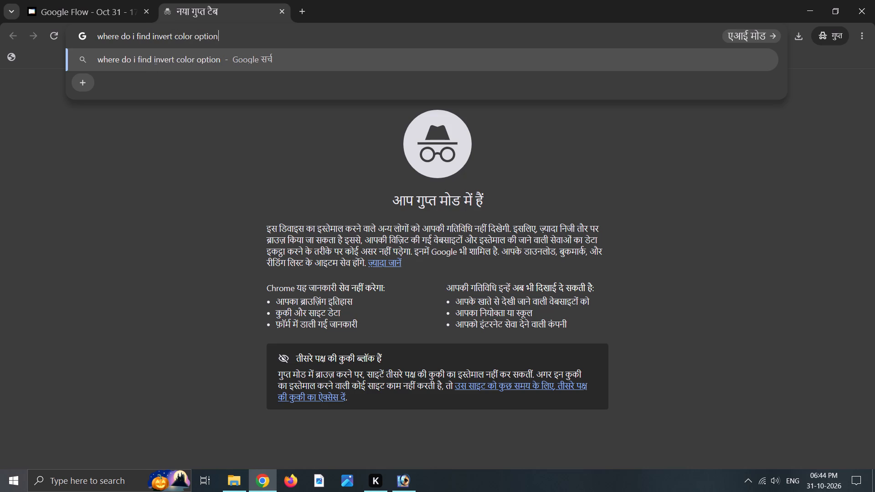
key("space")
type("in o")
type("lder adobe")
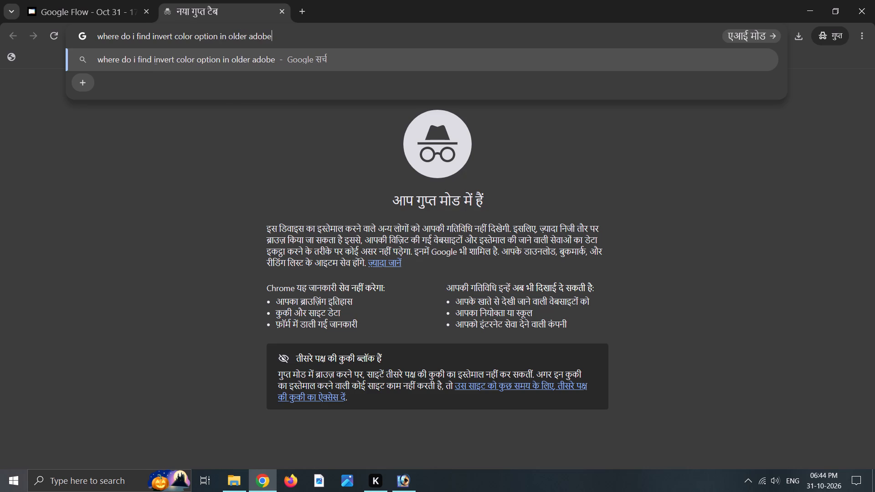
key("Return")
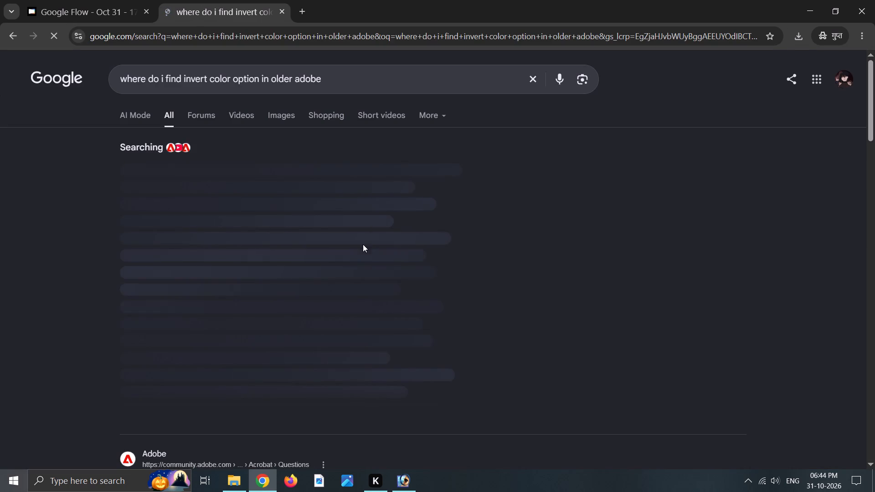
scroll(229, 252, "down", 1)
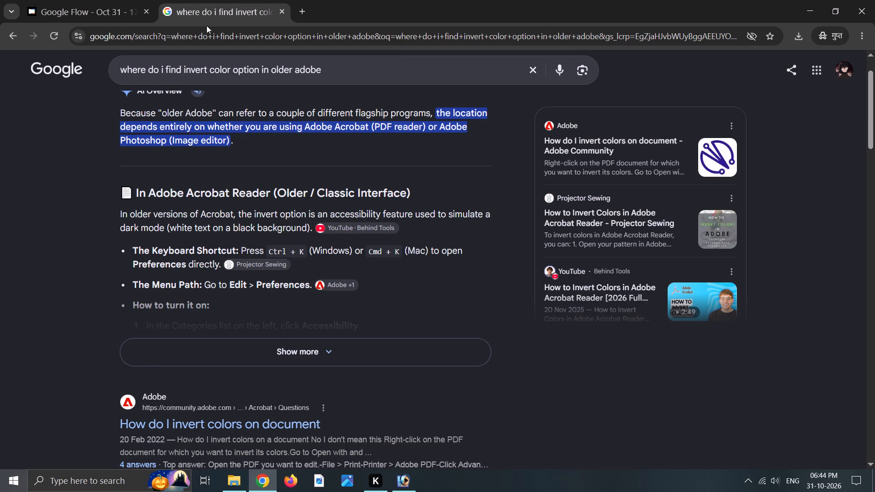
Switch to Photoshop and examine the General preferences for a colour inversion option, leaving the settings as they are.
left_click(816, 12)
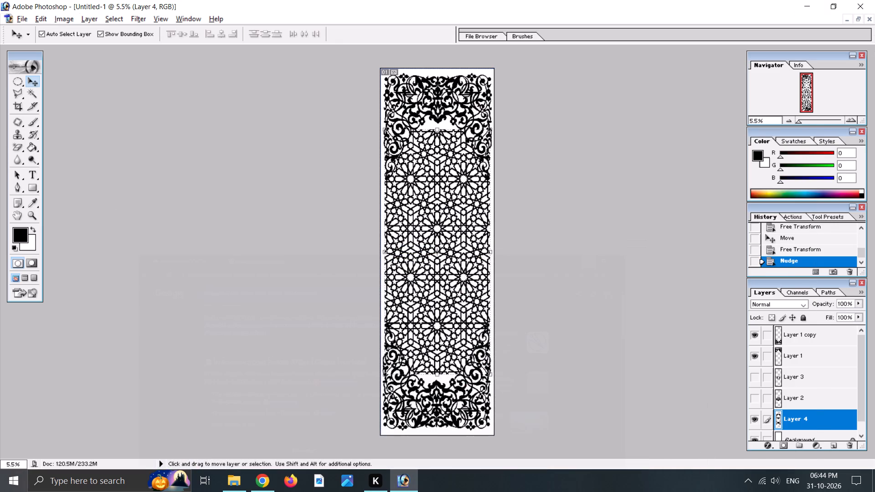
key("ctrl+k")
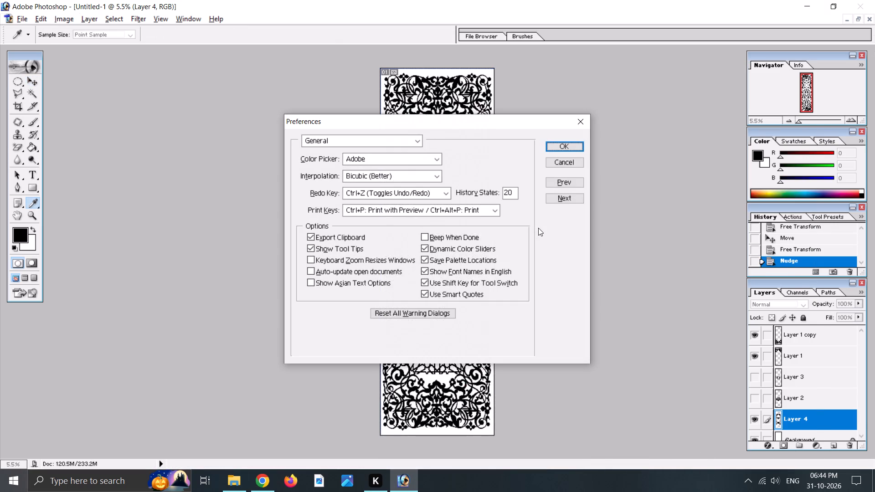
left_click(383, 174)
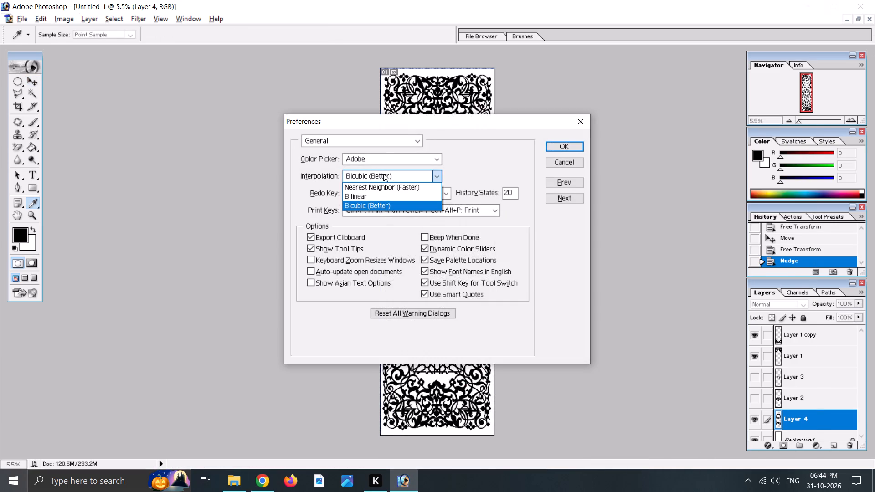
left_click(383, 174)
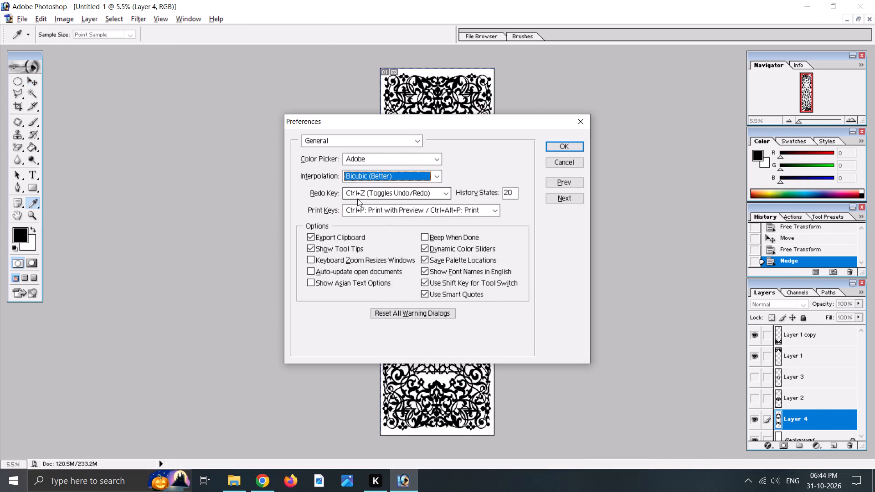
left_click(360, 159)
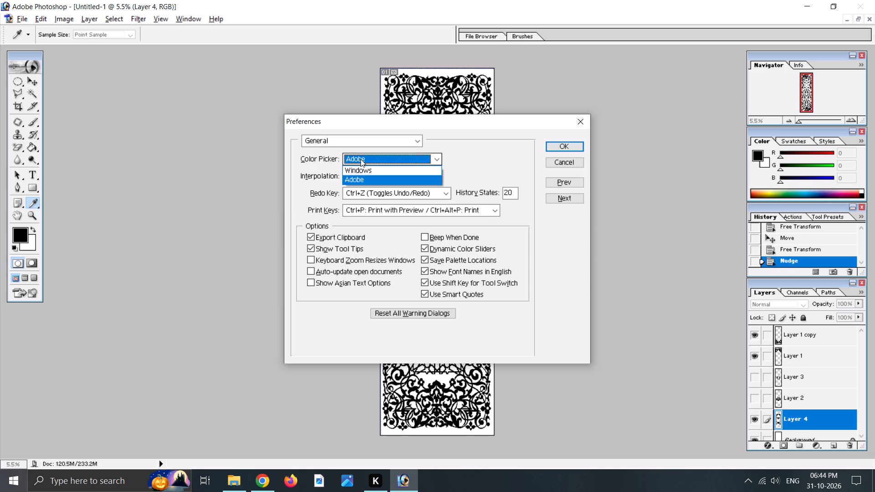
left_click(360, 159)
left_click(352, 144)
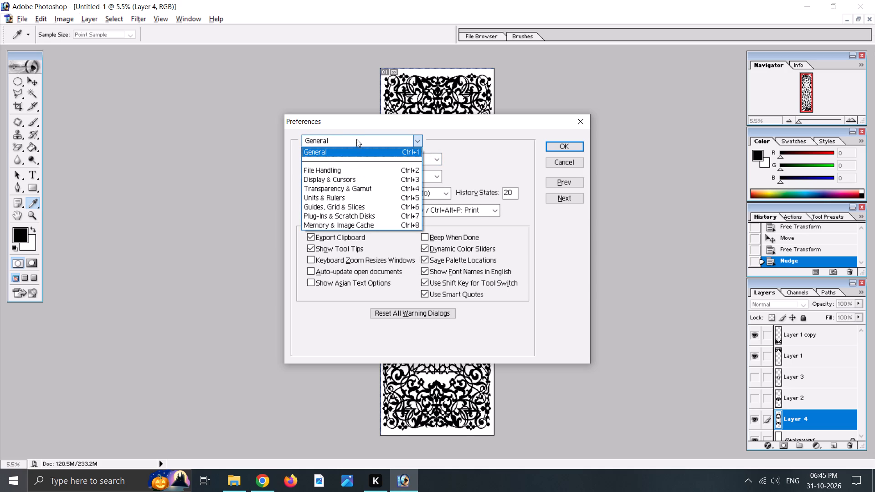
left_click(356, 138)
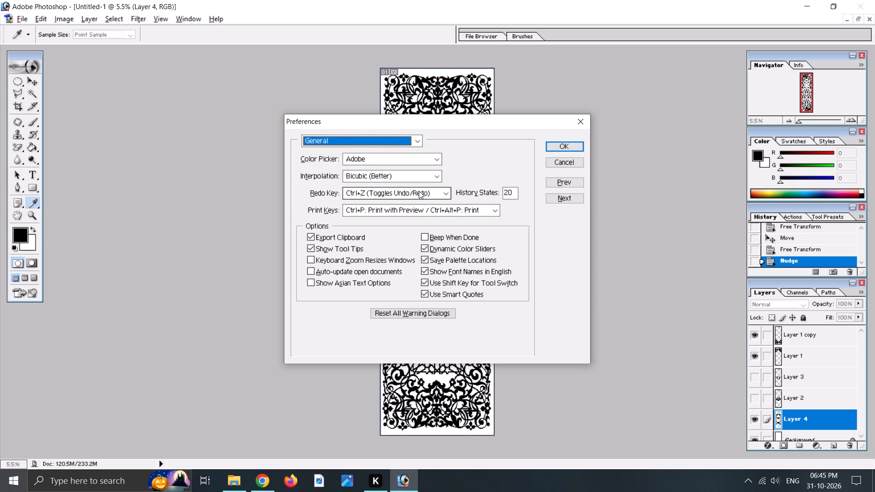
left_click(419, 191)
left_click(419, 191)
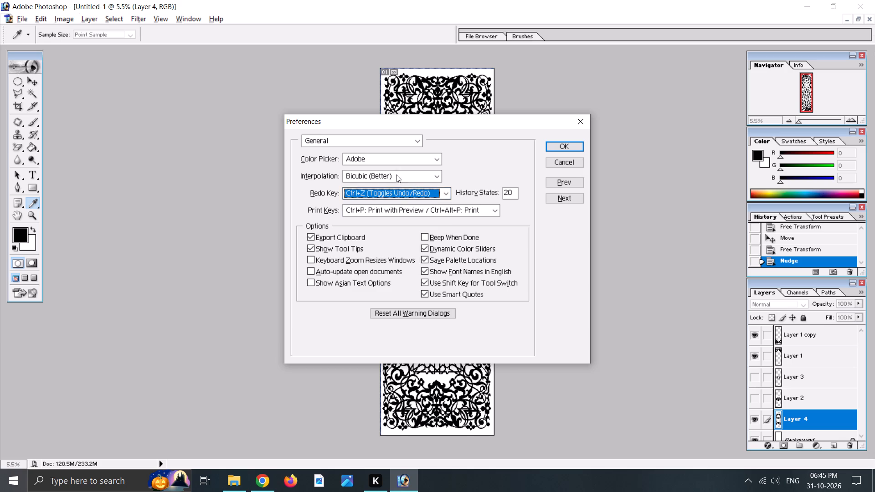
left_click(584, 123)
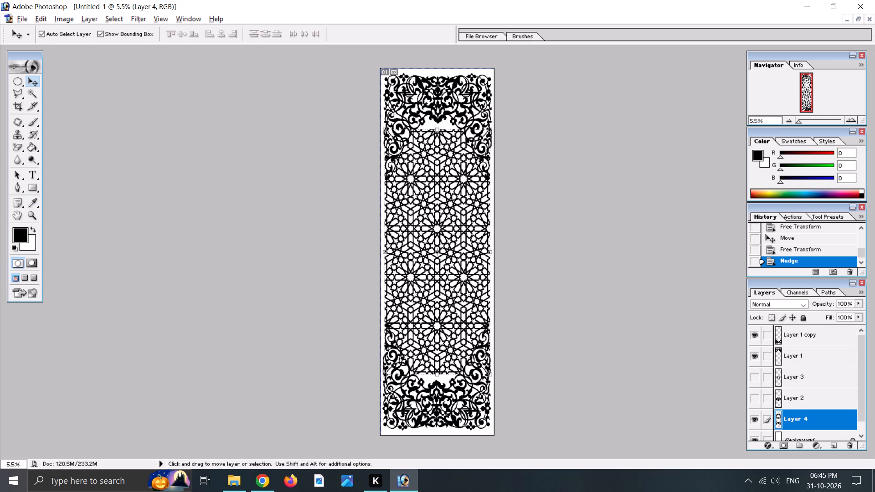
Return to Chrome, expand the AI answer on inverting colours, compare it with Photoshop's preference categories, and read its Photoshop section.
key("alt+Tab")
scroll(214, 187, "down", 1)
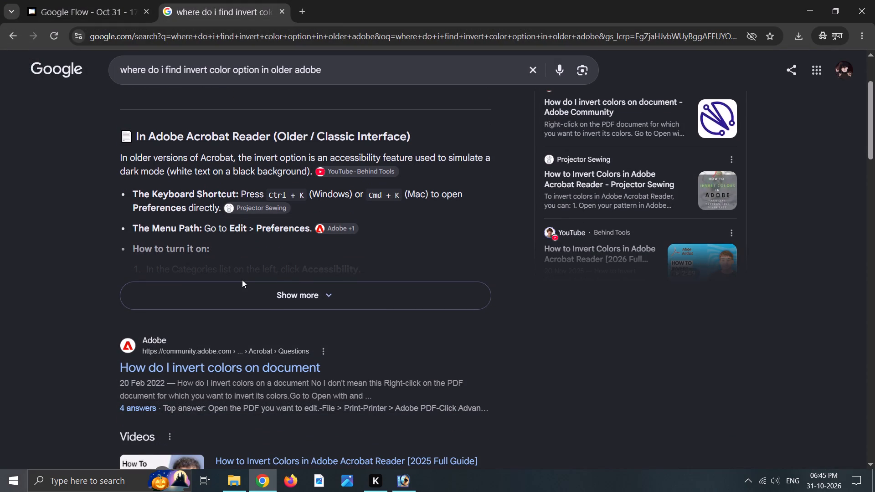
left_click(244, 287)
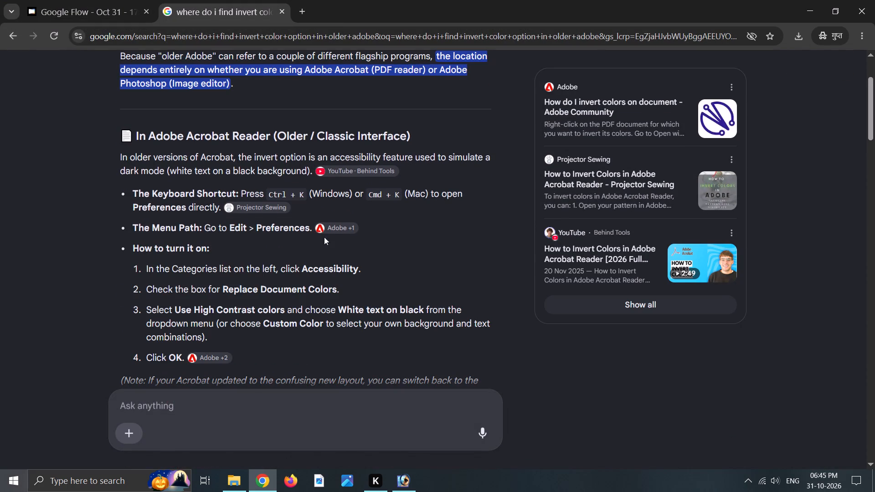
key("alt+Tab")
left_click(41, 19)
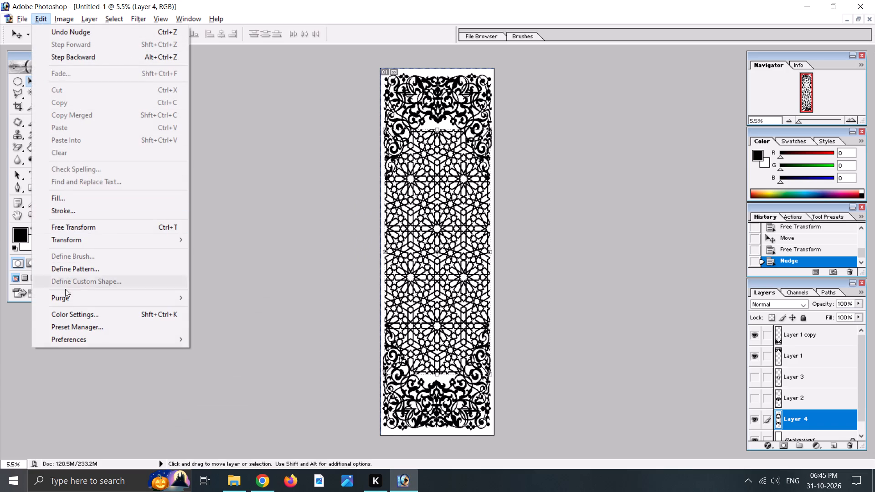
left_click(73, 337)
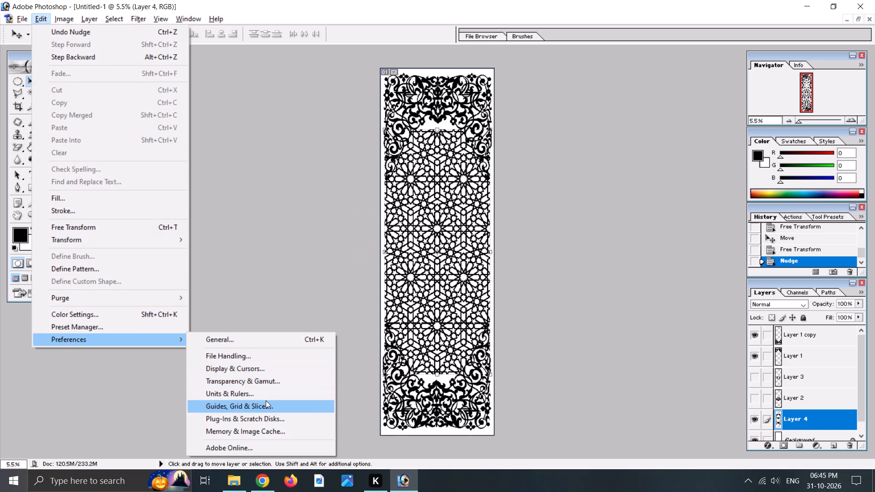
key("alt+Tab")
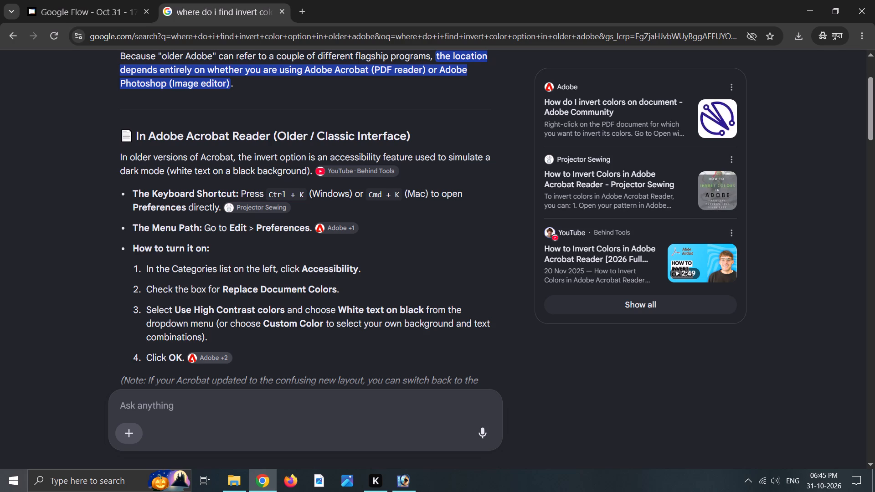
scroll(252, 318, "down", 1)
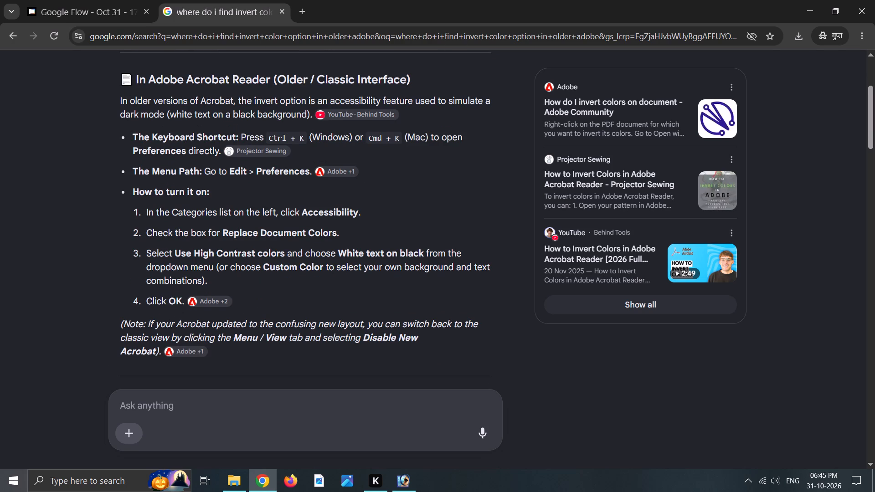
scroll(198, 310, "down", 4)
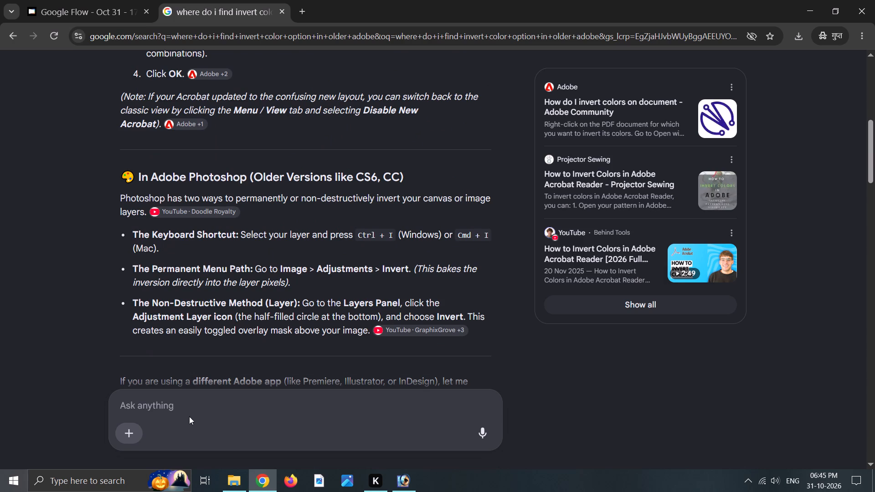
Ask Google's AI the follow-up "very old adobe" and read the reply.
left_click(189, 416)
left_click(201, 408)
type("very old adobe")
key("Return")
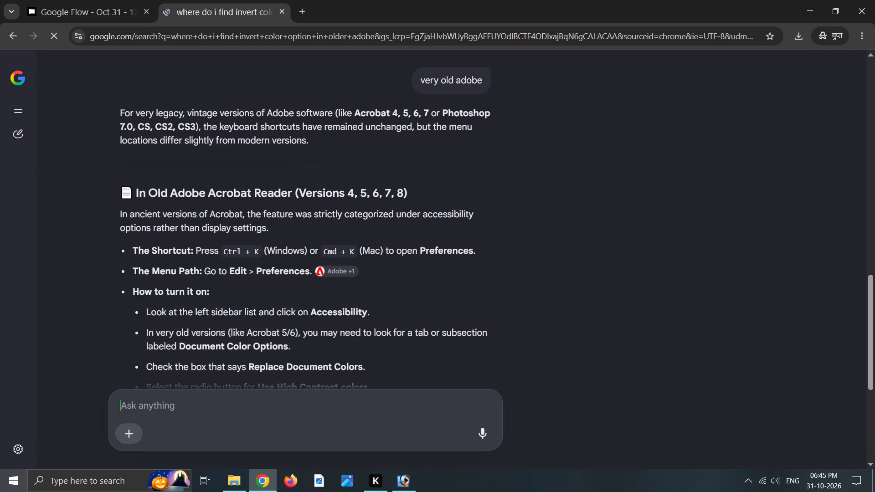
scroll(171, 200, "down", 1)
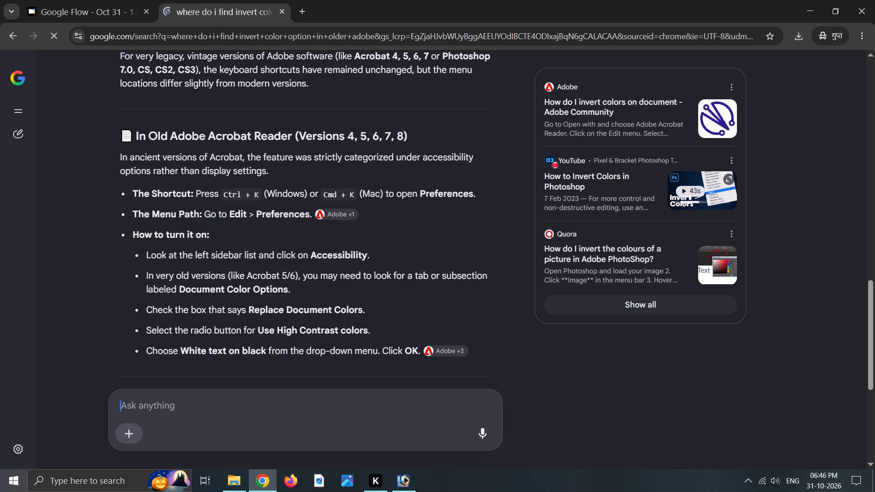
key("alt+Tab")
left_click(38, 20)
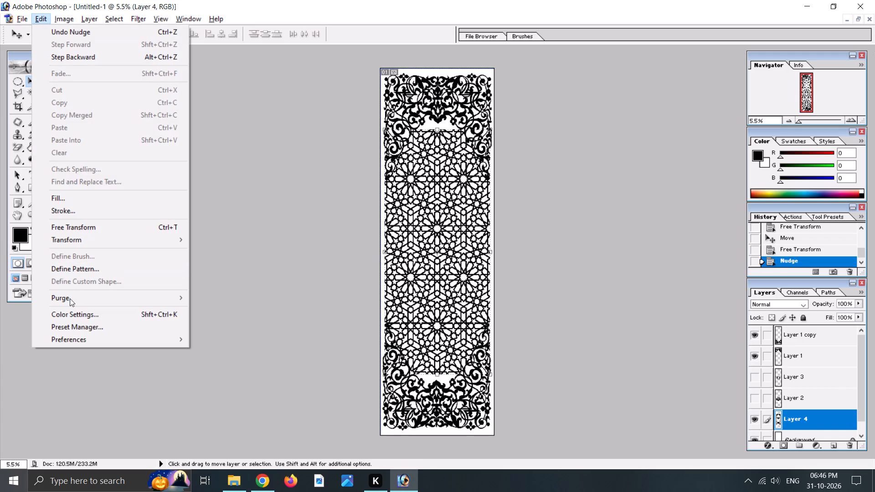
left_click(75, 338)
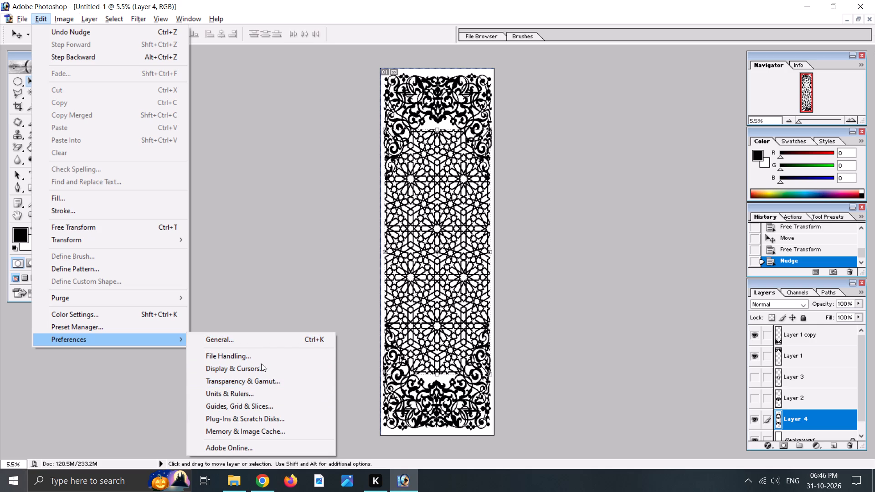
left_click(268, 339)
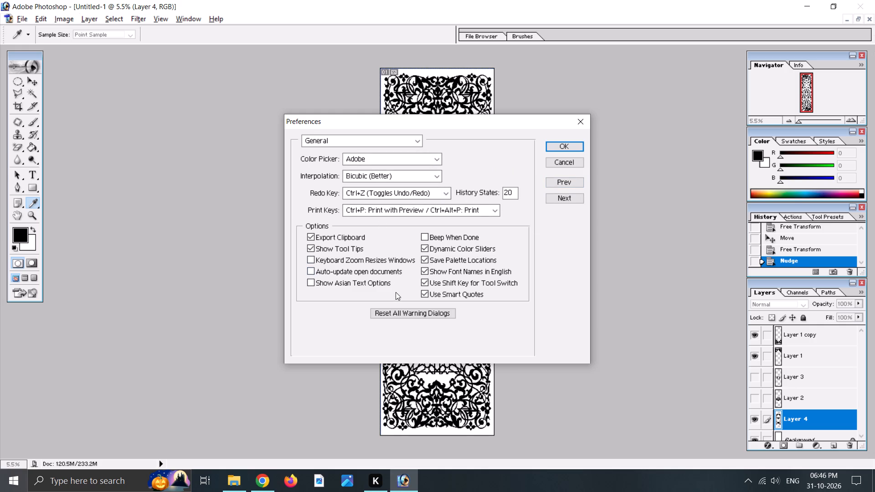
key("alt+Tab")
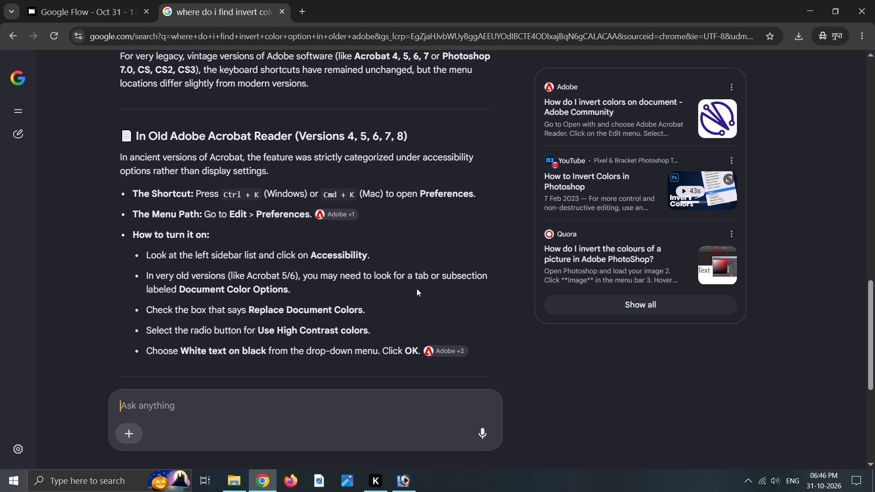
key("alt+Tab")
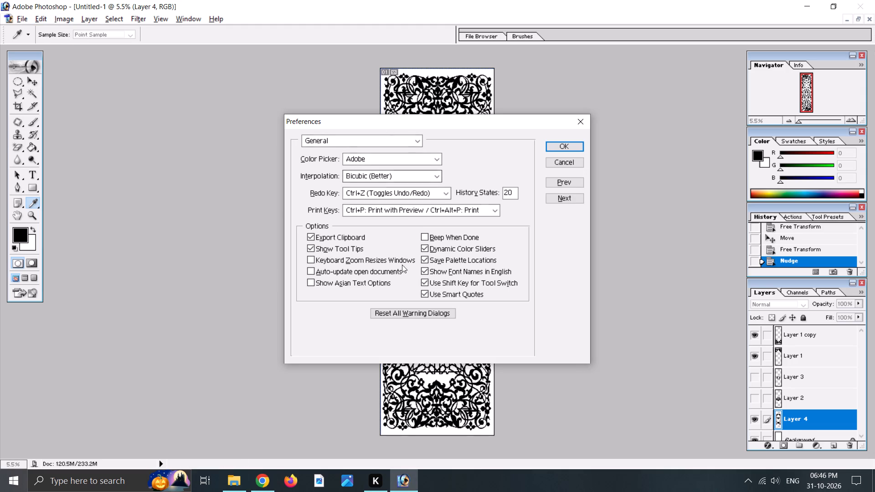
left_click(575, 119)
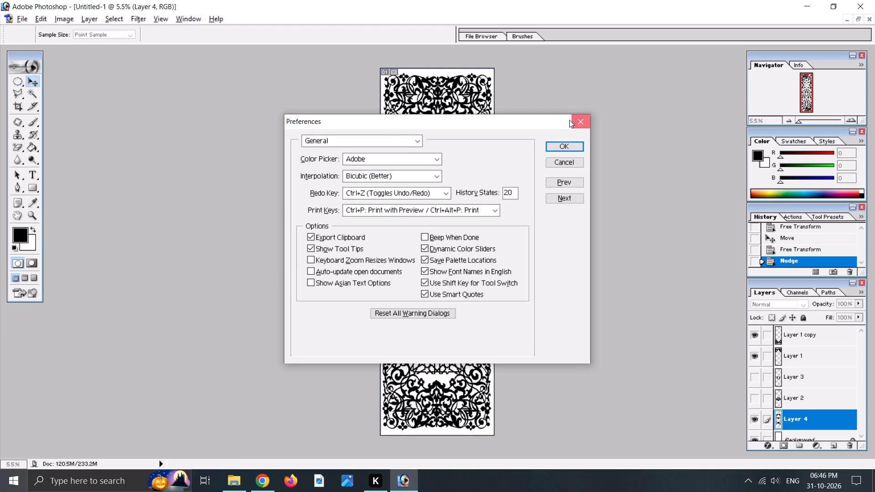
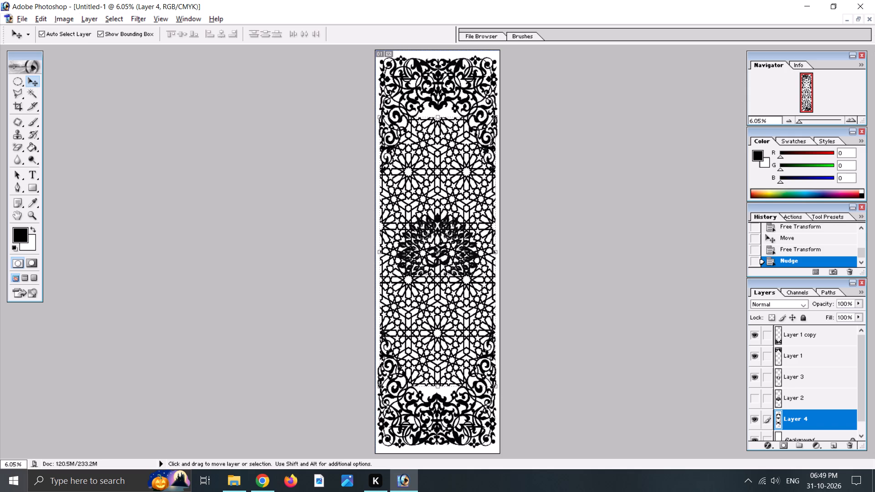
left_click(750, 376)
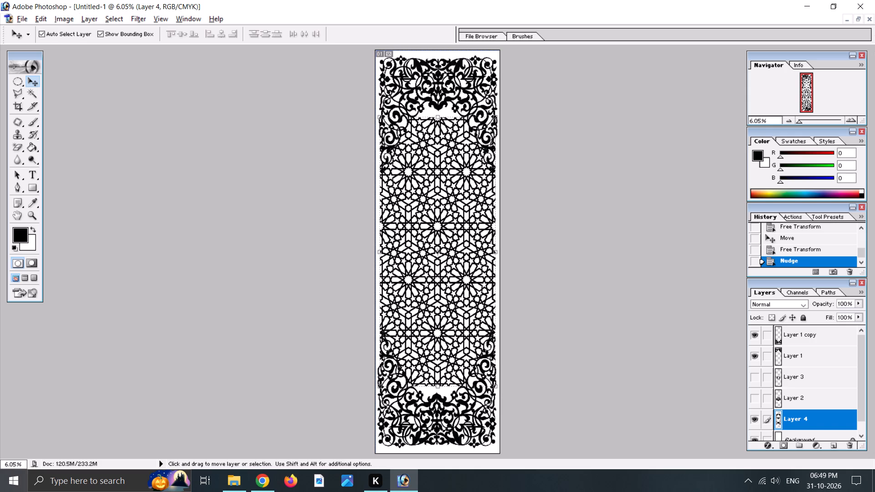
Select the lattice's lower part below its bottom centre star with the Rectangular Marquee and delete it from Layer 4.
left_click(19, 84)
right_click(18, 82)
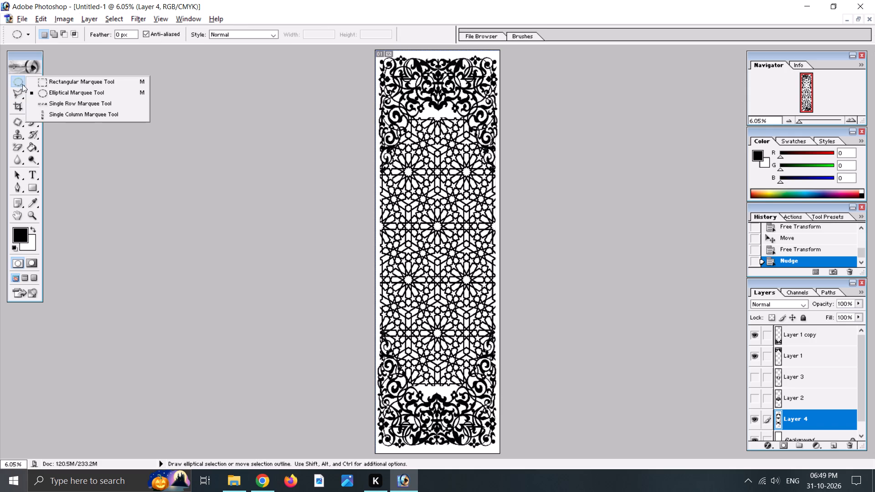
left_click(55, 87)
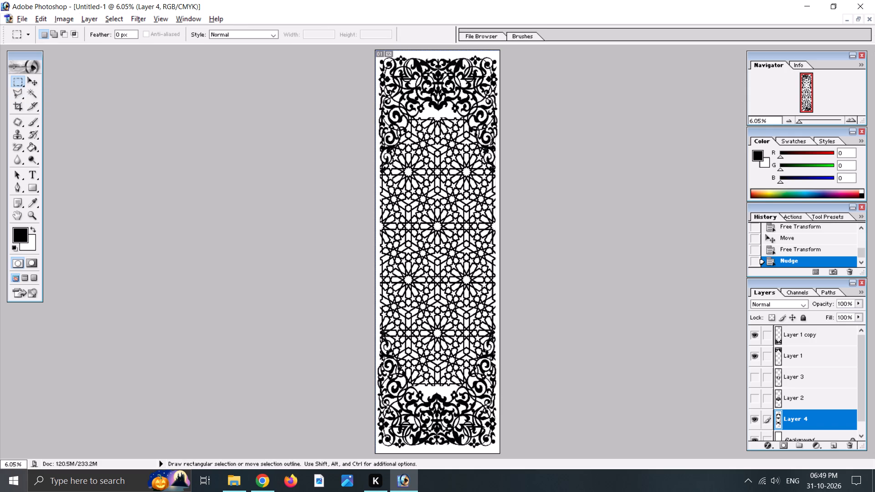
left_click_drag(379, 332, 517, 407)
key("Delete")
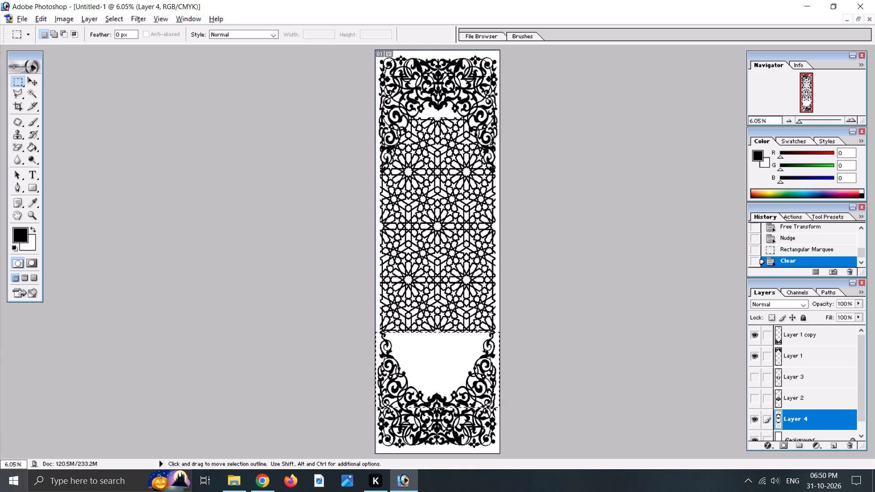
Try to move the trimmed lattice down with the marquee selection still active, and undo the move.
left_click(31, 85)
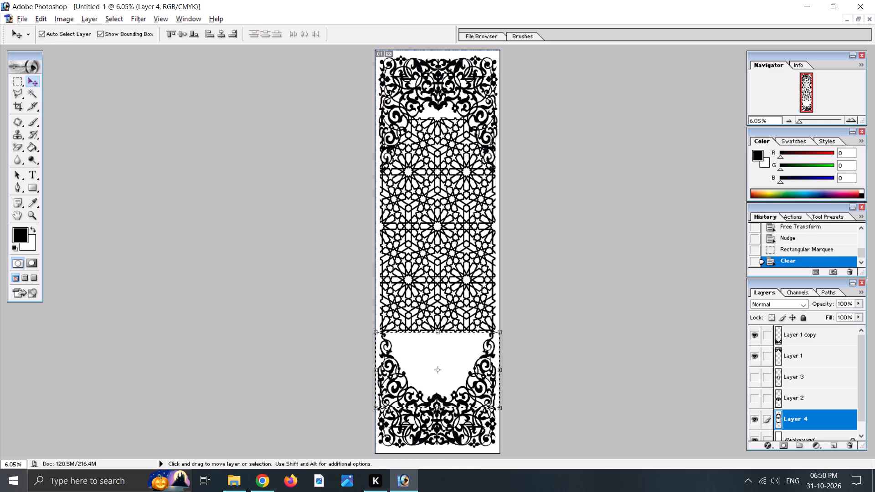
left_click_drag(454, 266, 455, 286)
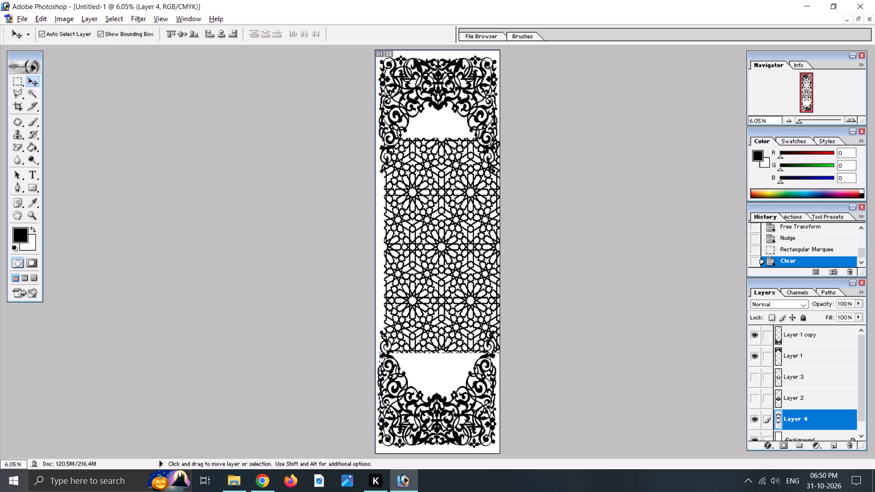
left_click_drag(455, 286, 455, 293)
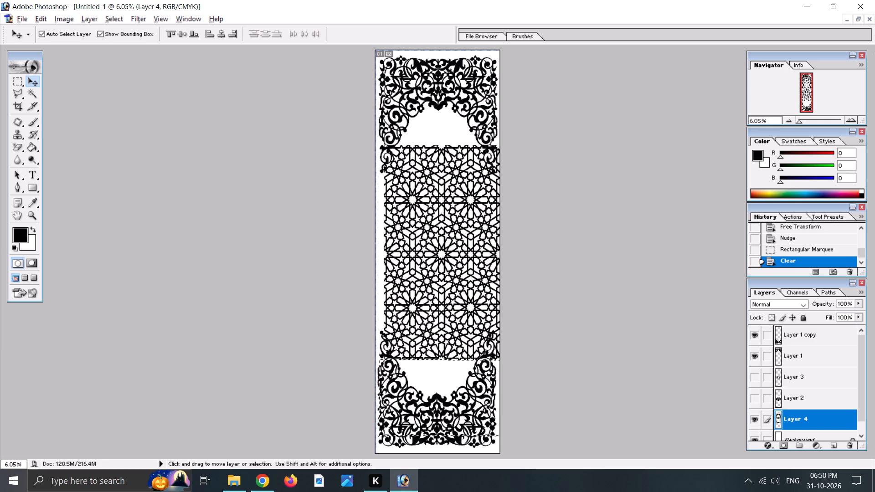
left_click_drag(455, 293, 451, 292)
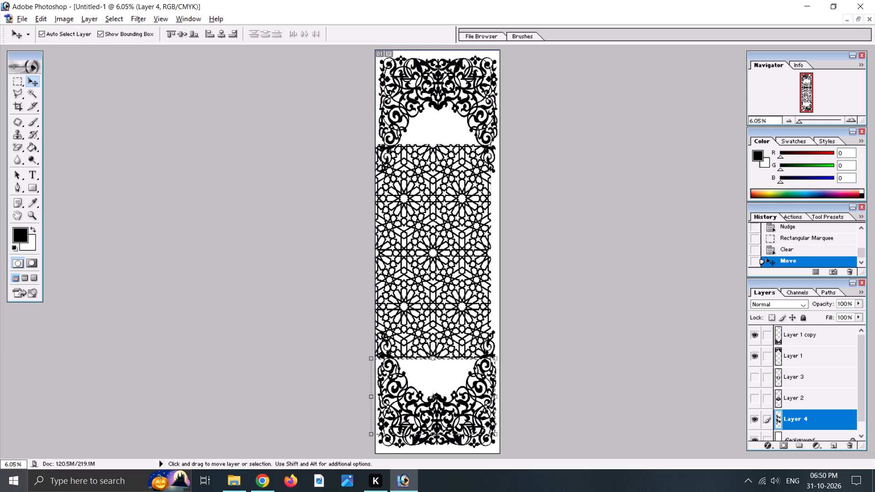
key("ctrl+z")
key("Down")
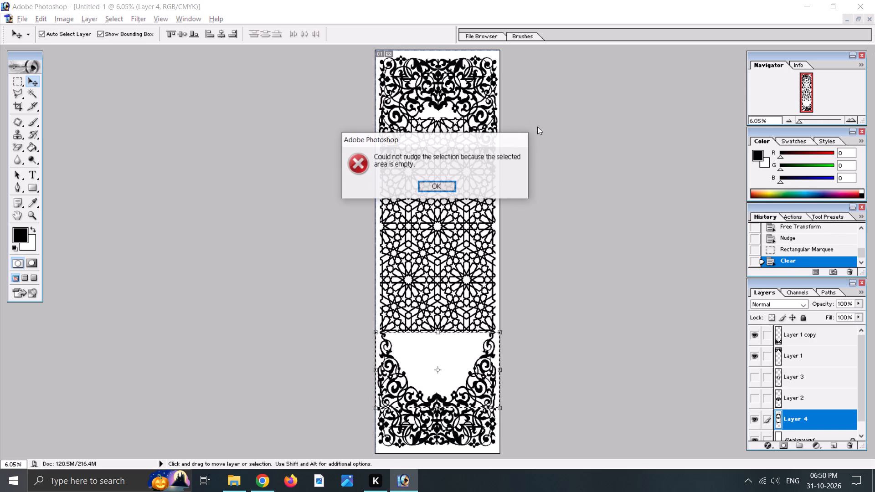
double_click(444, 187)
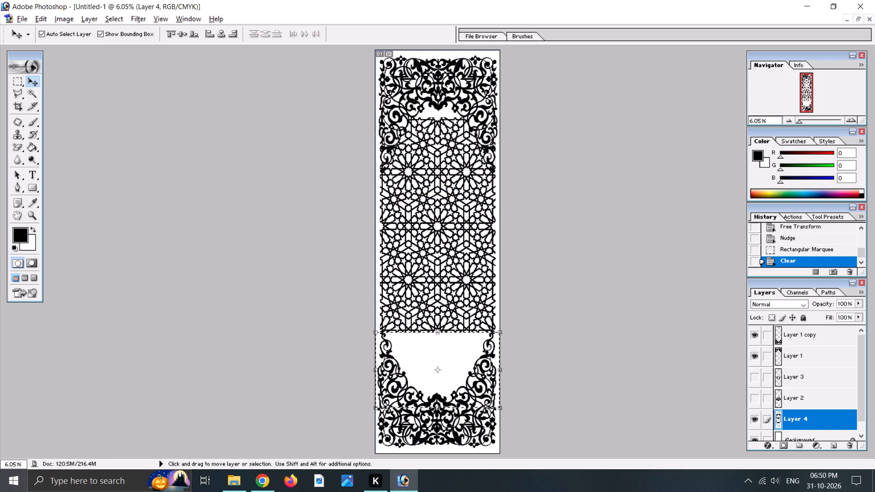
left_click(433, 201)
Clear the marquee selection and nudge Layer 4's trimmed lattice down until its bottom edge overlaps the tips of the lower arch ornament.
left_click(21, 82)
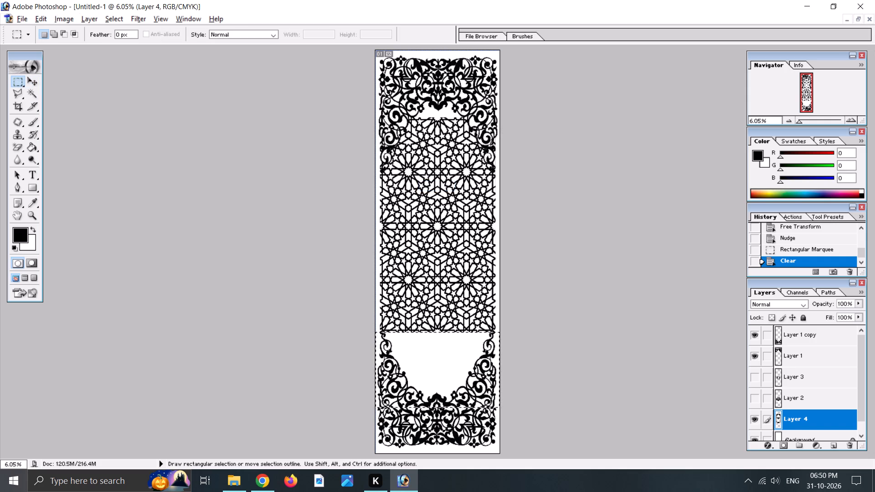
left_click(421, 288)
left_click(33, 80)
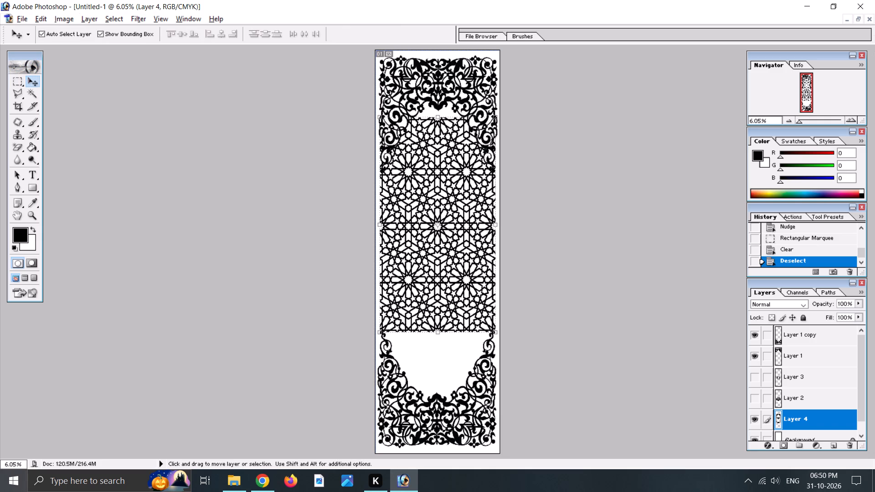
left_click(413, 228)
key("Down")
key("Down")
key("Down")
key("Down")
key("Down")
key("Down")
key("Down")
key("Down")
key("Down")
key("Down")
key("Down")
key("Down")
key("Down")
key("Down")
key("Down")
key("Down")
key("Down")
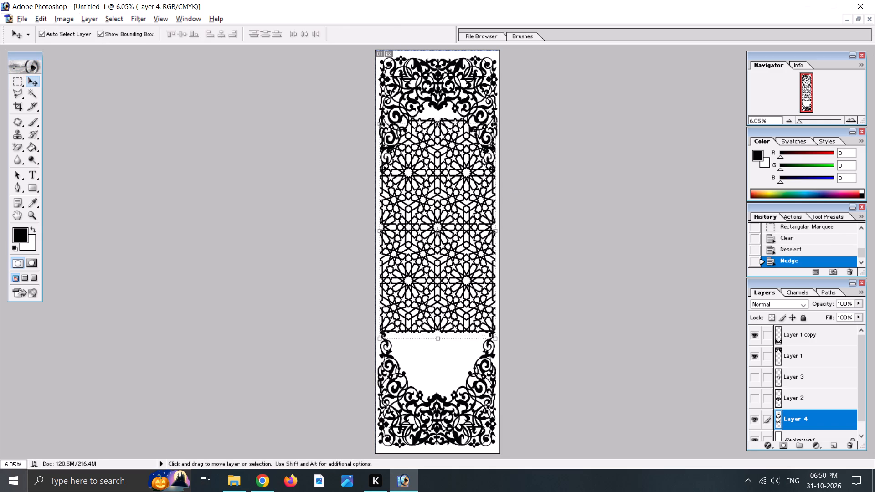
key("Down")
key("Down")
key("Down")
key("Down")
key("Down")
key("Down")
key("Down")
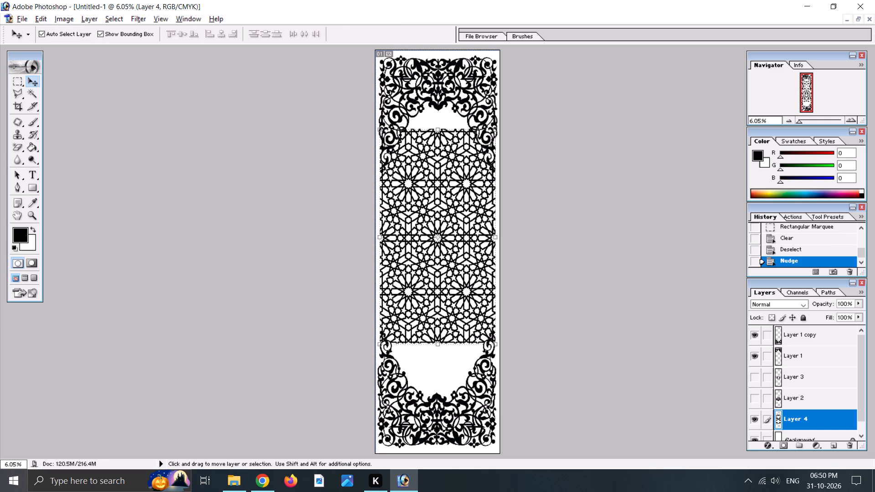
key("Down")
key("Down")
key("Down")
key("Down")
key("Down")
key("Down")
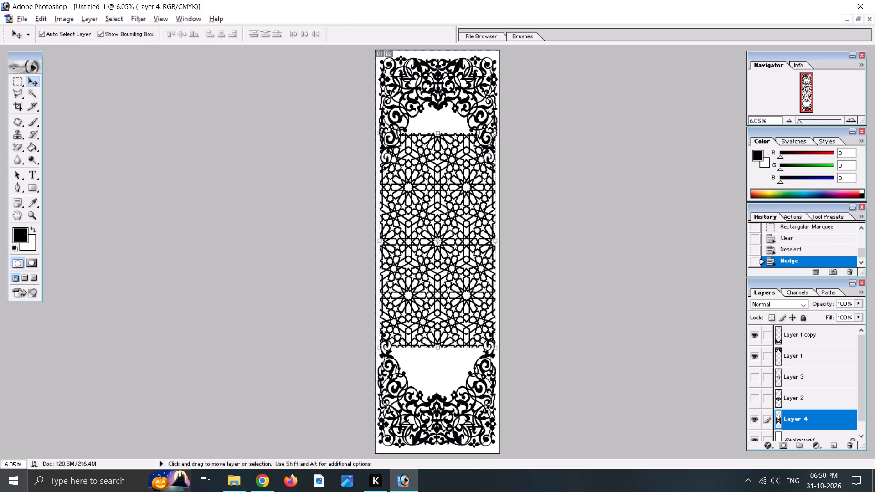
key("Down")
key("Down")
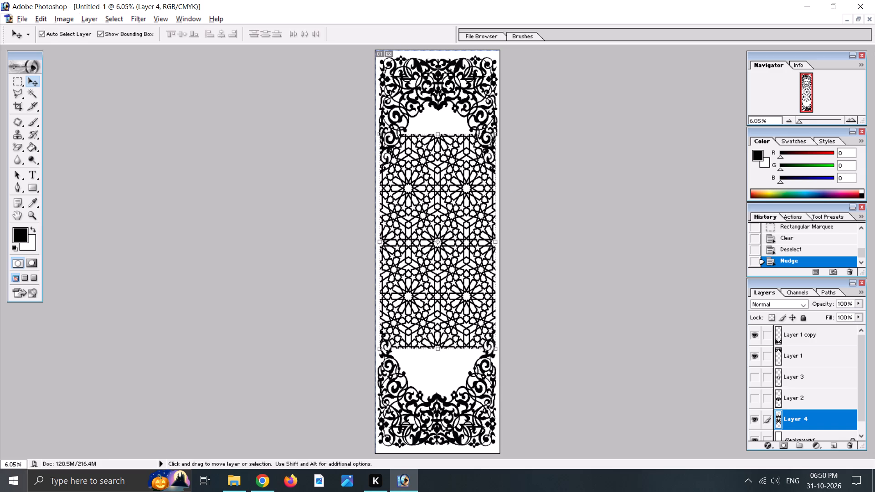
Stretch Layer 4's lattice to about 131.6% height so it reaches both arch ornaments, and shift it one nudge right.
left_click_drag(437, 133, 441, 110)
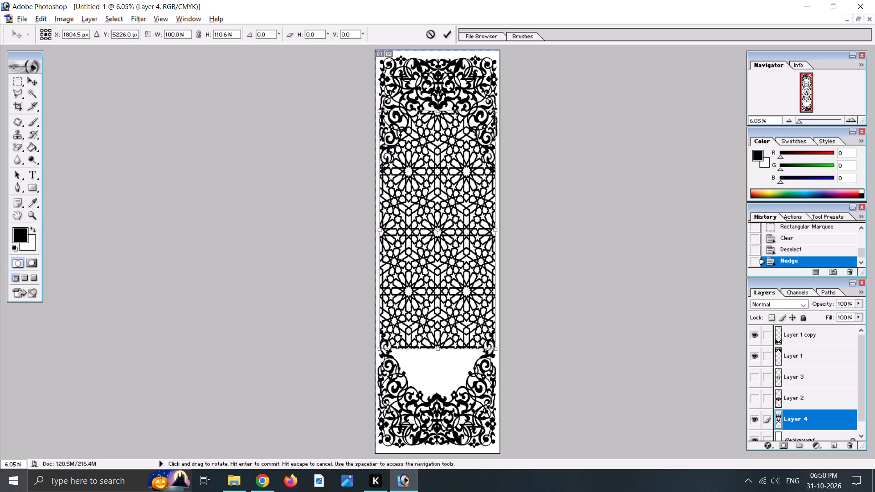
left_click_drag(441, 110, 441, 110)
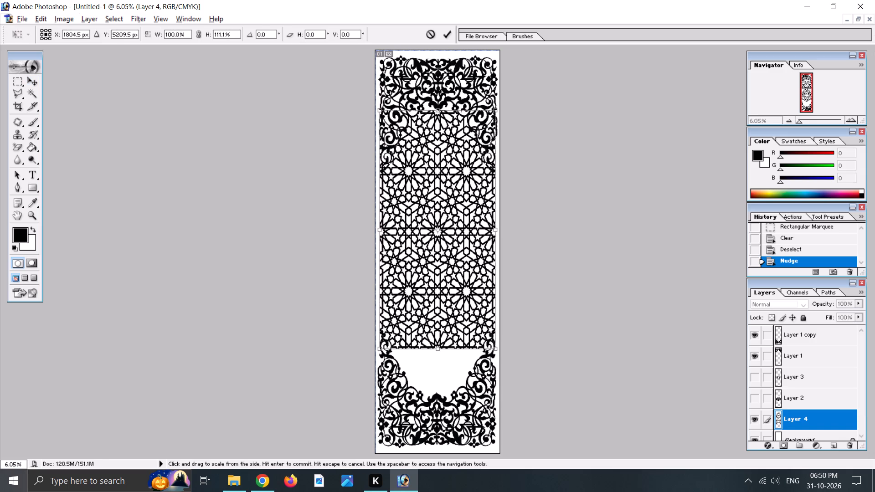
key("Right")
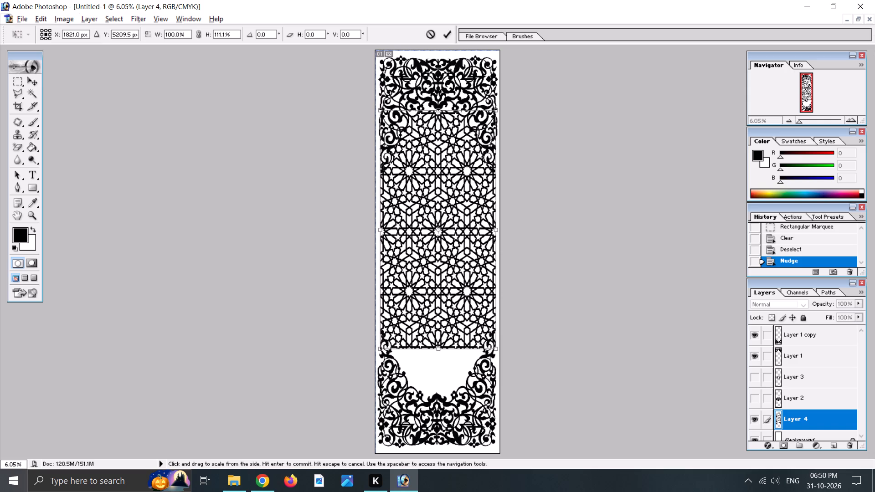
left_click_drag(440, 349, 441, 393)
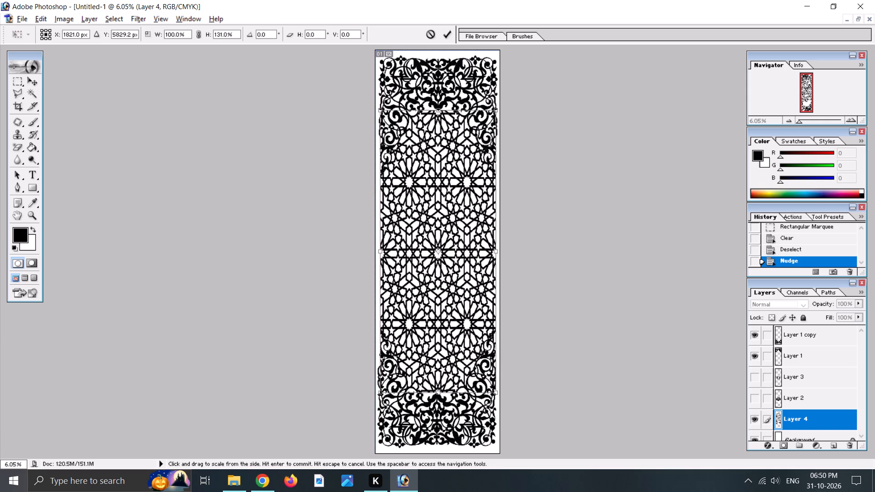
left_click_drag(441, 393, 441, 394)
key("Left")
key("Right")
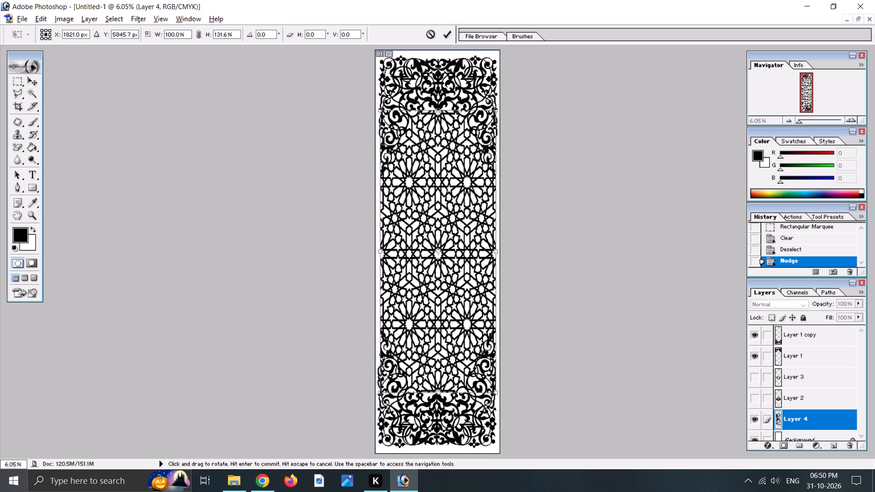
left_click(448, 32)
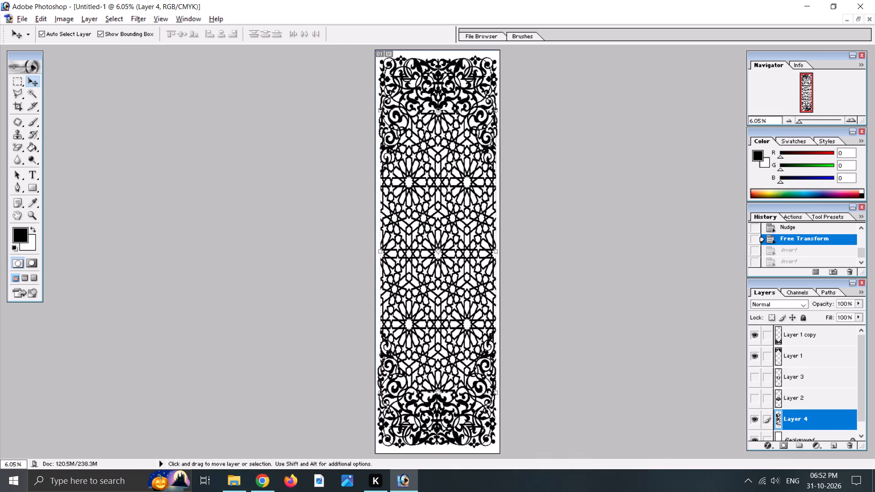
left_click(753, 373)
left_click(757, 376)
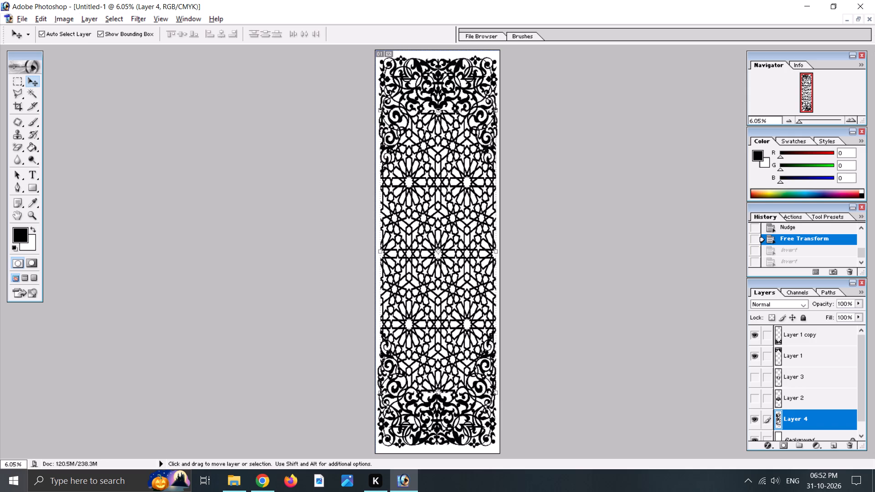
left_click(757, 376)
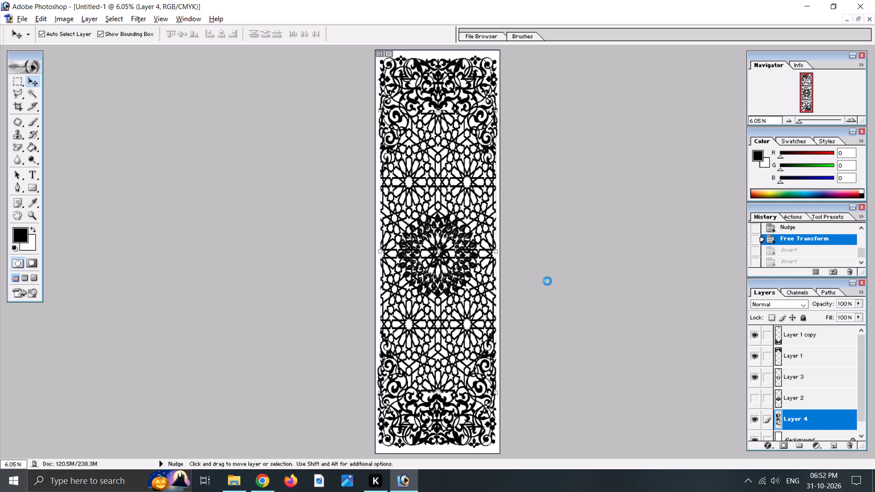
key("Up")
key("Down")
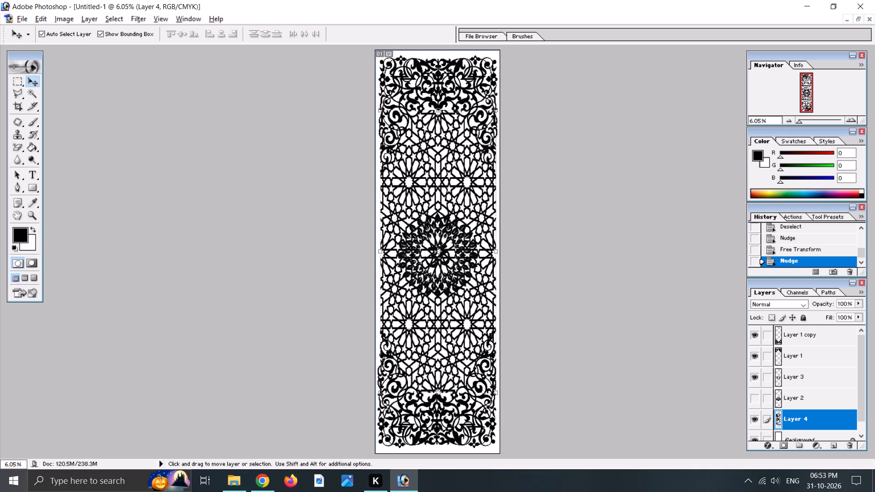
Step the document's history back to the Nudge state before the lattice's lower part was selected and cleared.
scroll(798, 251, "up", 1)
left_click(796, 236)
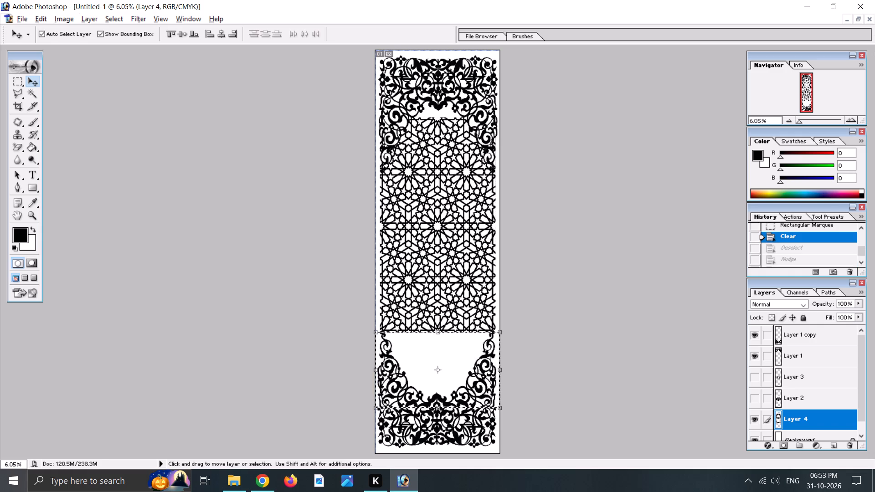
left_click(795, 229)
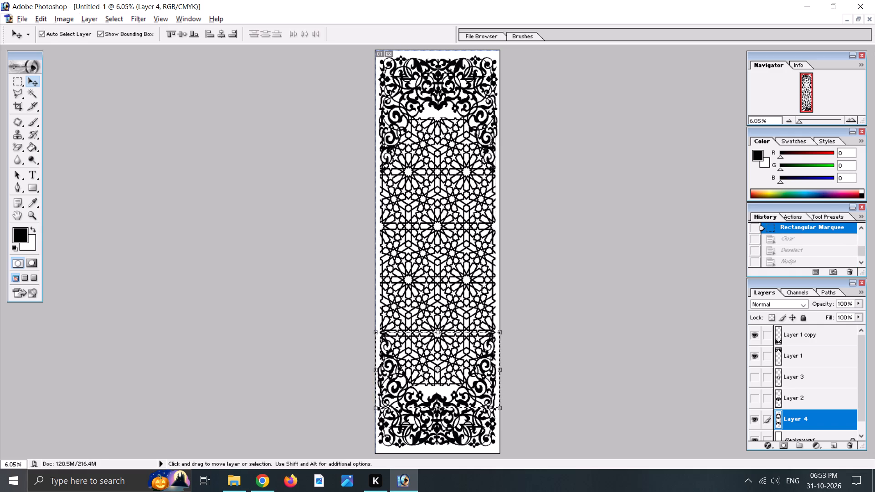
scroll(858, 237, "up", 1)
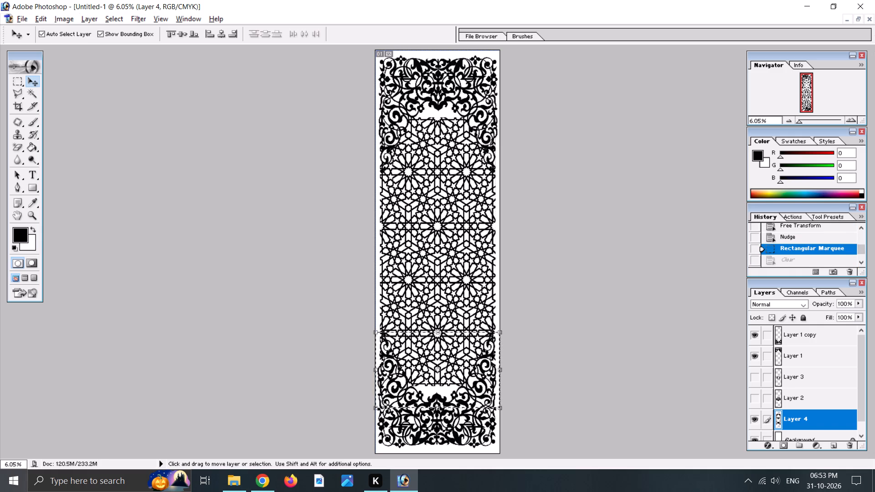
left_click(813, 237)
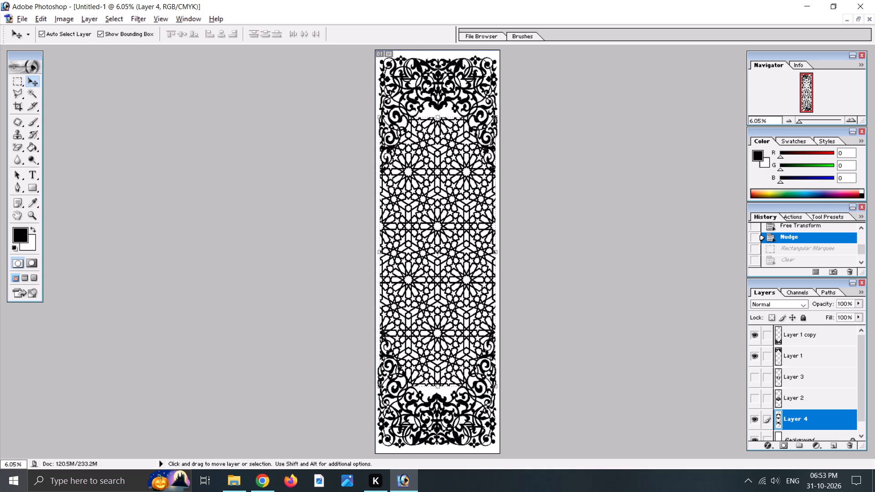
Select a thin full-width strip at the top edge of Layer 4's lattice, delete it, and deselect.
left_click(18, 85)
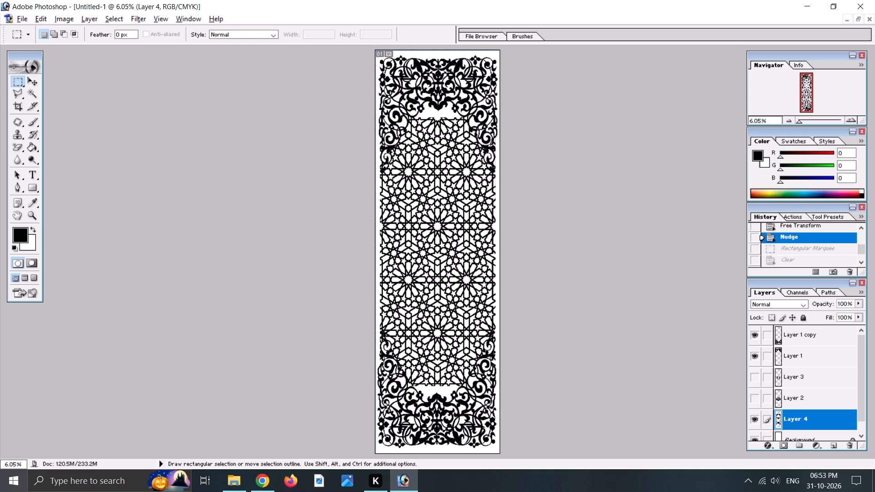
left_click_drag(377, 115, 513, 155)
left_click_drag(513, 155, 520, 153)
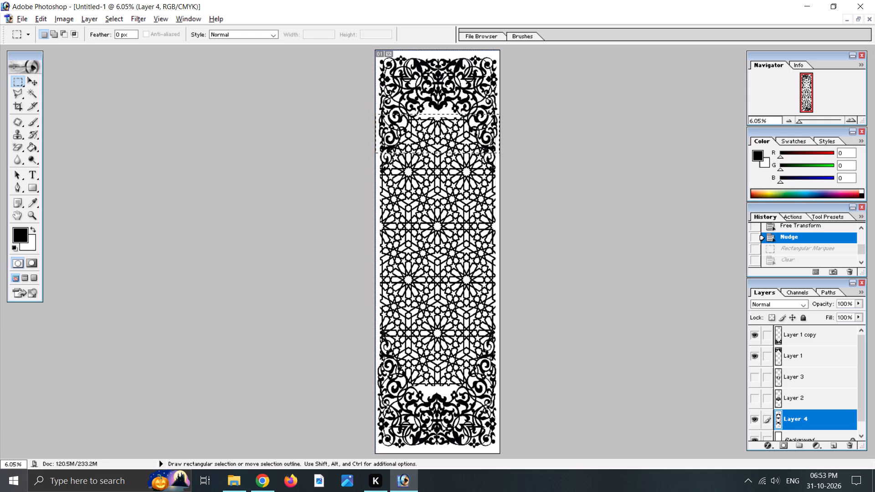
left_click_drag(520, 153, 526, 140)
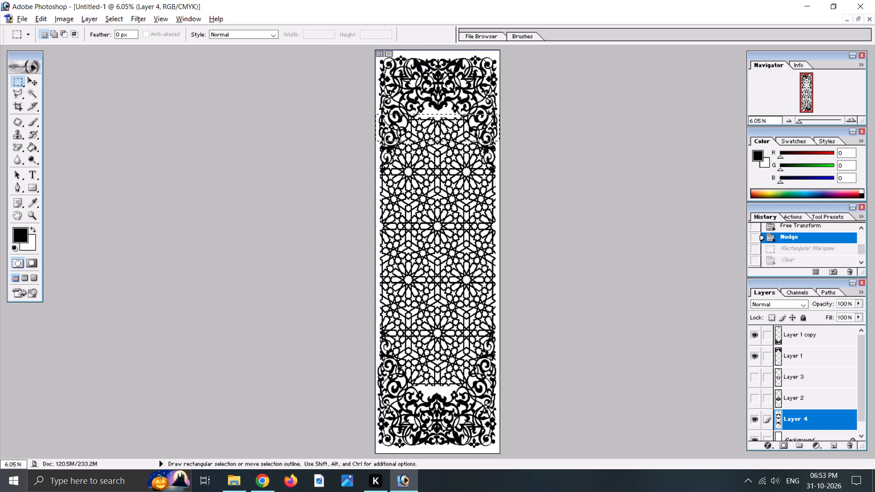
left_click_drag(526, 140, 527, 135)
key("Delete")
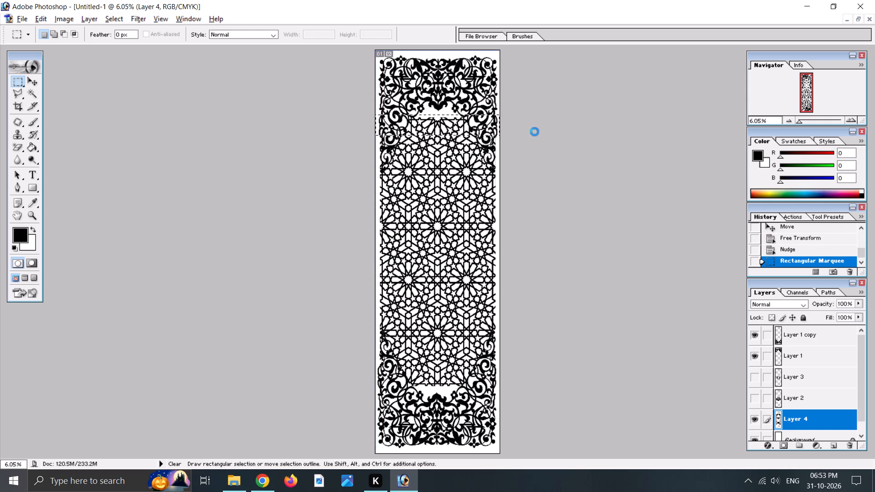
key("Up")
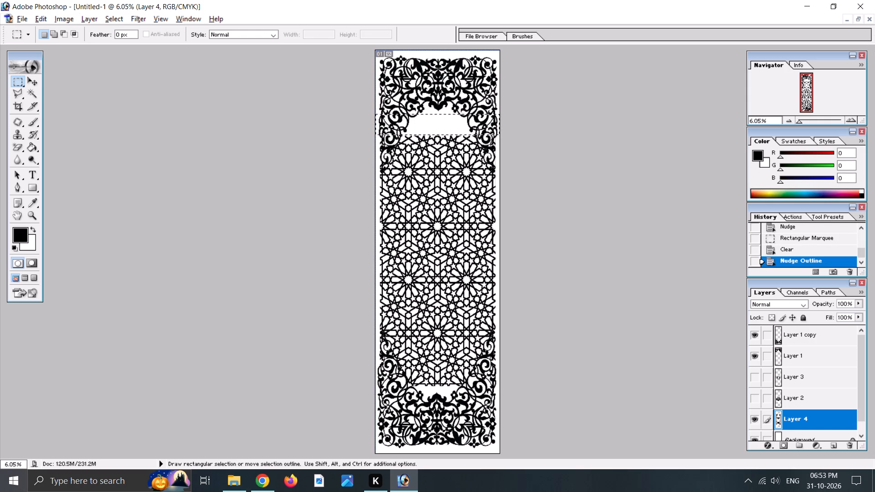
key("Down")
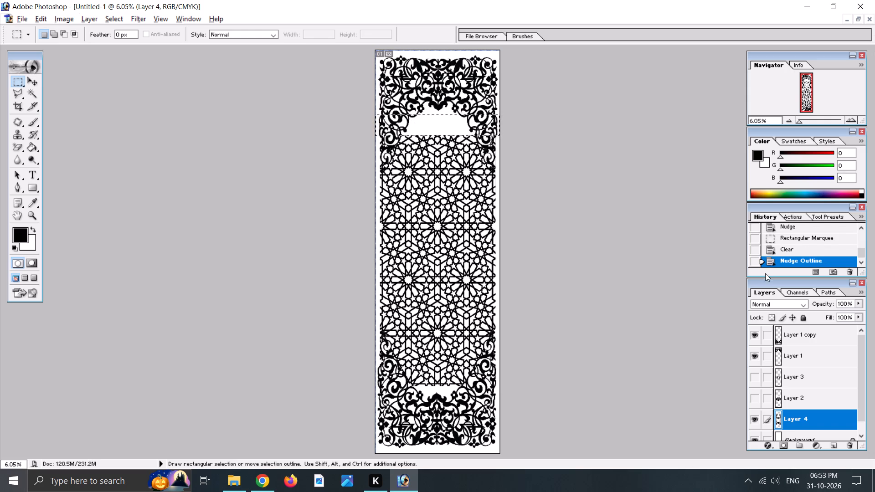
left_click(430, 136)
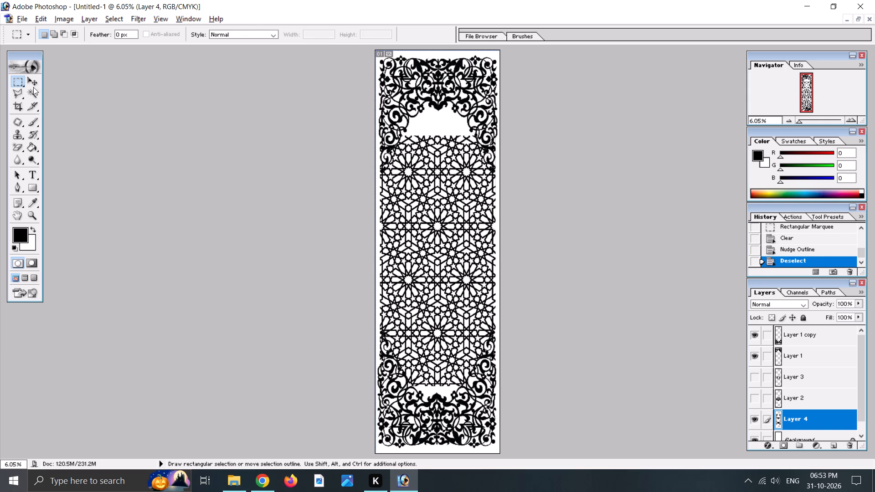
Move Layer 4's trimmed lattice up until its top edge meets the upper arch ornament, and nudge it slightly right.
left_click(26, 86)
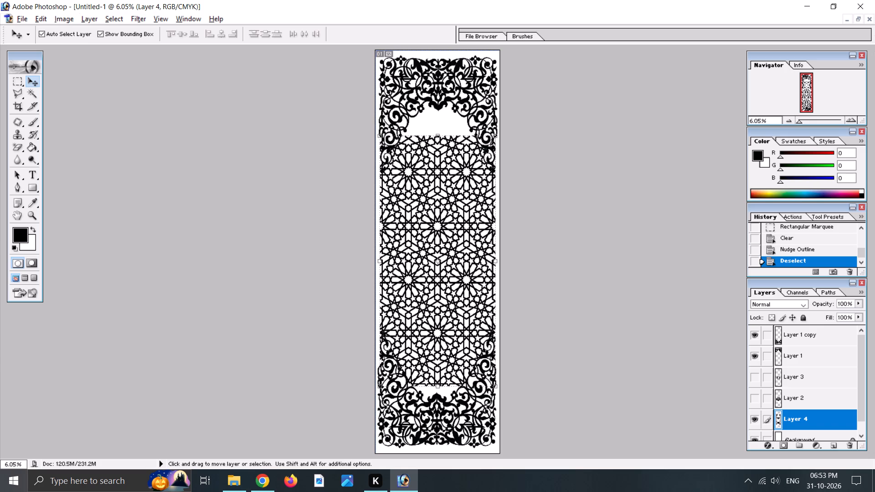
left_click(458, 179)
key("Up")
key("Up")
key("Up")
key("Up")
key("Up")
key("Up")
key("Up")
key("Up")
key("Up")
key("Up")
key("Up")
key("Up")
key("Up")
key("Up")
key("Up")
key("Up")
key("Up")
key("Up")
key("Up")
key("Up")
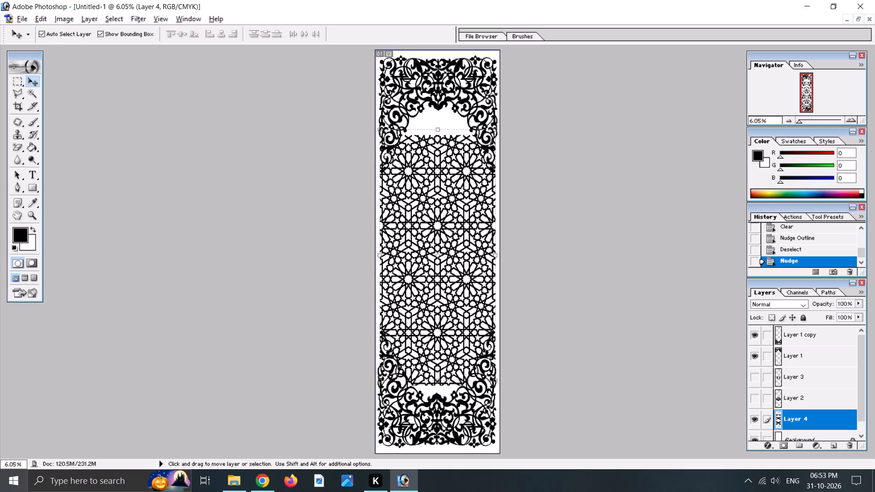
key("Up")
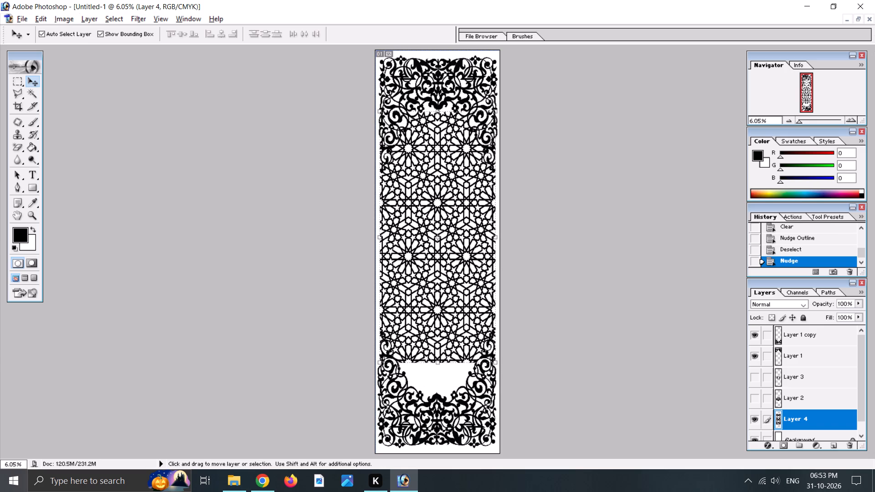
key("Right")
left_click(546, 179)
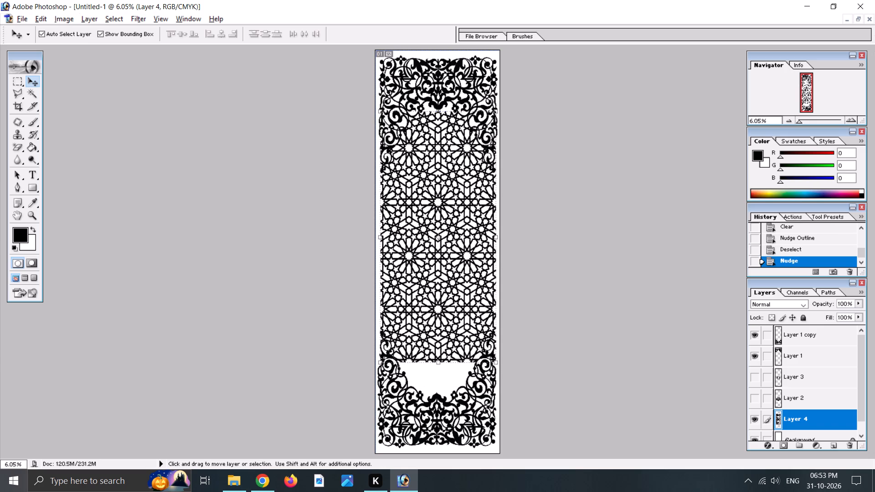
left_click(448, 99)
left_click(449, 32)
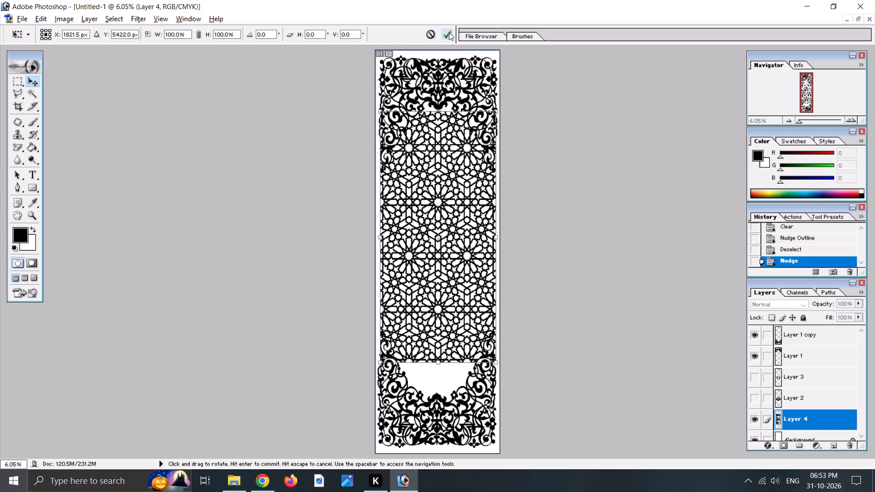
left_click(348, 105)
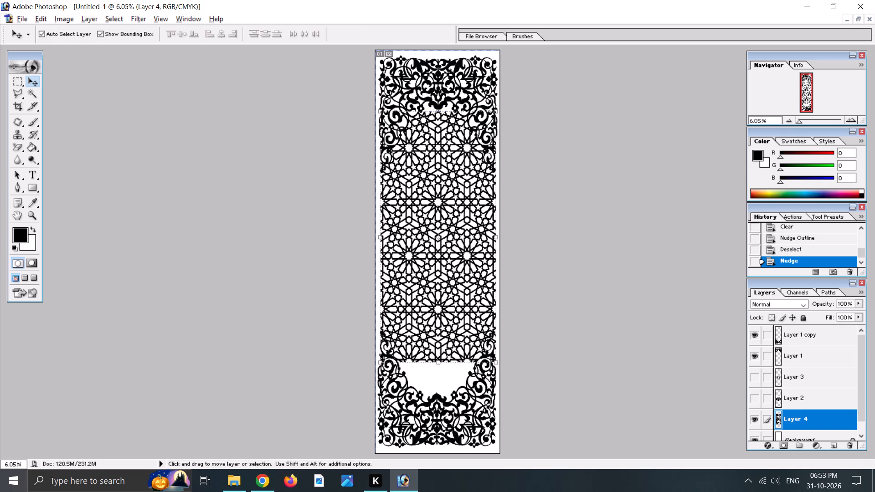
left_click(344, 109)
Reselect Layer 4's lattice and nudge it slightly further up under the upper arch ornament.
left_click(439, 405)
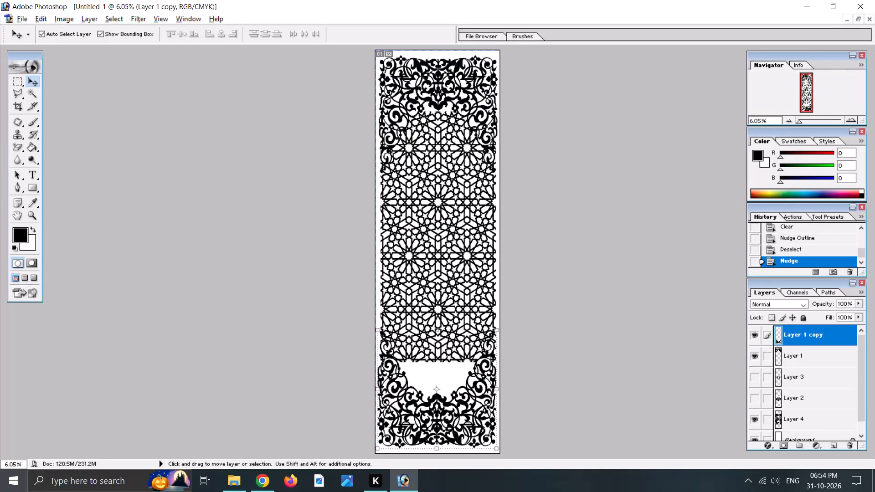
left_click(435, 117)
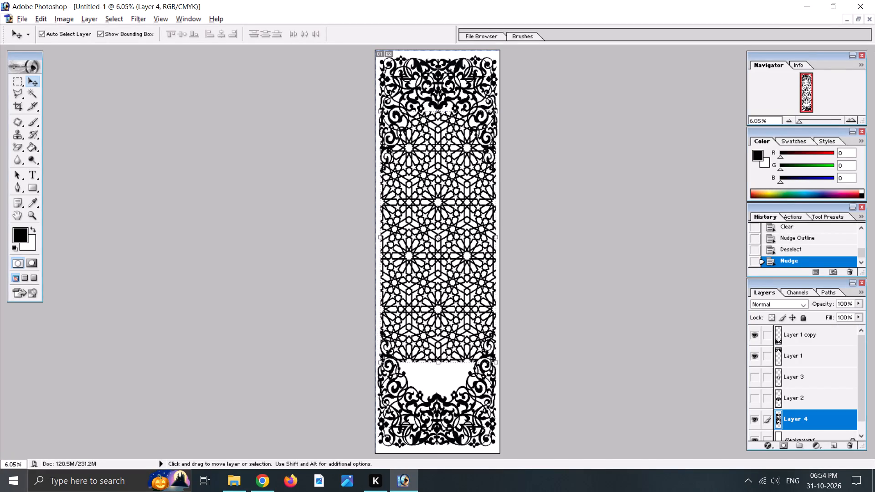
key("Up")
key("Up")
key("Up")
key("Up")
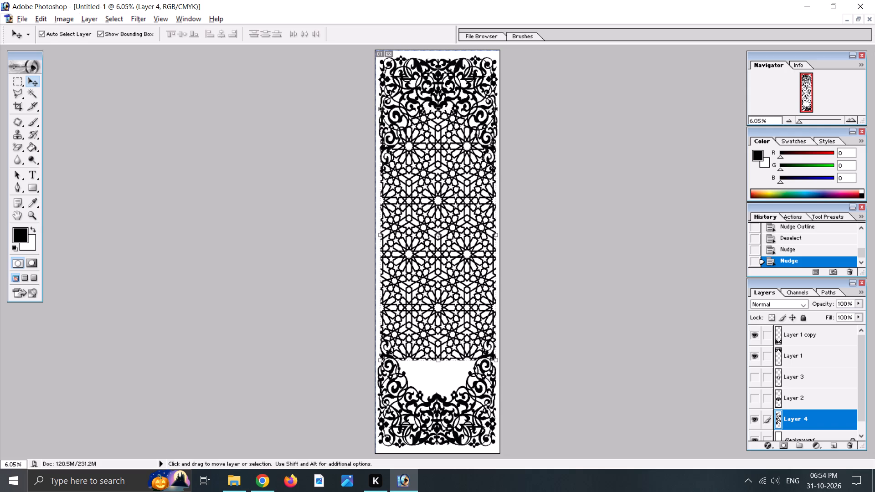
key("Up")
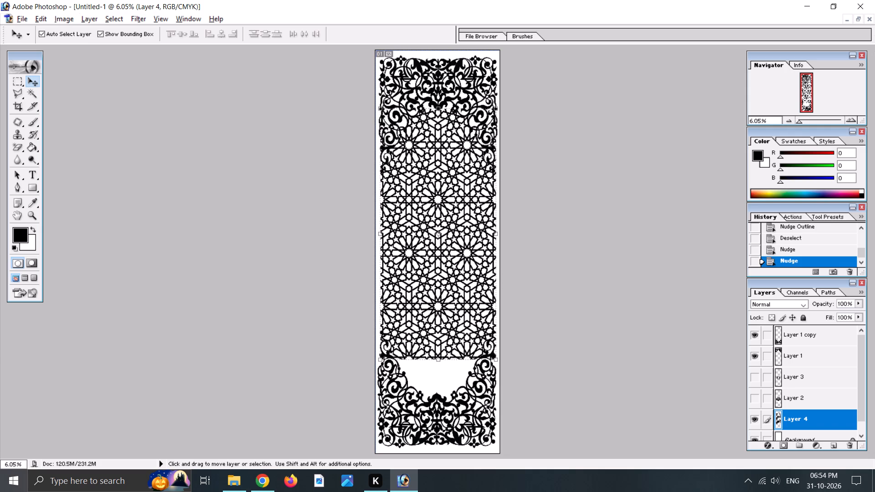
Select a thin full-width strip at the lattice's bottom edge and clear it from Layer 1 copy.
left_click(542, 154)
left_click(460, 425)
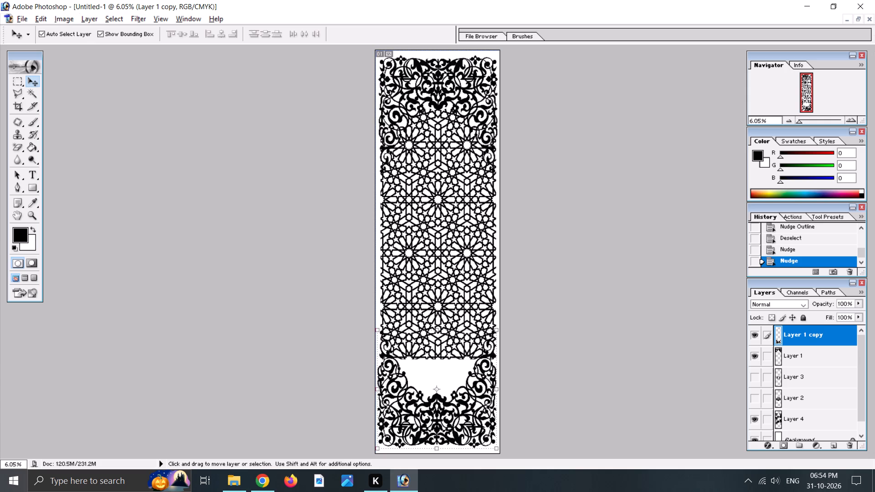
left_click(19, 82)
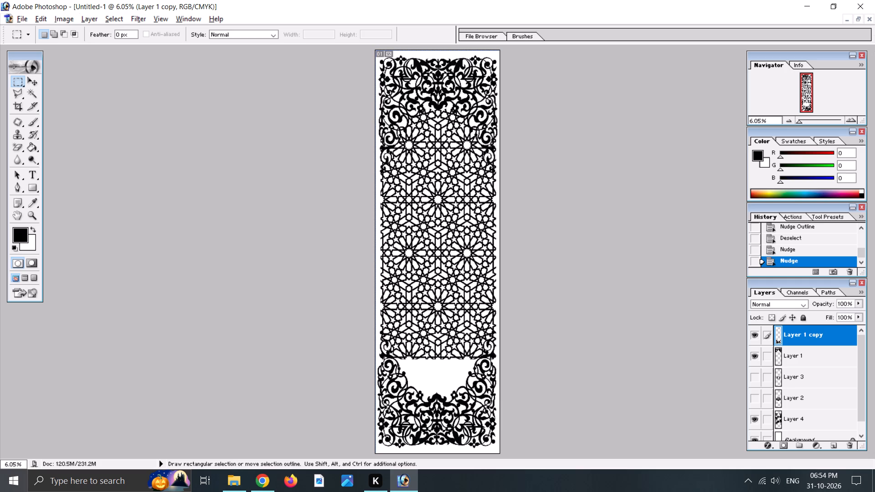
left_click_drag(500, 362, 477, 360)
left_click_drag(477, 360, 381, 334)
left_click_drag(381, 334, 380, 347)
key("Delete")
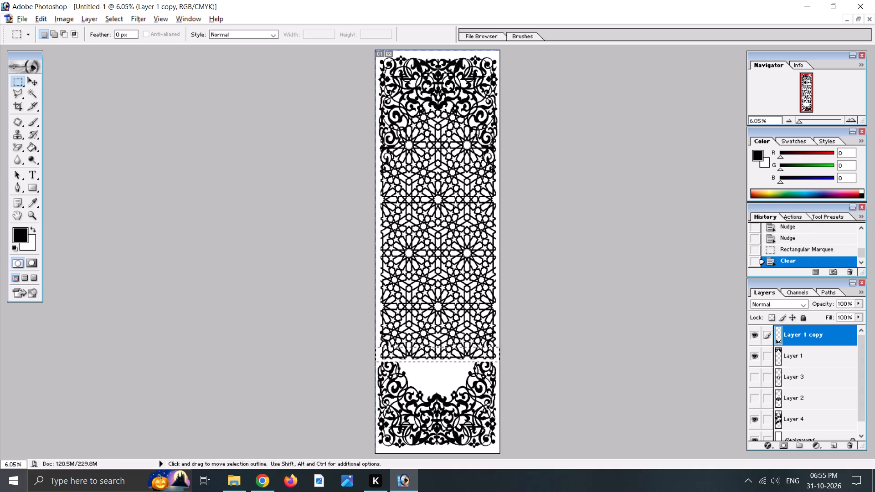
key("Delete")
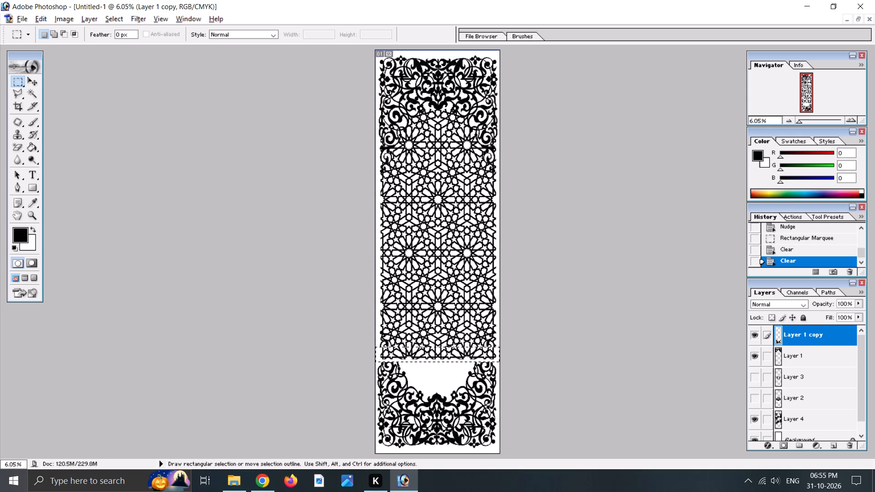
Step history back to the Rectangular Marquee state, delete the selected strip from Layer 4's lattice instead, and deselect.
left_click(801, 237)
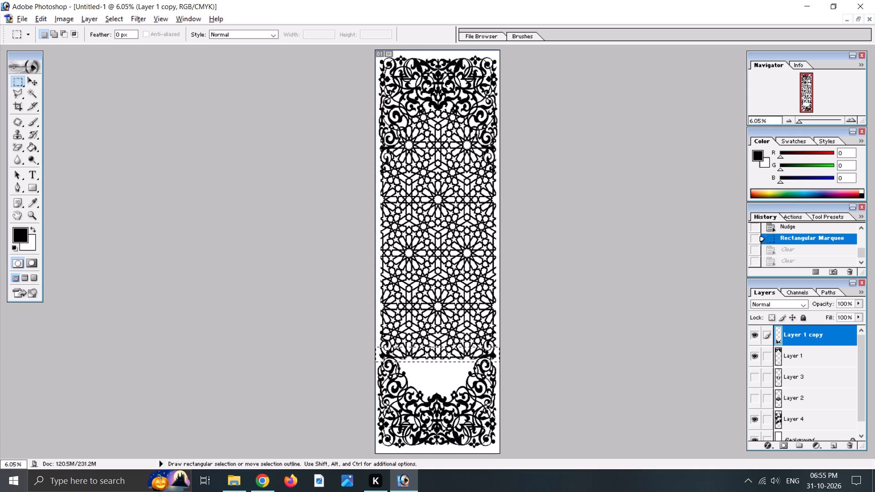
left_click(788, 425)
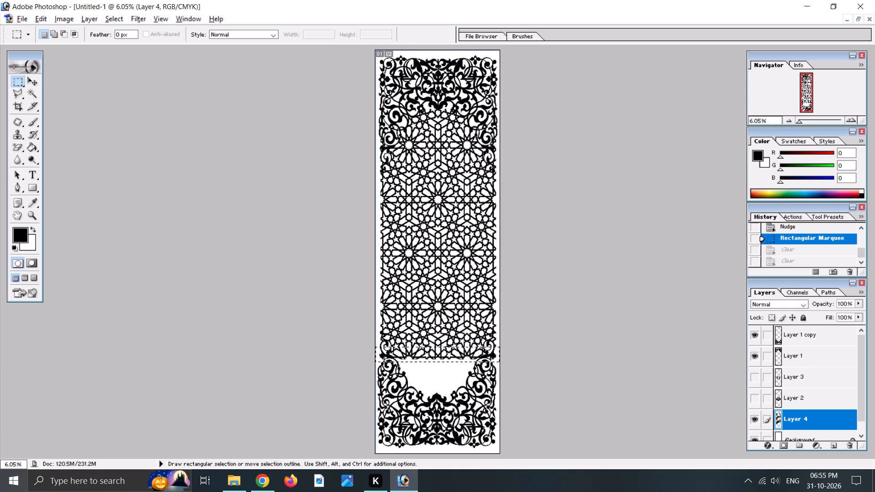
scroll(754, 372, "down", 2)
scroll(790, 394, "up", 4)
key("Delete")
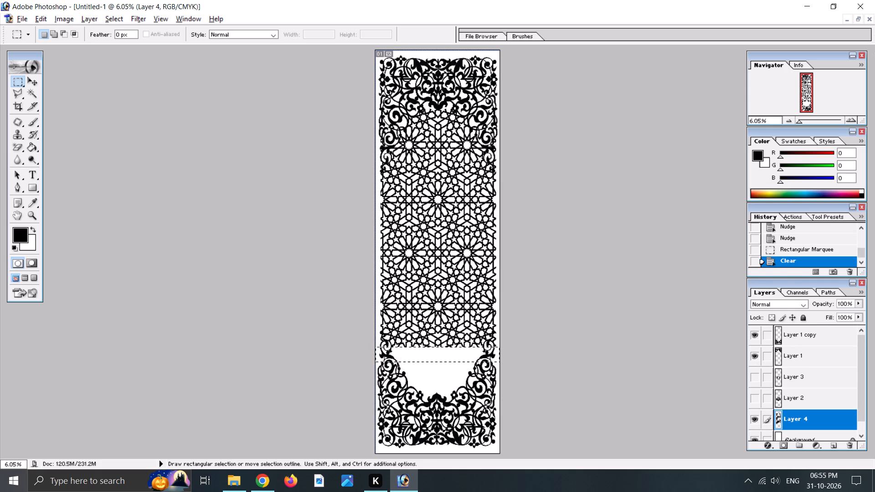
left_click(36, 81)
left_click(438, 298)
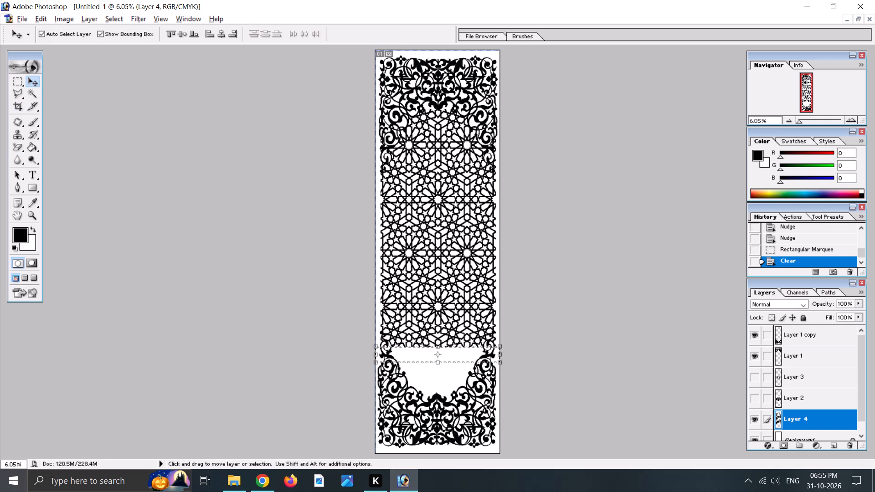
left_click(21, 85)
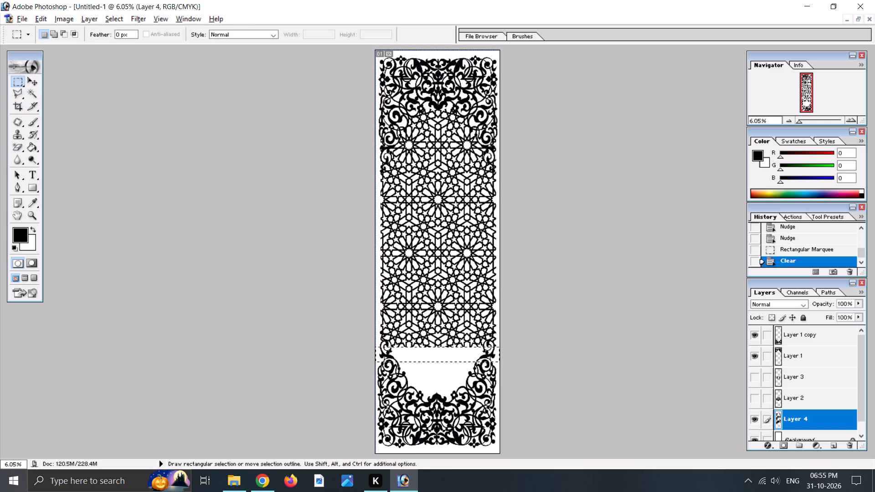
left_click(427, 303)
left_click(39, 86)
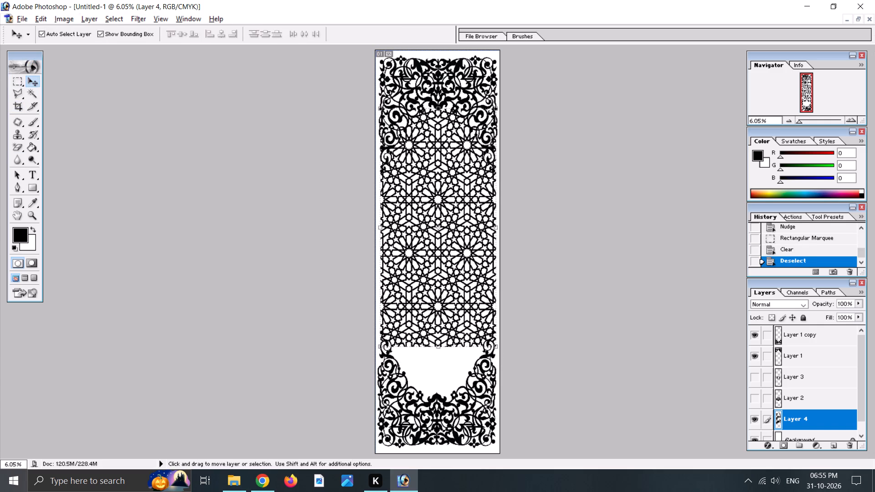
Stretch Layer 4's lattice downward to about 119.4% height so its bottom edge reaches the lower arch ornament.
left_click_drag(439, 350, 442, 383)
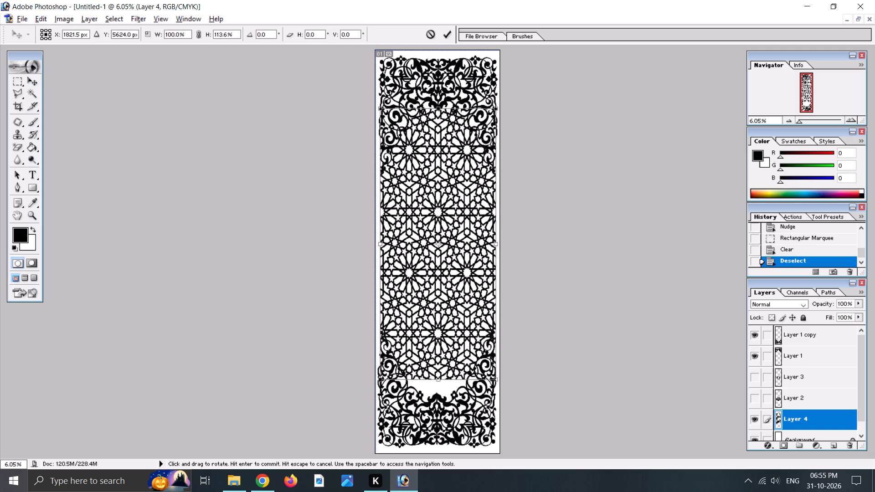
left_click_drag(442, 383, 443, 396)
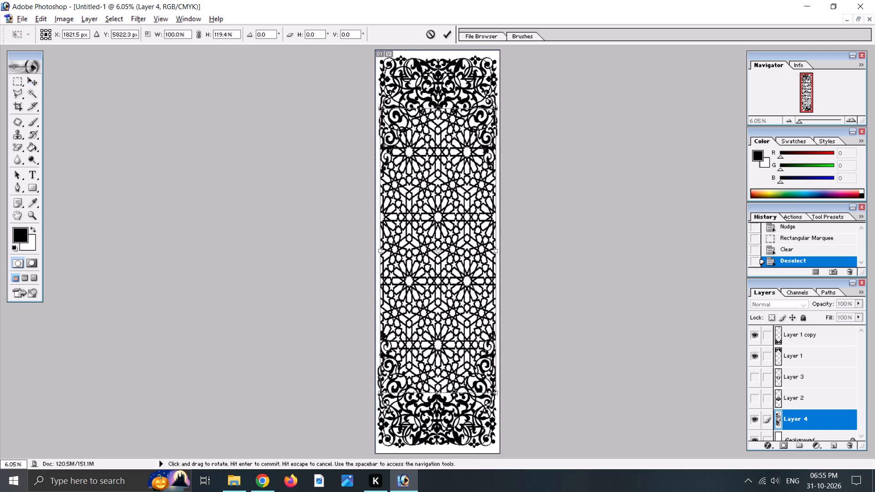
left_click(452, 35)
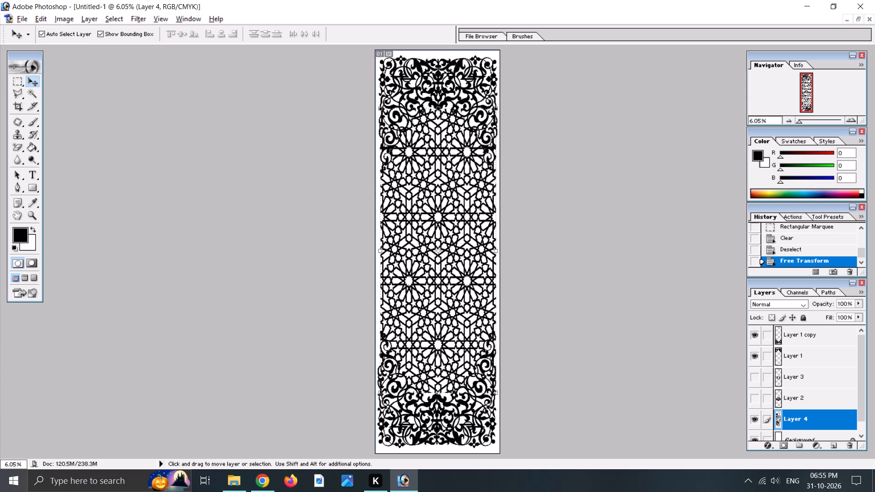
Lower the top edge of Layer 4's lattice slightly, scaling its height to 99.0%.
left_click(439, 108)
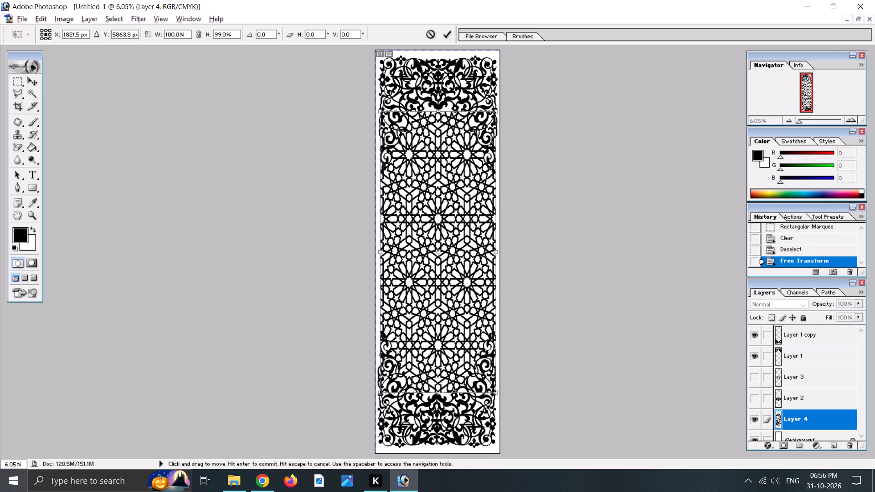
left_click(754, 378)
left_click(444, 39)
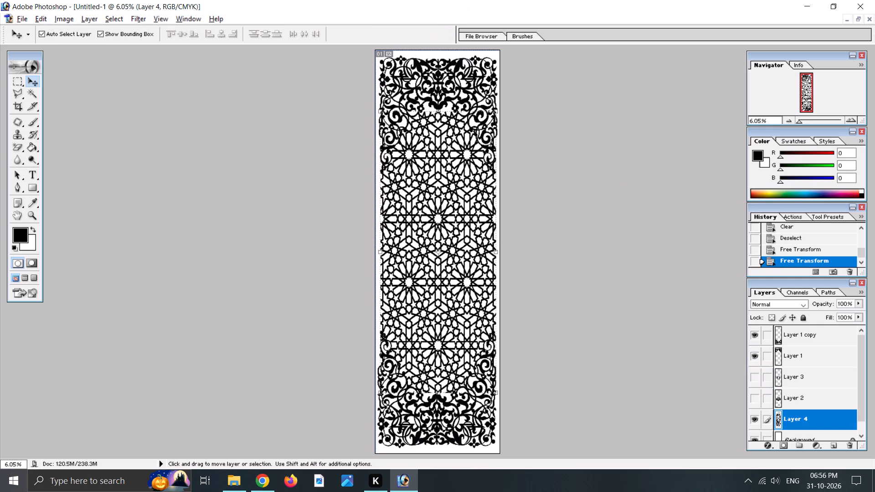
Show Layer 3's leafy Om circle over the stretched lattice to check the composition, and hide it again.
left_click(757, 379)
left_click(757, 379)
left_click(757, 379)
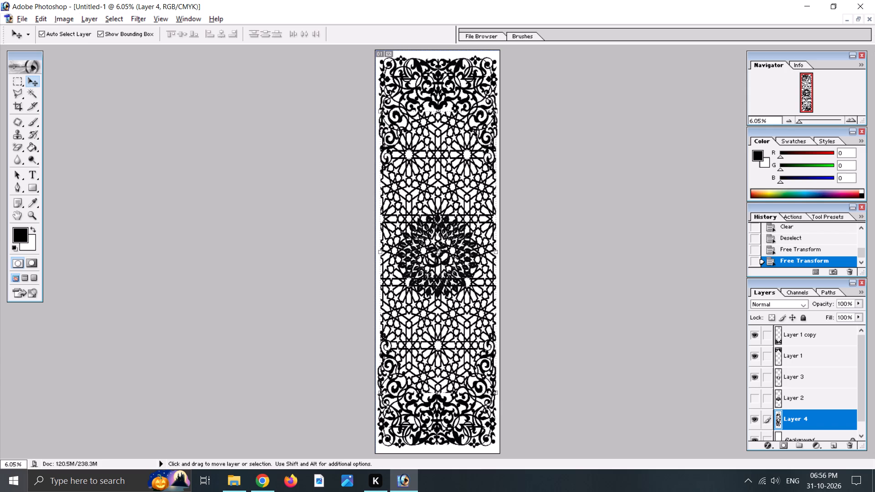
left_click(757, 379)
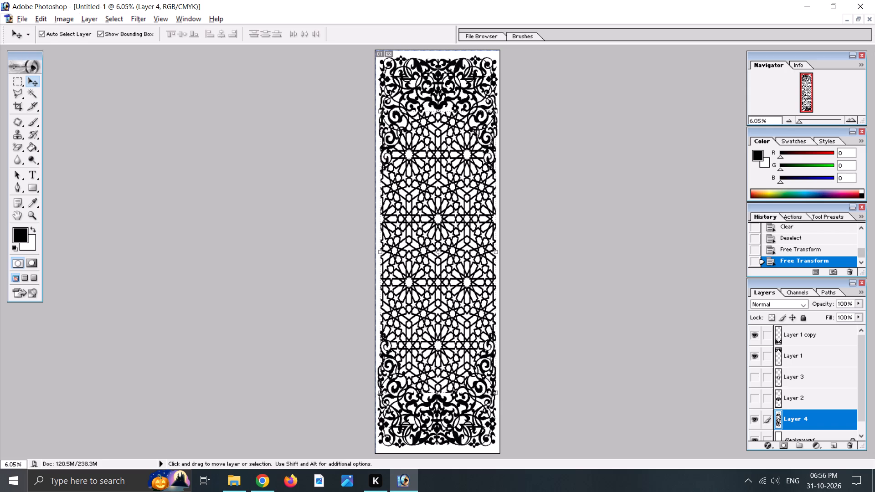
Step the document's history back to the Nudge state before the strip at the lattice's top was selected and cleared.
scroll(809, 263, "up", 2)
left_click(802, 227)
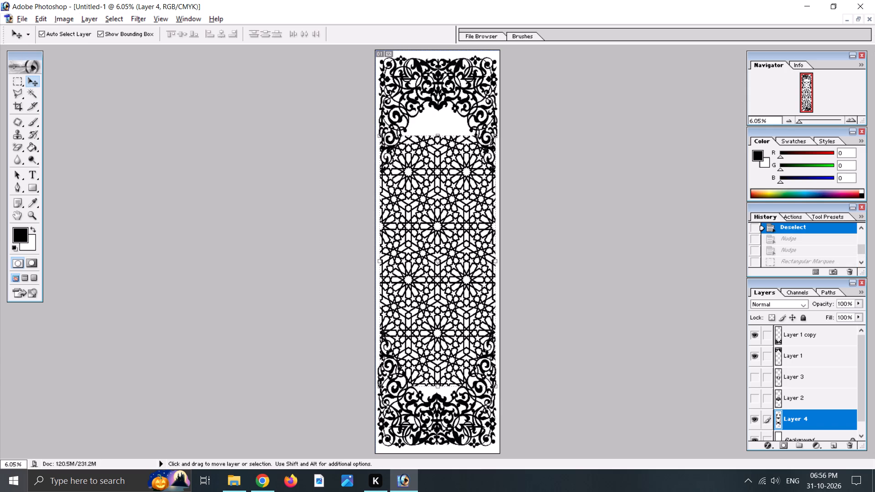
scroll(798, 228, "up", 1)
left_click(796, 236)
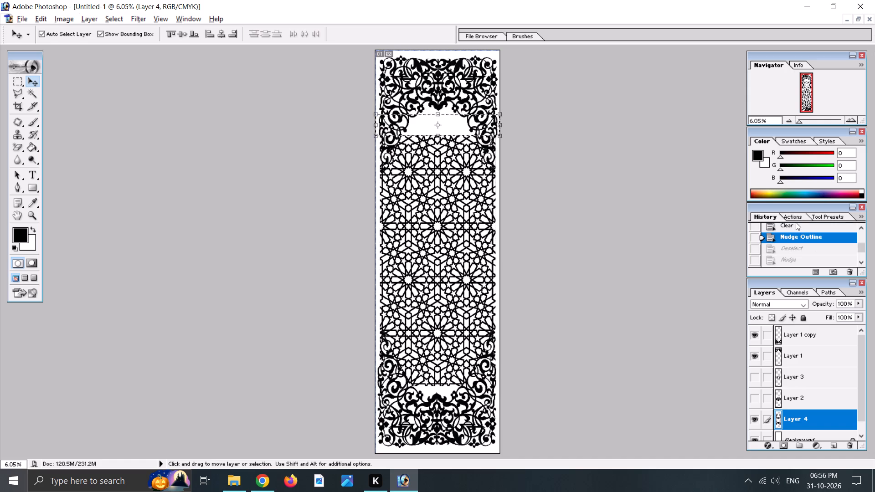
left_click(796, 222)
scroll(792, 229, "up", 1)
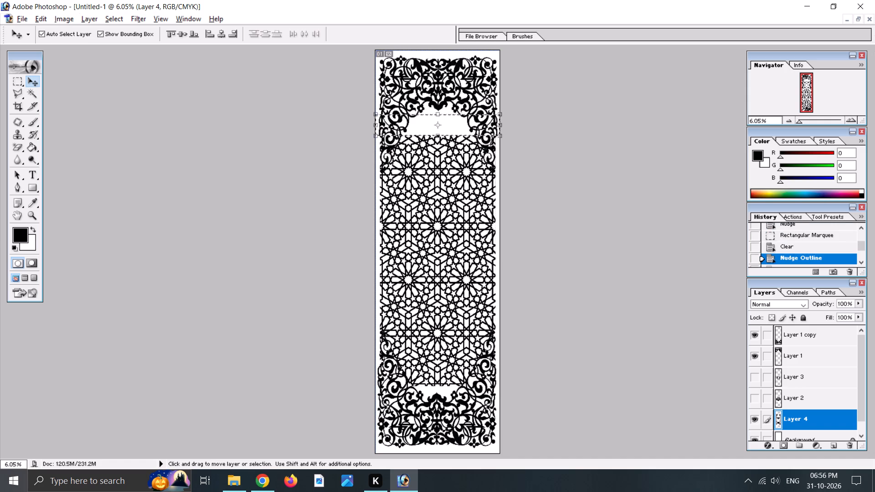
left_click(802, 227)
scroll(798, 233, "up", 2)
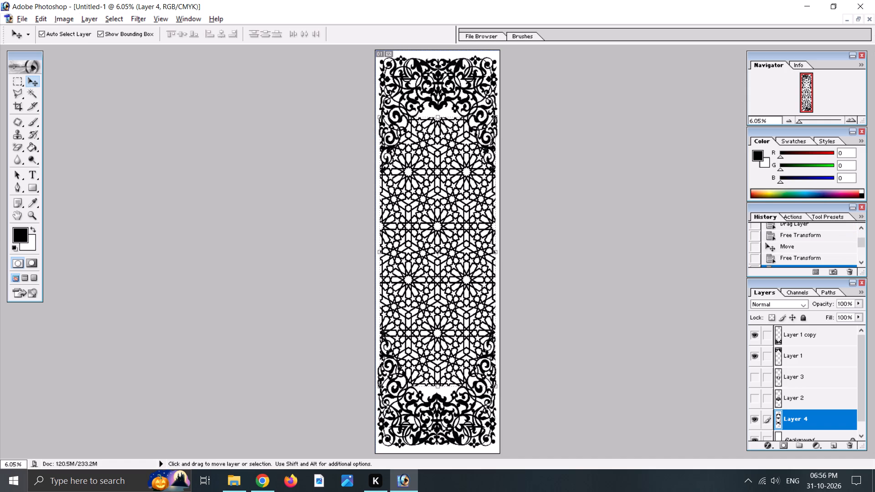
left_click(791, 248)
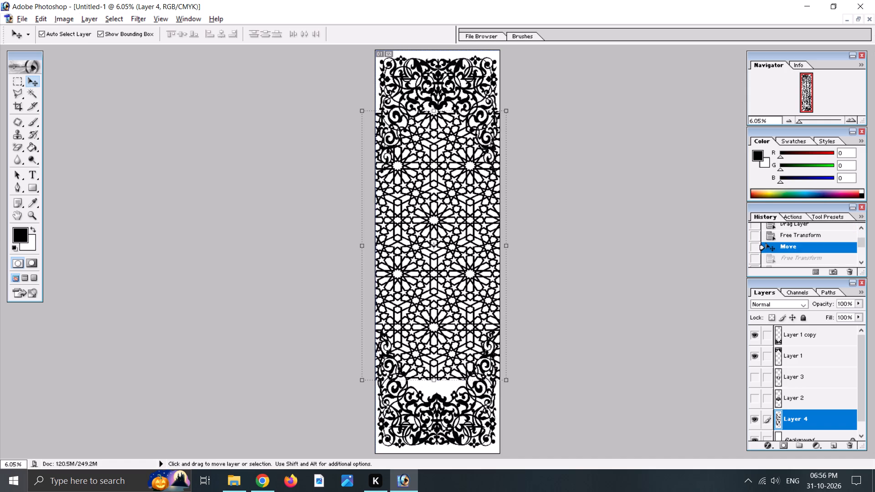
left_click(793, 257)
scroll(793, 257, "down", 1)
left_click(792, 250)
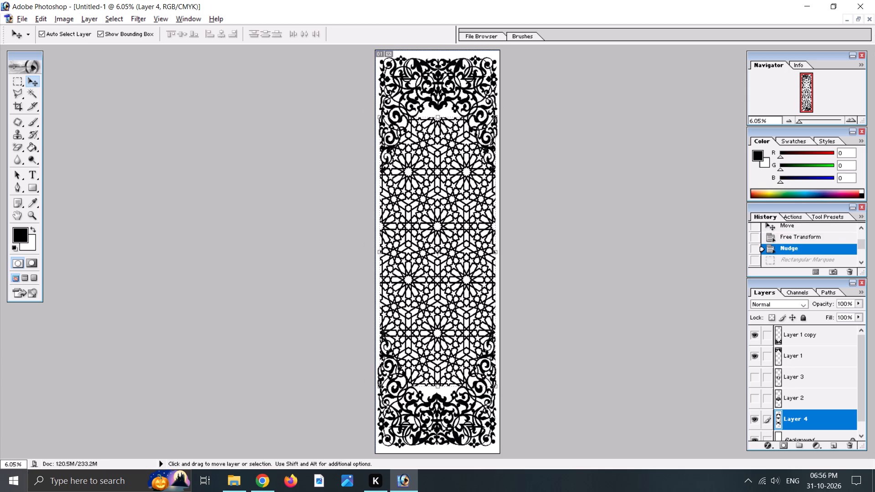
scroll(792, 256, "down", 1)
left_click(797, 240)
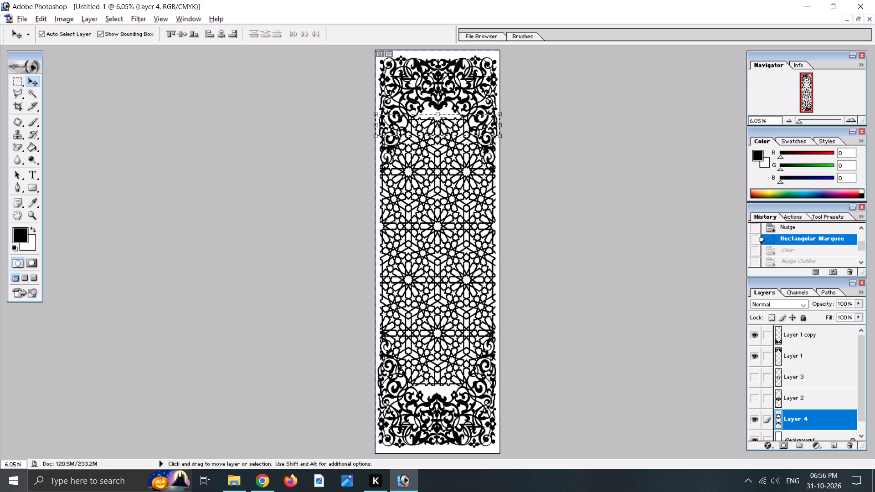
left_click(794, 228)
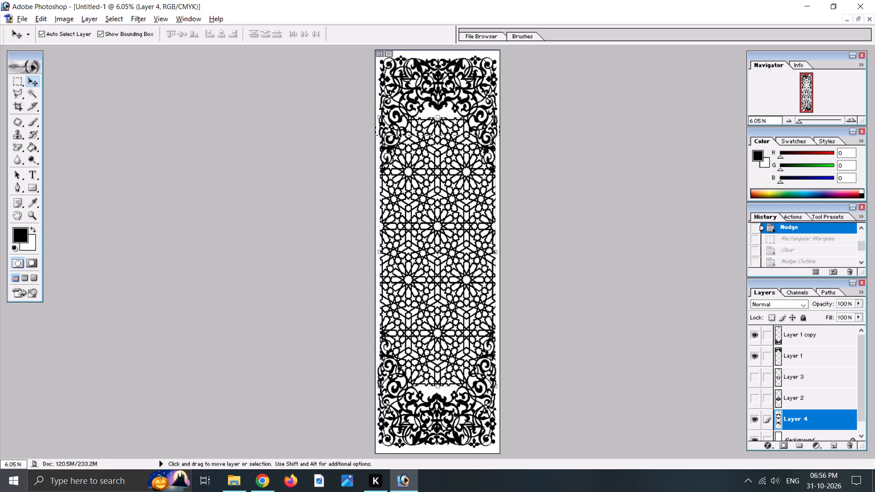
Select the part of Layer 4's lattice below its lowest centre star's horizontal line, clear it, and deselect.
scroll(462, 355, "down", 1)
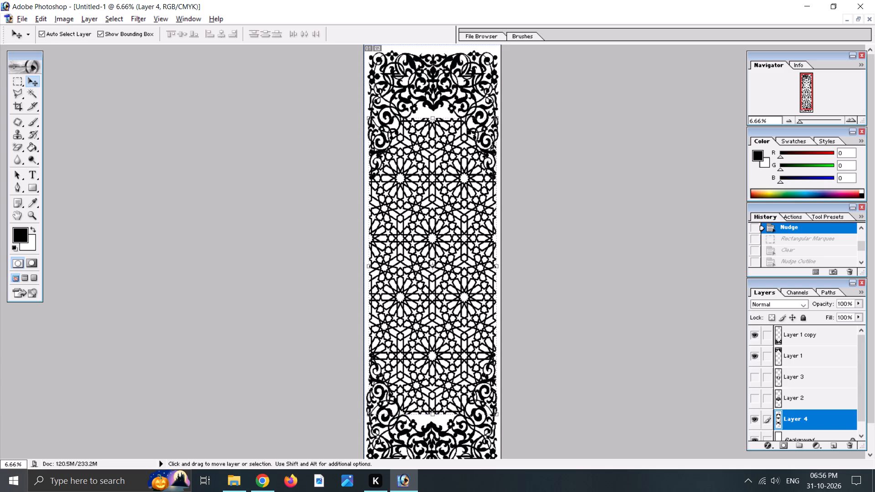
left_click(13, 80)
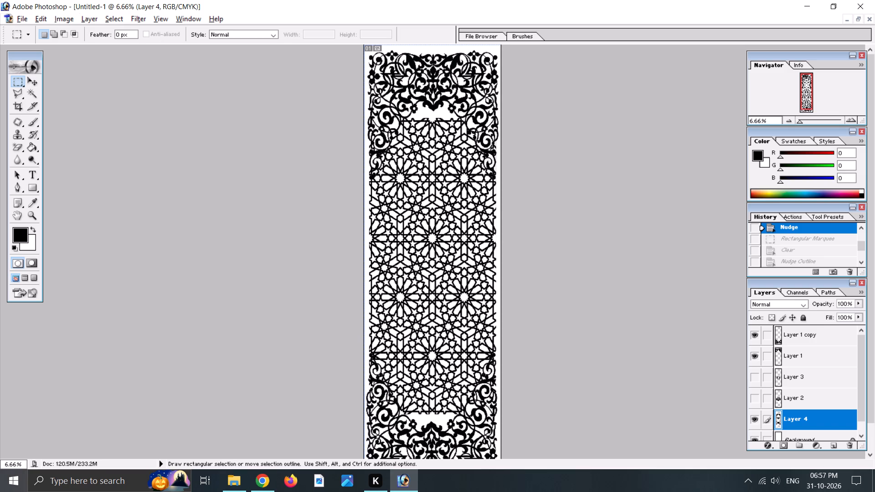
left_click_drag(367, 355, 378, 354)
left_click_drag(378, 354, 451, 361)
left_click_drag(451, 361, 369, 360)
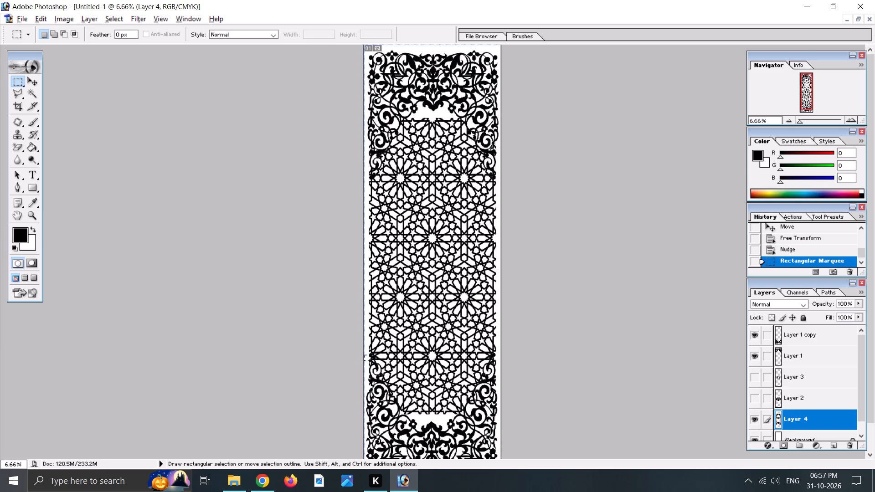
left_click(370, 349)
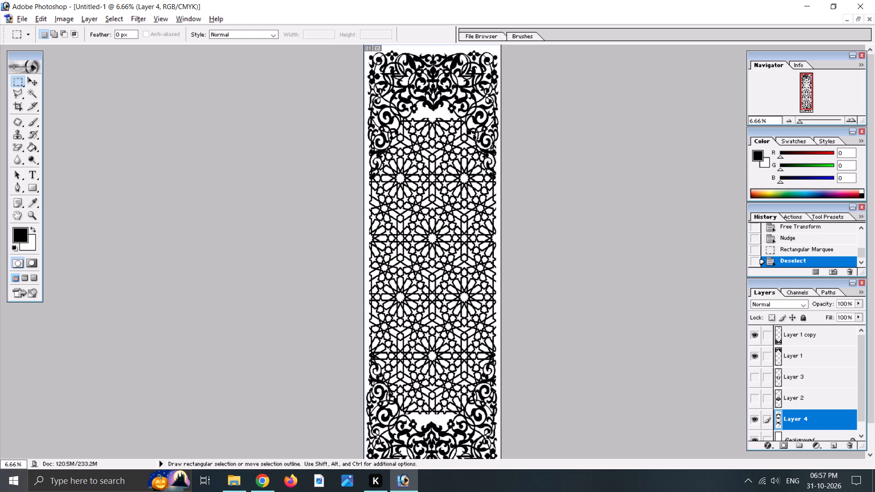
left_click_drag(365, 357, 507, 375)
left_click_drag(507, 375, 547, 434)
key("Delete")
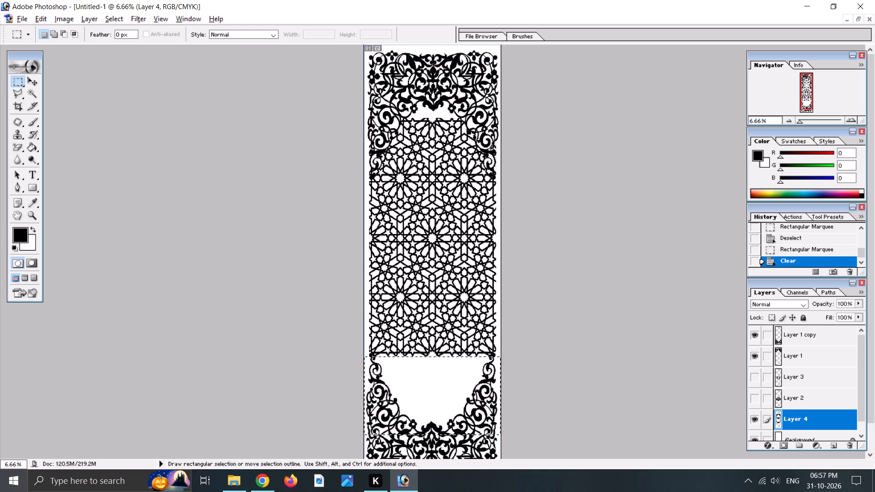
left_click(450, 384)
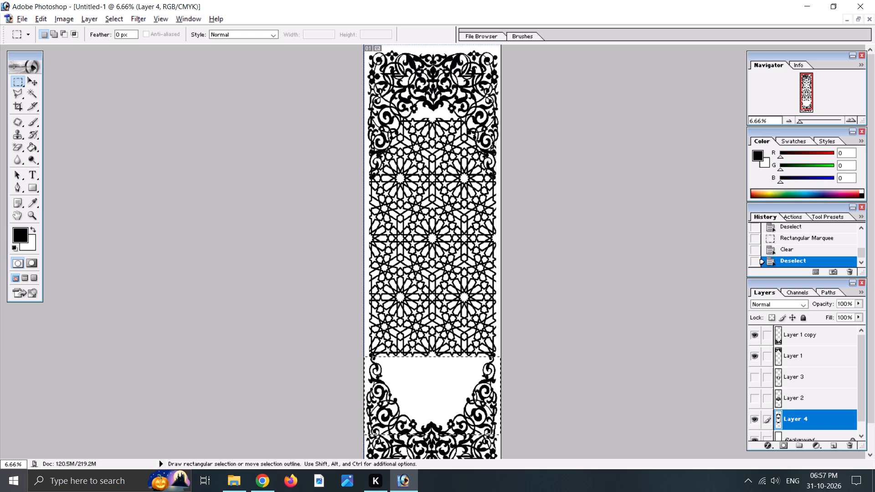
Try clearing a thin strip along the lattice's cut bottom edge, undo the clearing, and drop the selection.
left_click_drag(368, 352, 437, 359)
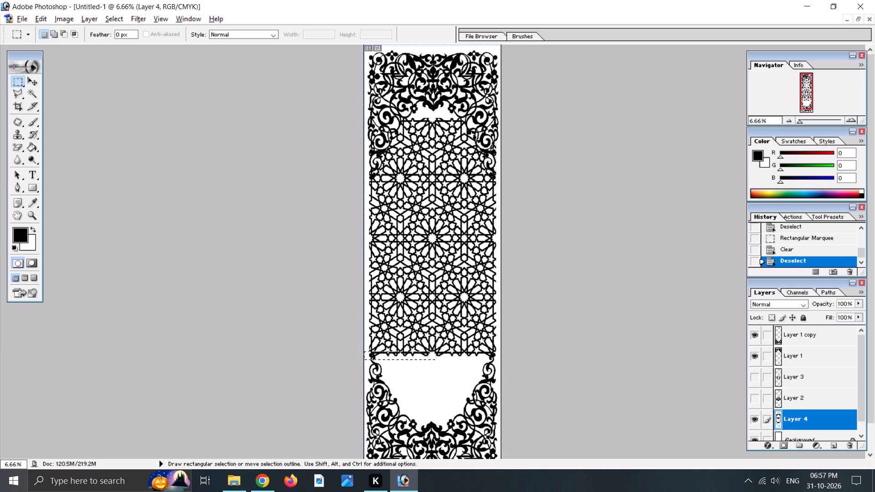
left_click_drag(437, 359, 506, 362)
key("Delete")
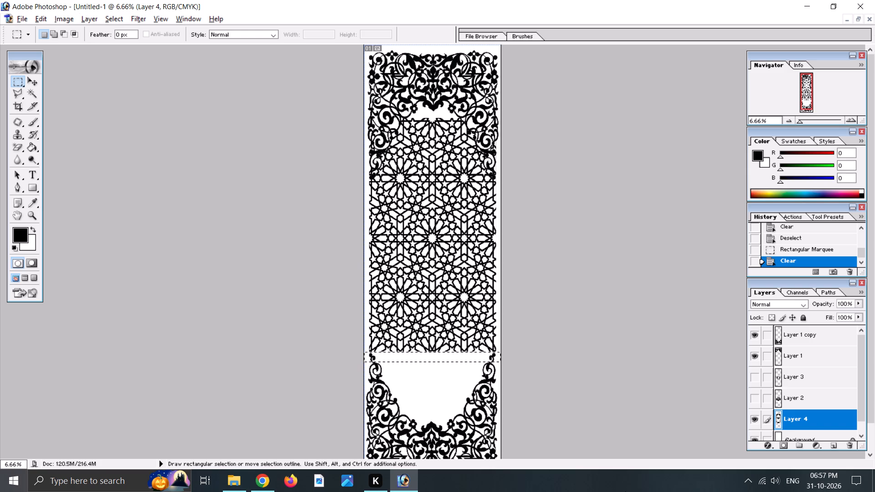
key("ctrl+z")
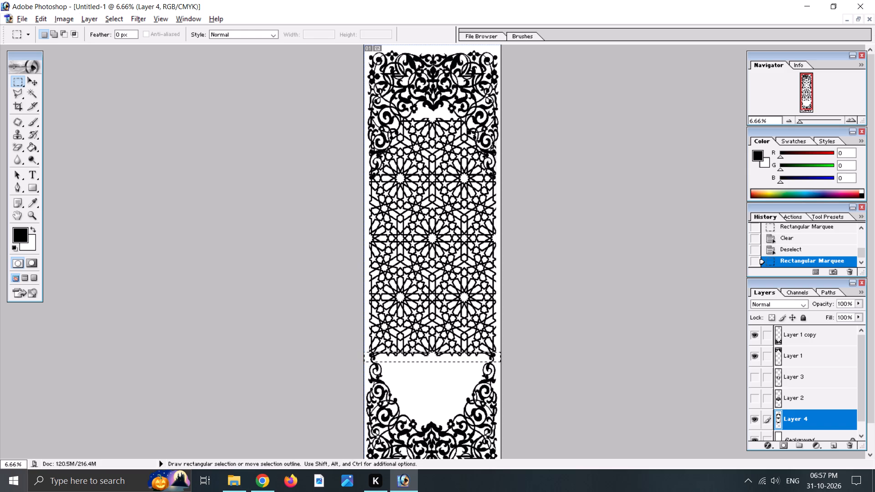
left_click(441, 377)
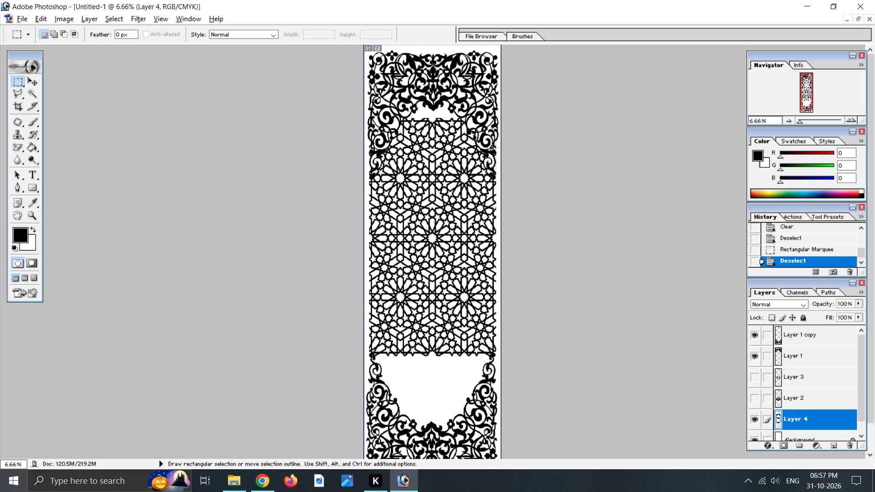
Clear the leftover fragments just below the lattice's bottom horizontal line on Layer 4, and deselect.
left_click_drag(367, 354, 393, 354)
left_click_drag(393, 354, 502, 374)
key("Delete")
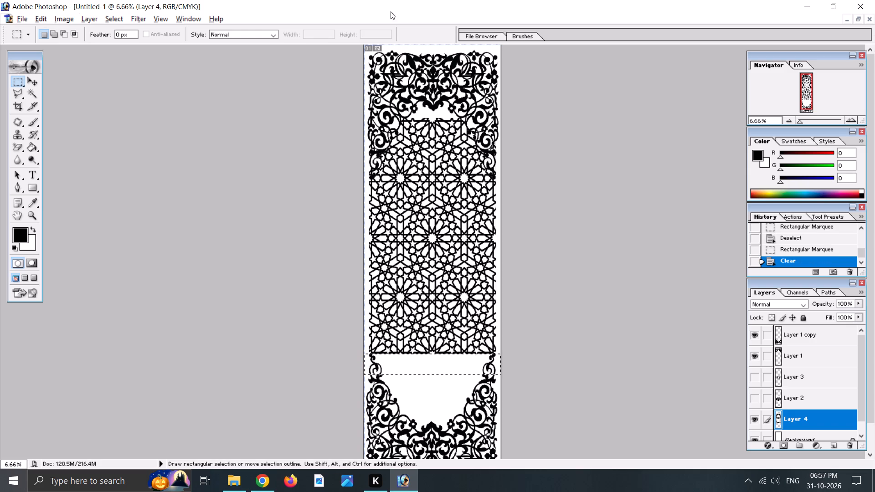
left_click(398, 247)
Move Layer 4's lattice down until its top edge sits in the blank area below the upper arch ornament.
left_click(39, 80)
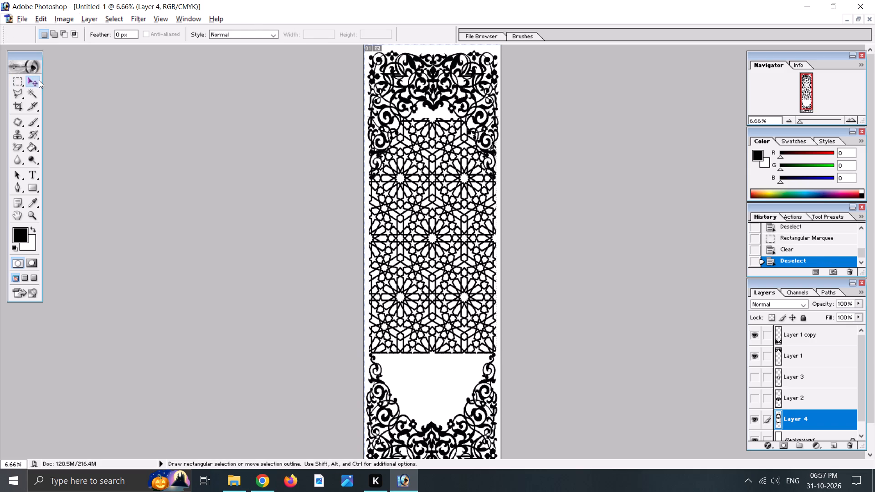
left_click_drag(421, 206, 422, 276)
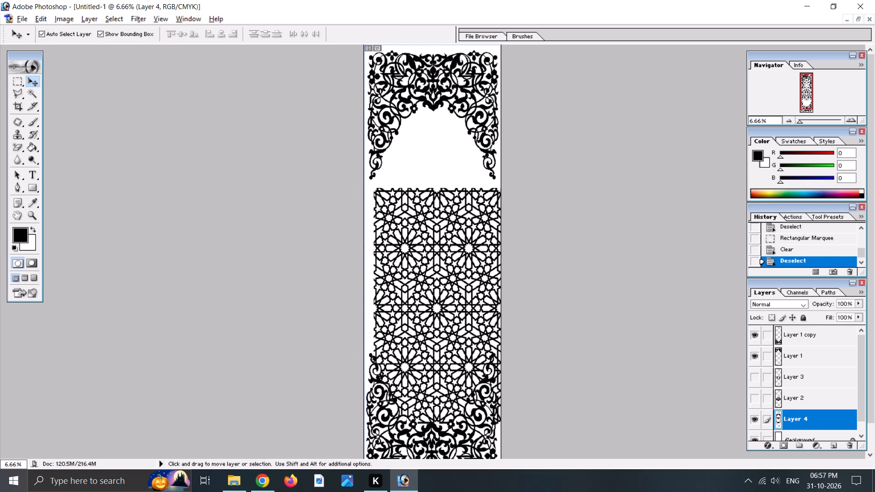
left_click_drag(422, 276, 423, 279)
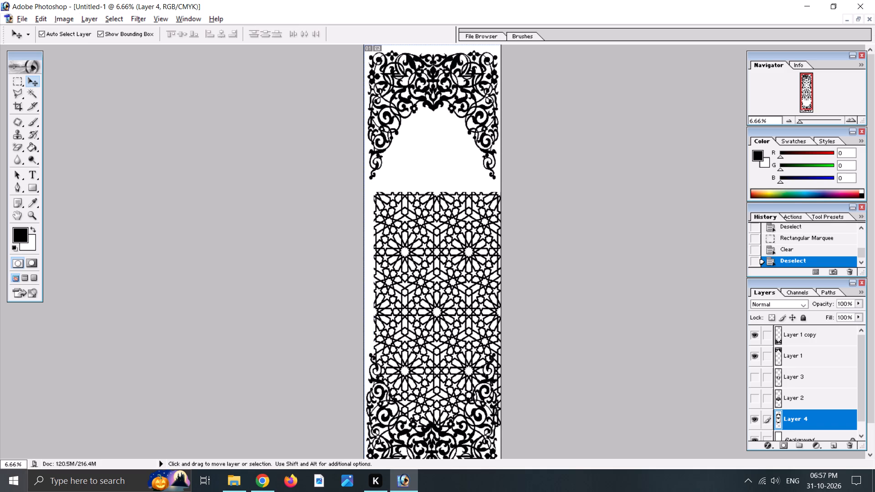
left_click_drag(423, 279, 424, 279)
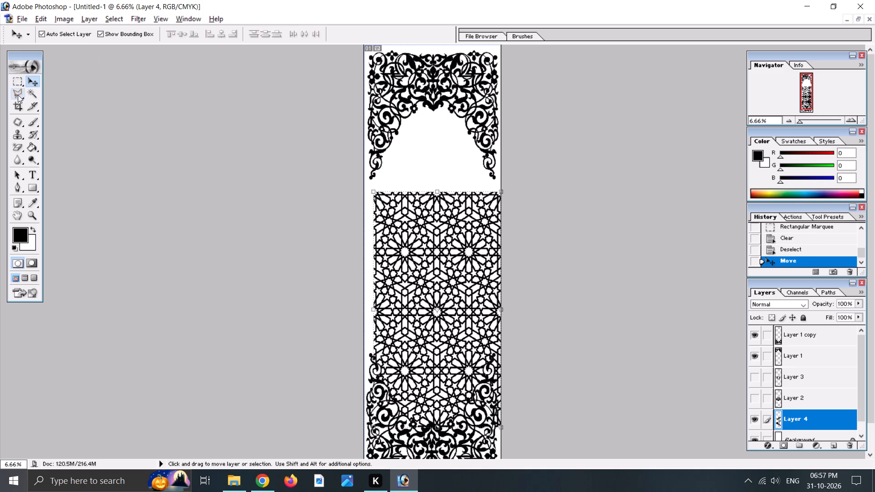
Clear the thin uneven strip along the top edge of Layer 4's lattice, and deselect.
left_click(18, 80)
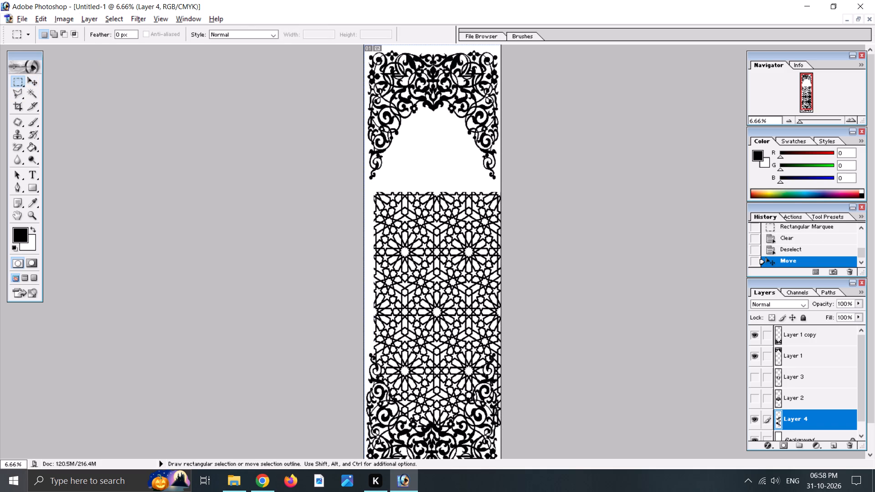
left_click_drag(375, 194, 504, 191)
left_click_drag(504, 191, 504, 190)
key("Delete")
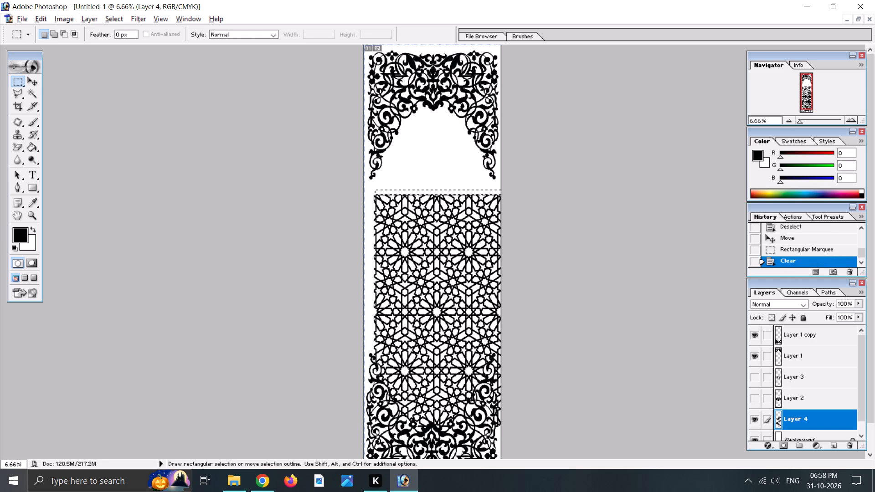
left_click(30, 78)
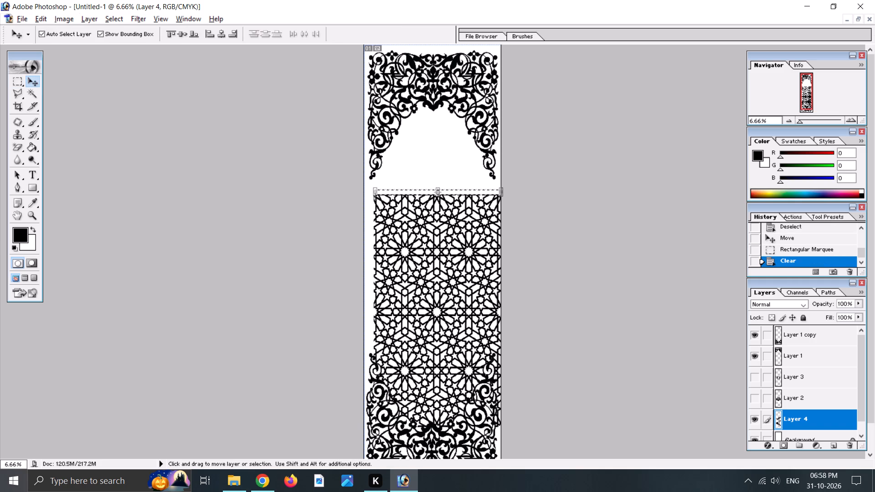
left_click(17, 78)
left_click(438, 164)
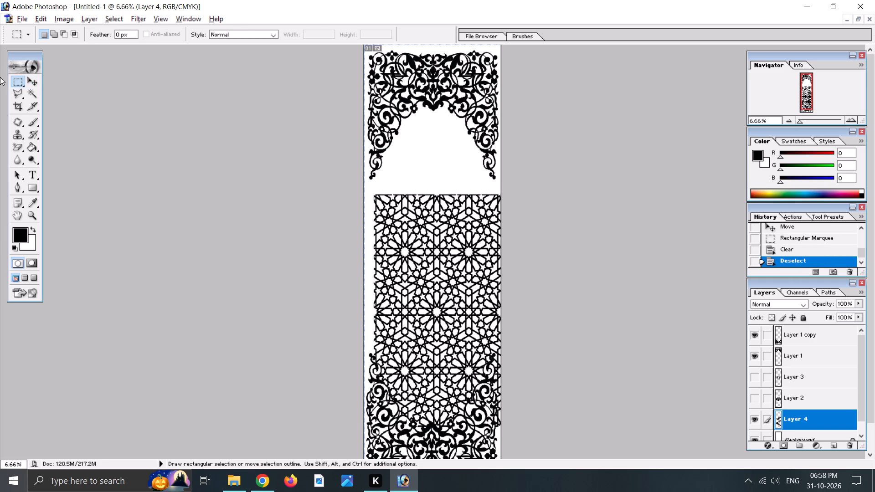
Move Layer 4's lattice up against the canvas's left edge, with its bottom edge just overlapping the tips of the lower arch ornament.
left_click(38, 80)
left_click_drag(448, 276, 432, 233)
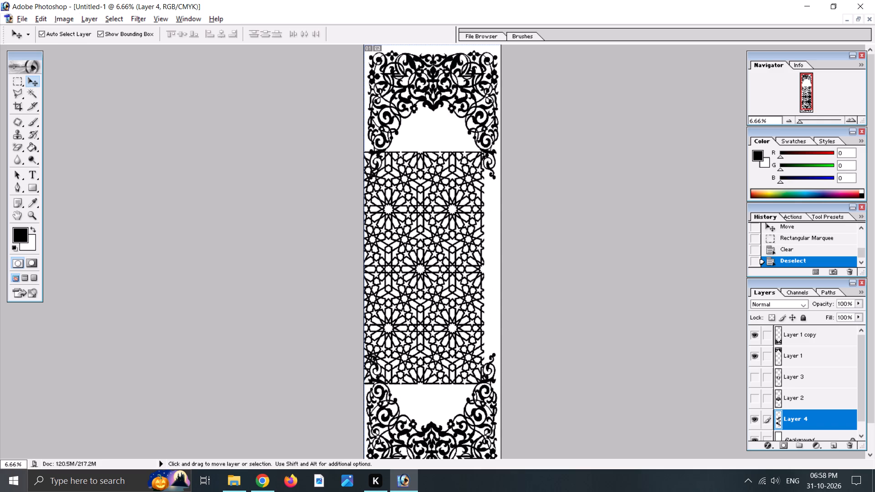
left_click_drag(432, 233, 442, 219)
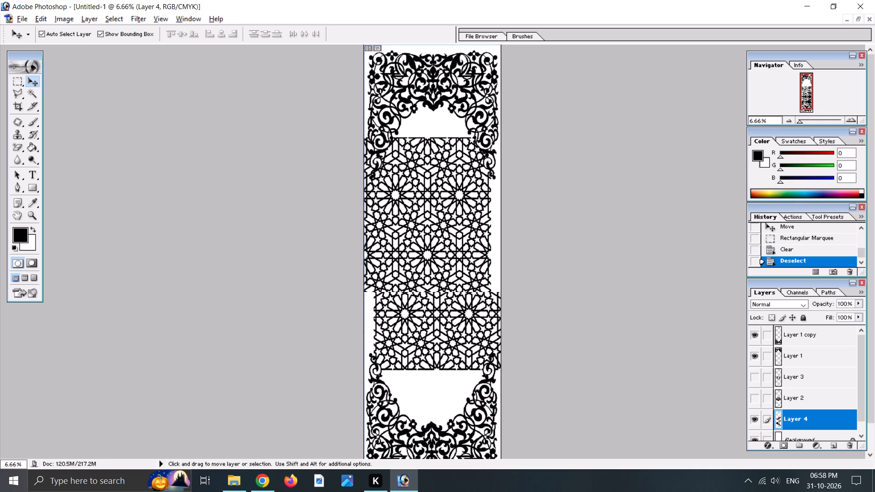
left_click_drag(442, 219, 435, 240)
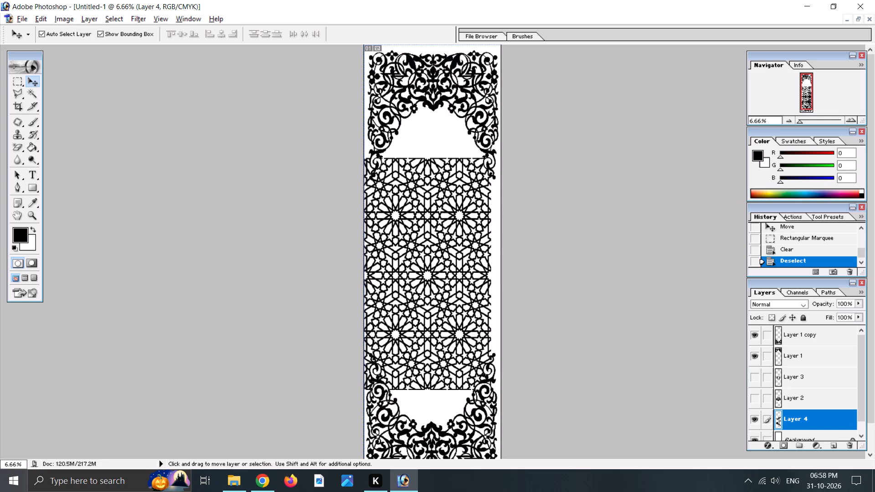
left_click_drag(435, 240, 448, 241)
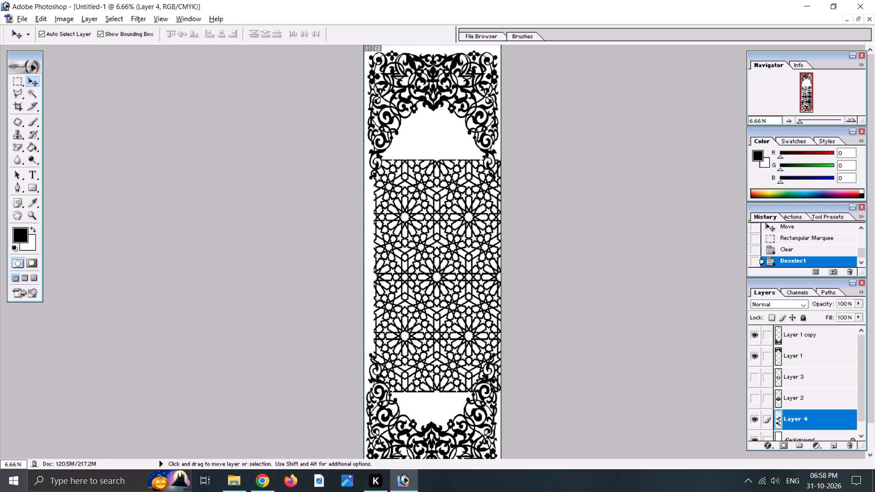
left_click_drag(448, 241, 439, 243)
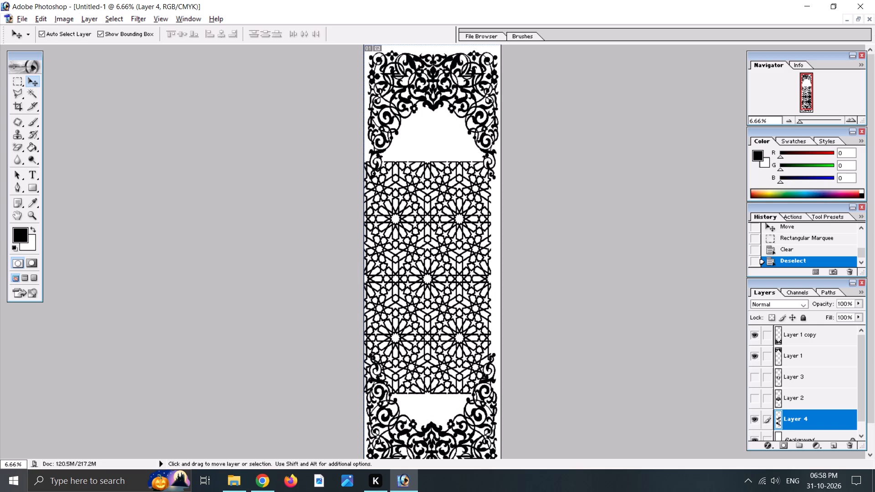
left_click_drag(439, 243, 441, 232)
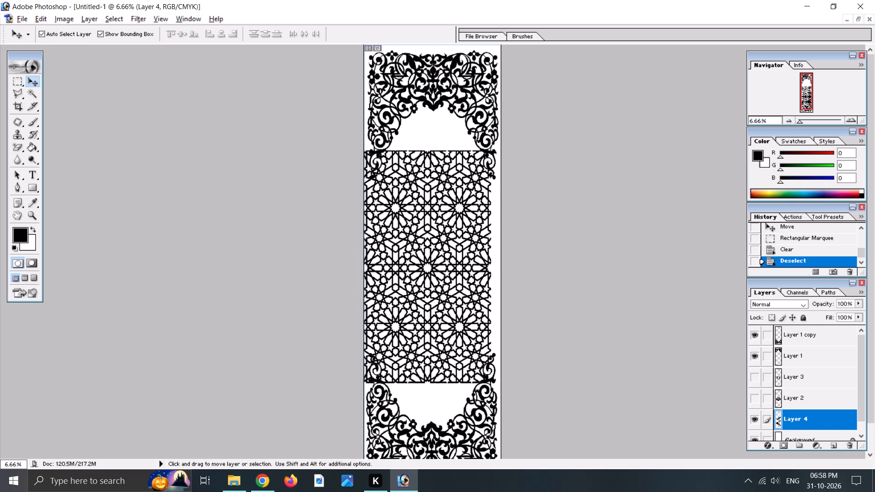
left_click_drag(441, 232, 445, 189)
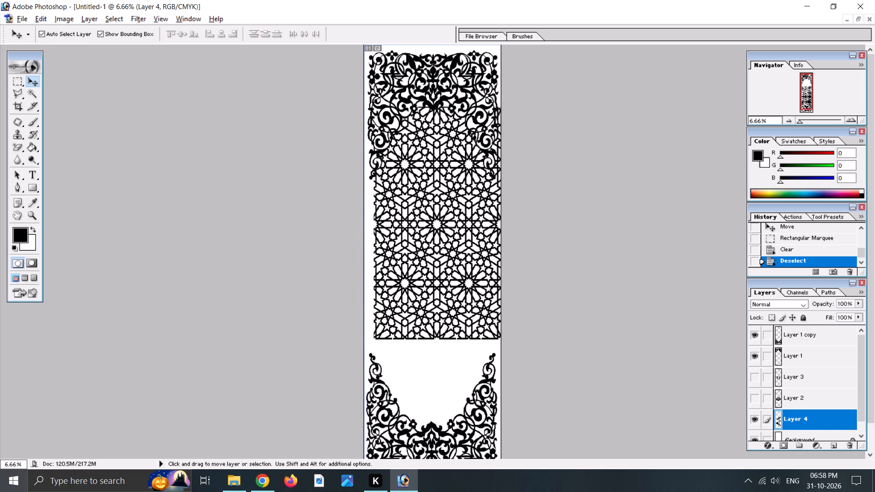
left_click_drag(445, 189, 443, 189)
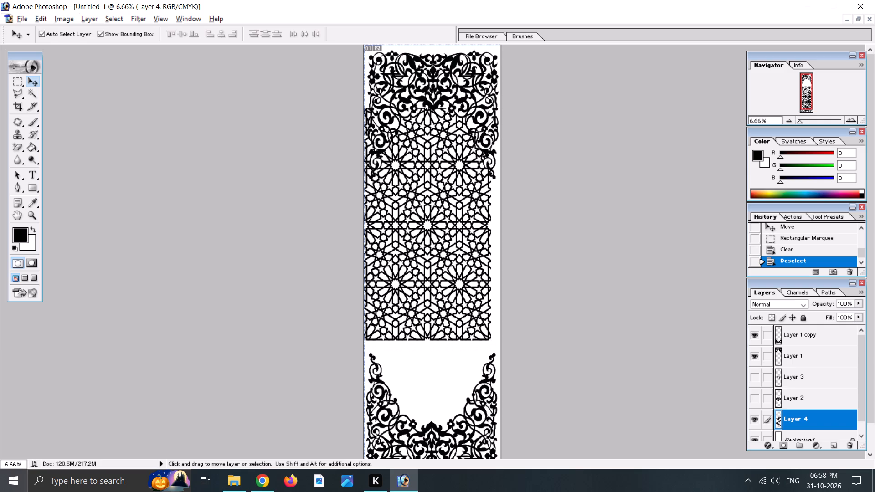
left_click_drag(443, 189, 449, 228)
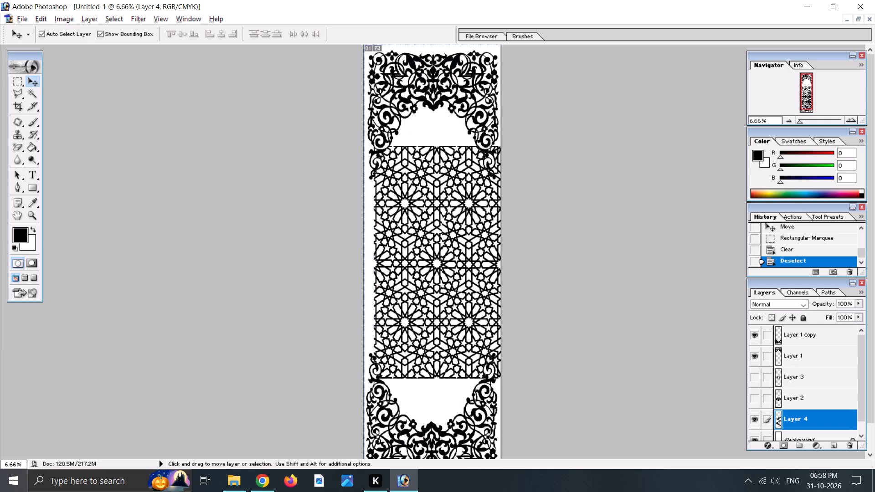
left_click_drag(449, 228, 438, 237)
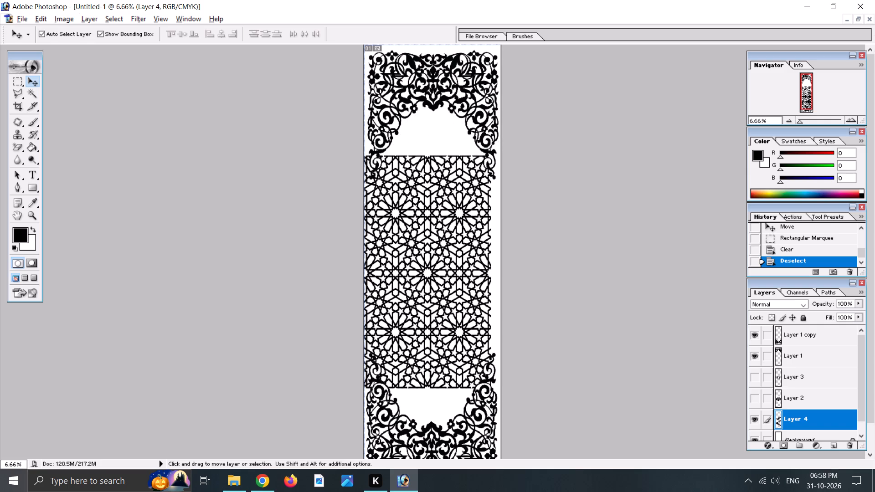
left_click_drag(438, 237, 438, 241)
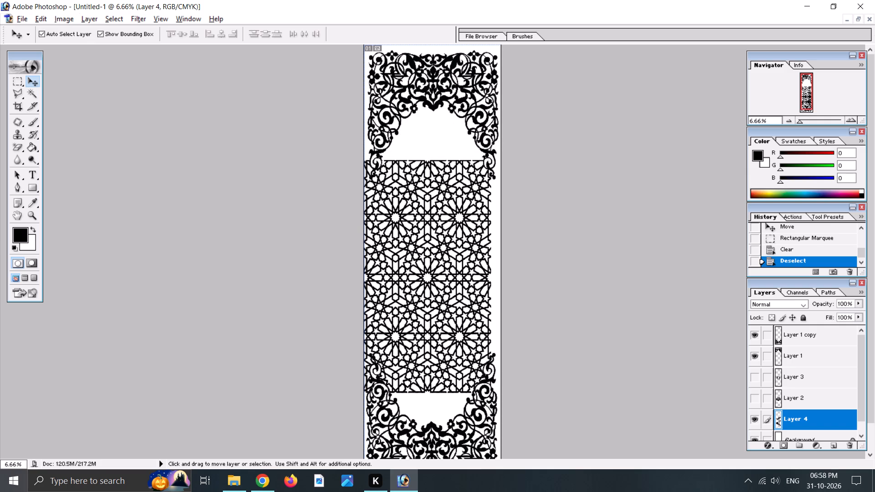
left_click_drag(438, 241, 438, 241)
left_click_drag(438, 241, 435, 224)
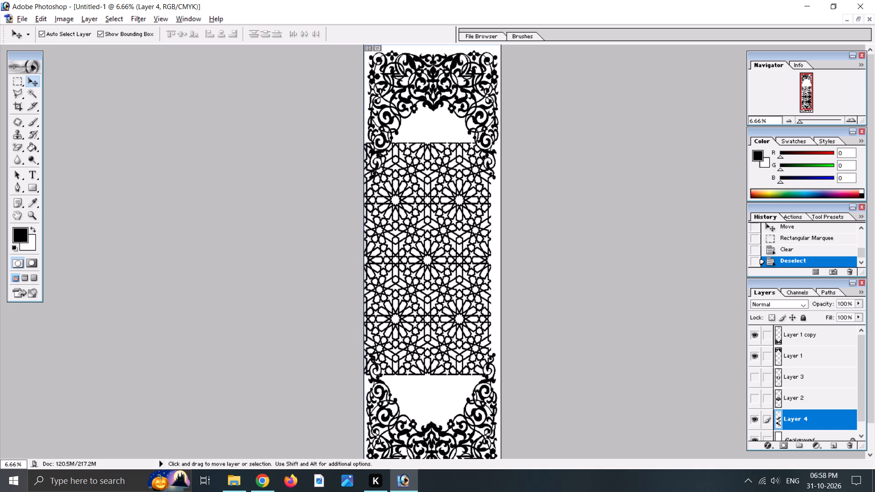
left_click_drag(435, 224, 448, 205)
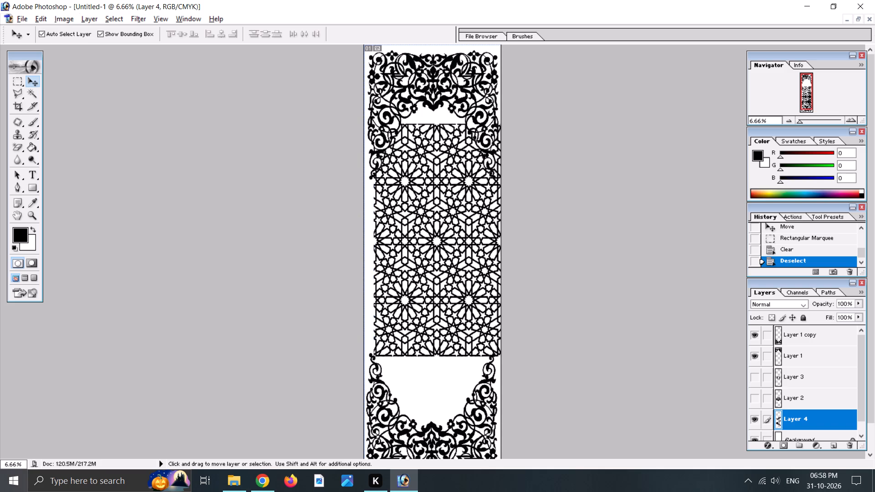
left_click_drag(448, 205, 440, 208)
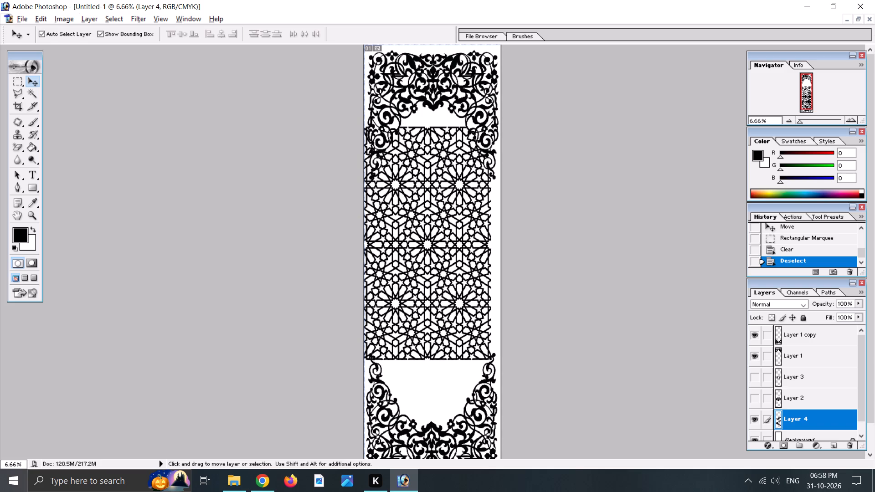
left_click_drag(440, 208, 445, 210)
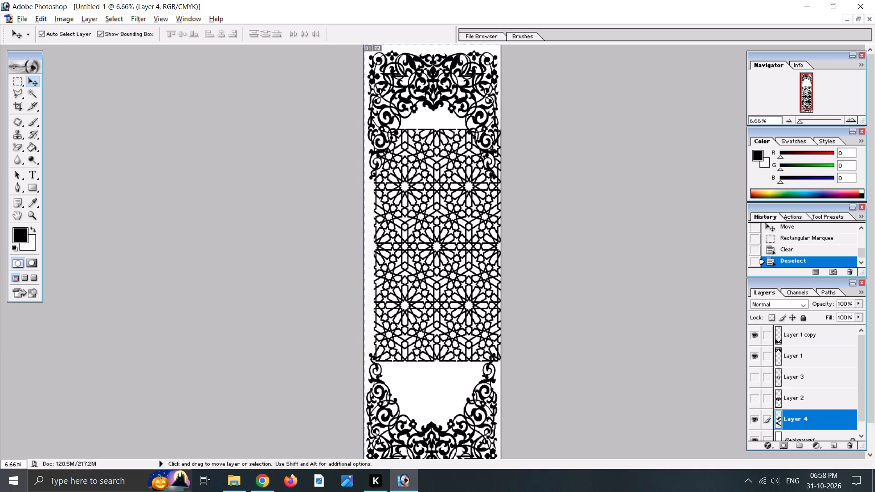
left_click_drag(445, 210, 441, 210)
Hide Layer 4's lattice and show the Om mandala on Layer 2.
scroll(506, 251, "down", 2)
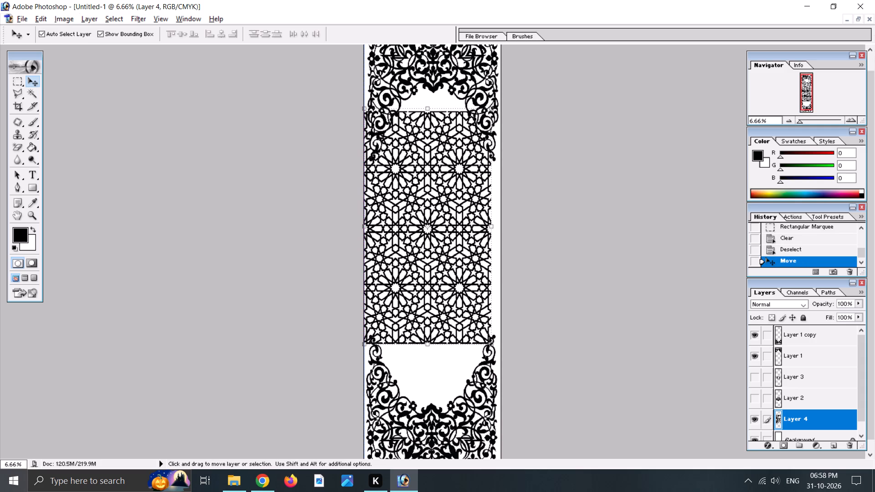
scroll(440, 327, "down", 2)
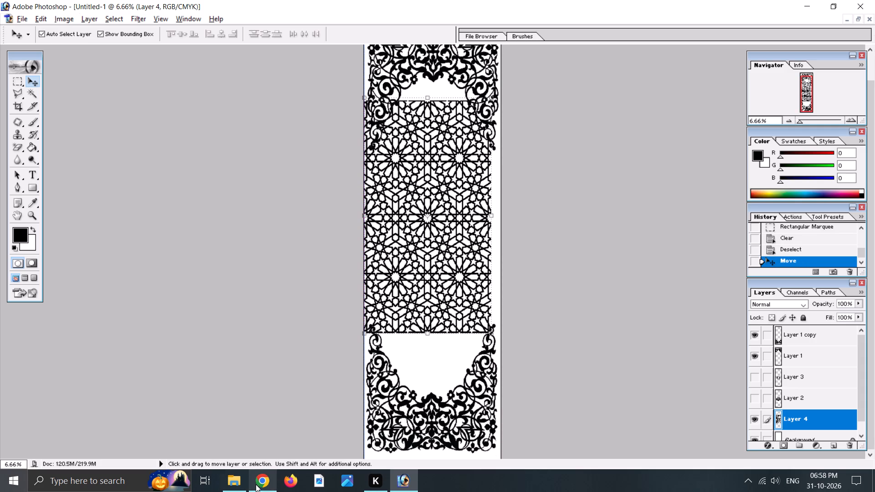
scroll(443, 326, "up", 3)
scroll(518, 238, "up", 4)
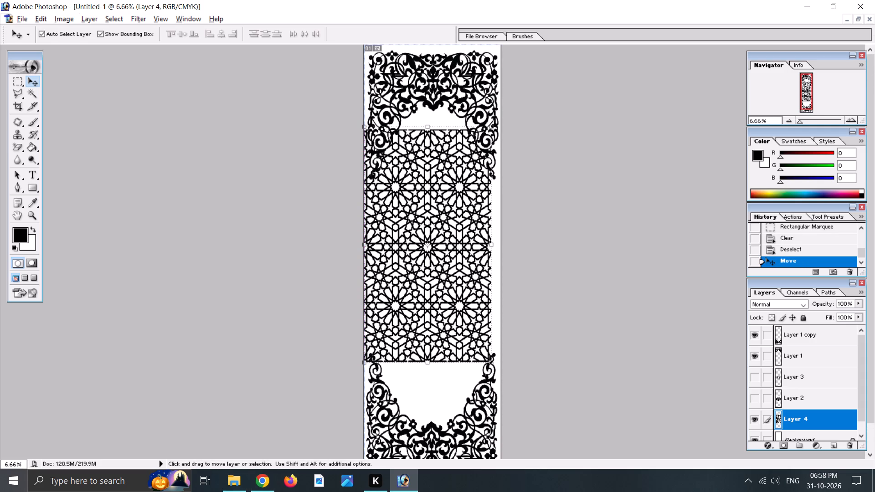
left_click(752, 420)
left_click(754, 399)
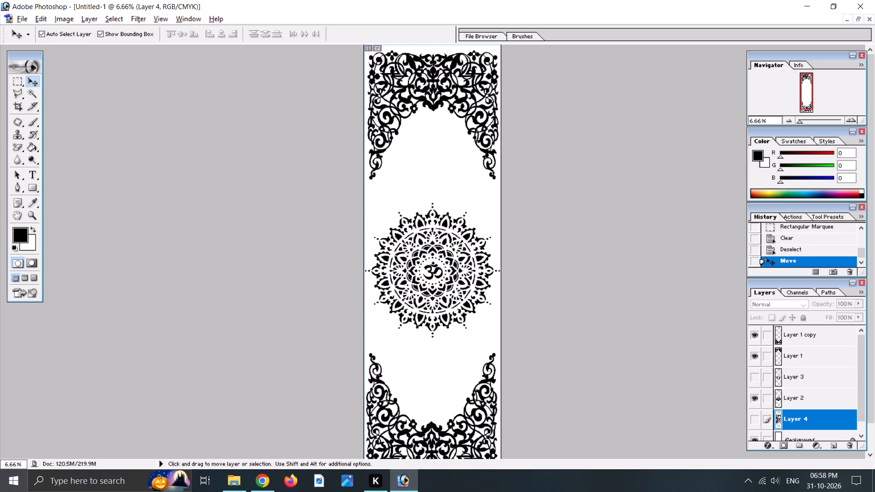
Move Layer 2's Om mandala slightly up so it sits midway between the upper and lower arch ornaments.
left_click(462, 271)
left_click_drag(462, 271, 461, 265)
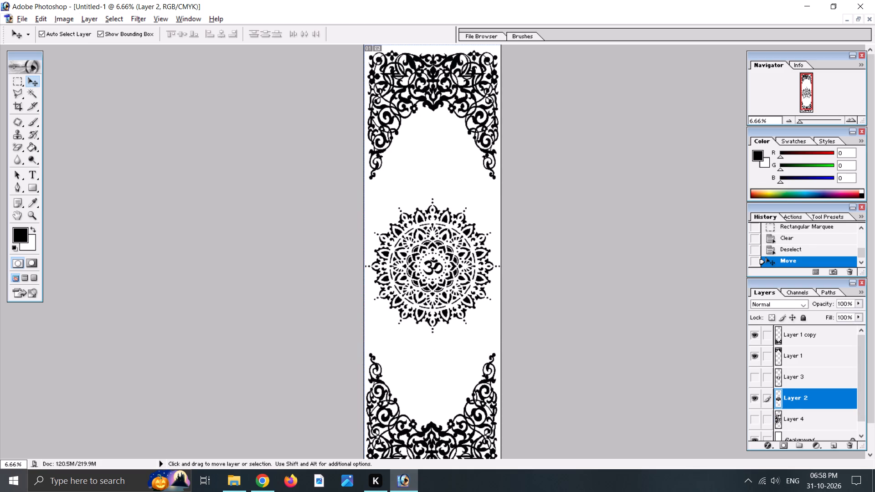
left_click_drag(461, 265, 461, 263)
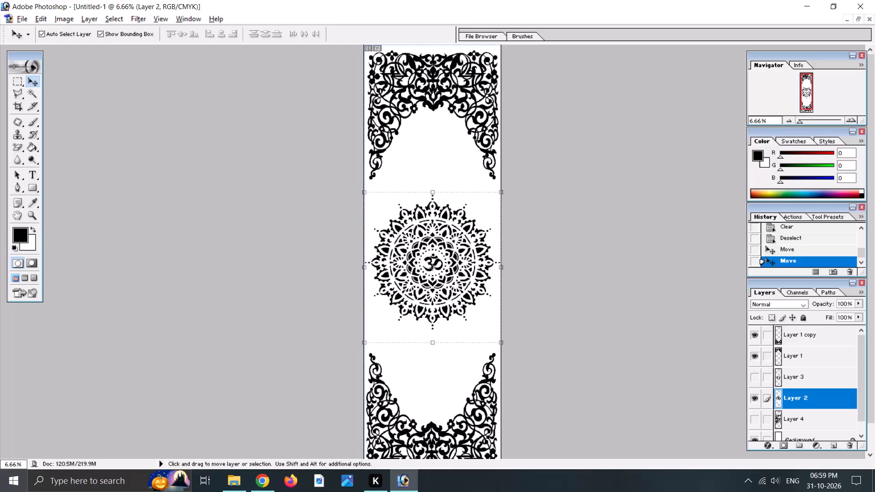
key("Up")
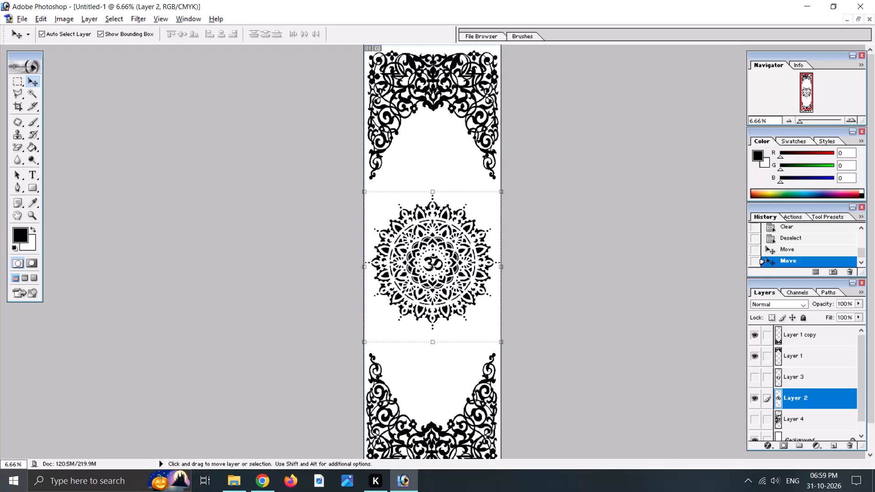
left_click(479, 323)
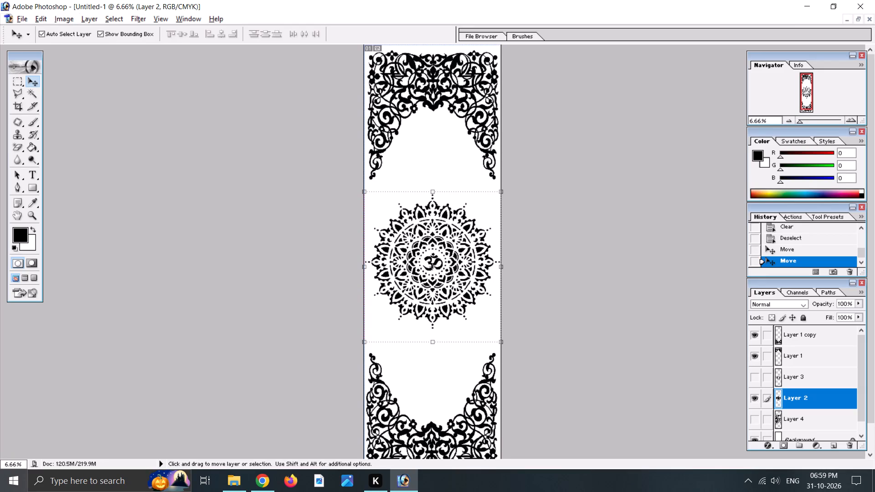
Scale Layer 2's Om mandala proportionally to 95% with Free Transform and apply it.
left_click(508, 345)
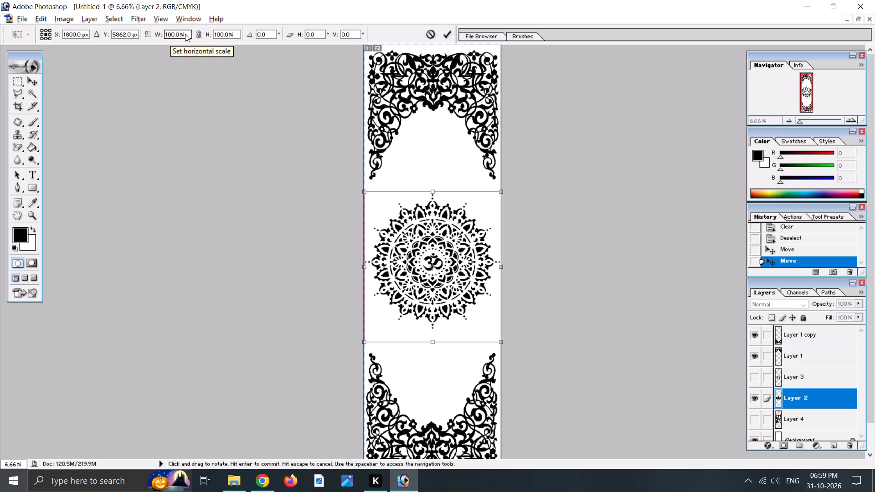
left_click_drag(185, 34, 163, 36)
left_click(201, 35)
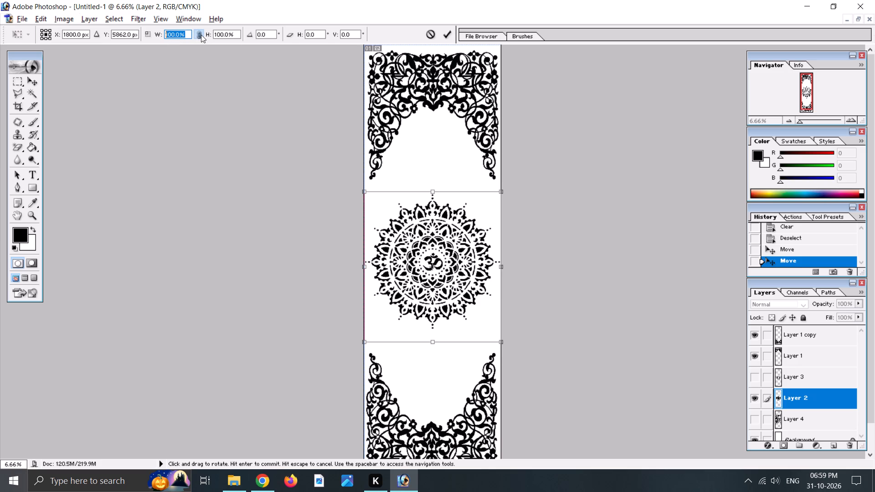
type("90")
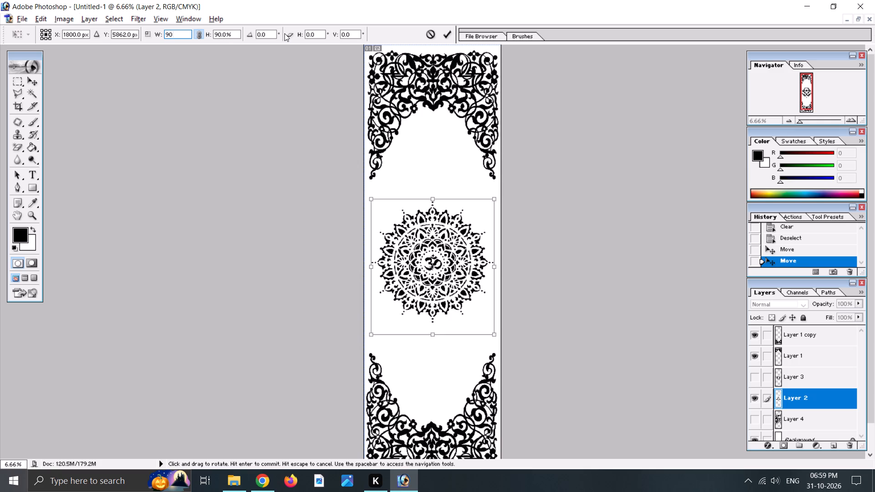
key("BackSpace")
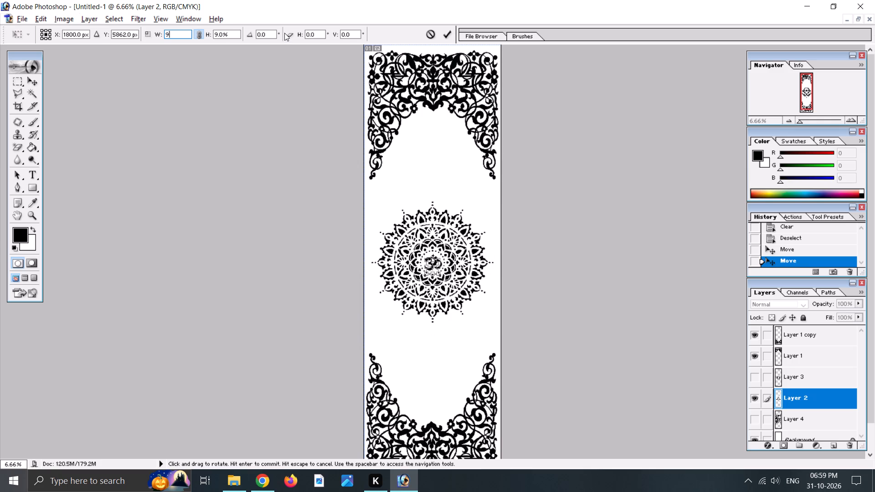
key("5")
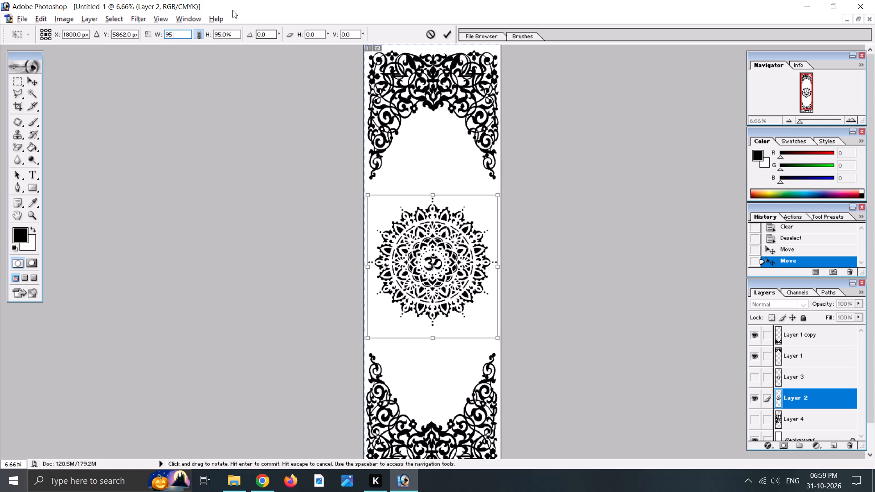
left_click(215, 69)
left_click(446, 35)
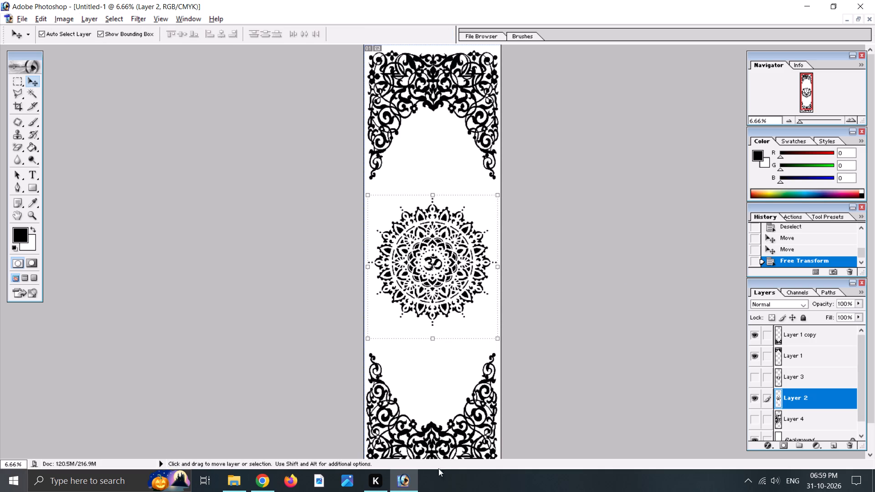
Switch to File Explorer, preview image 7 on the Desktop, and delete that file.
left_click(229, 485)
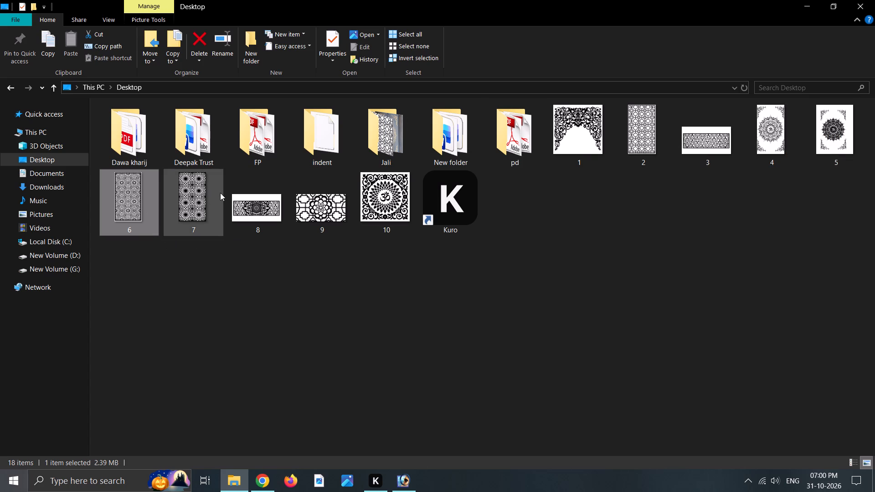
double_click(183, 210)
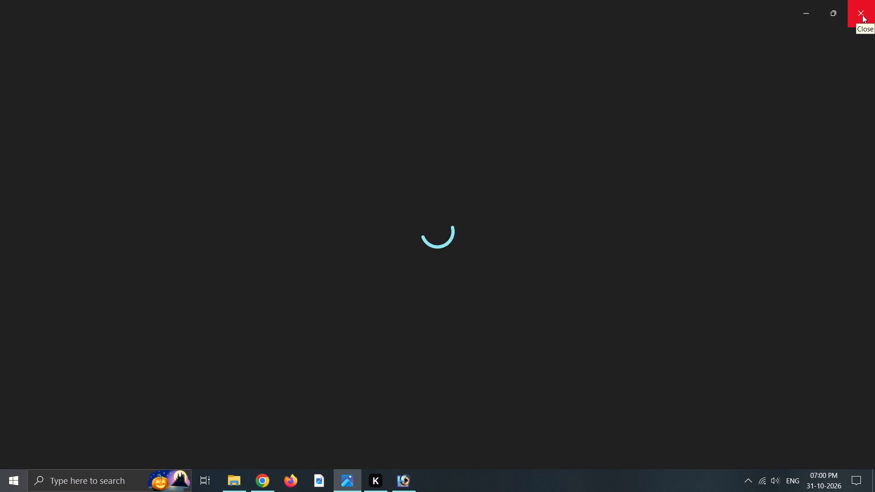
left_click(862, 15)
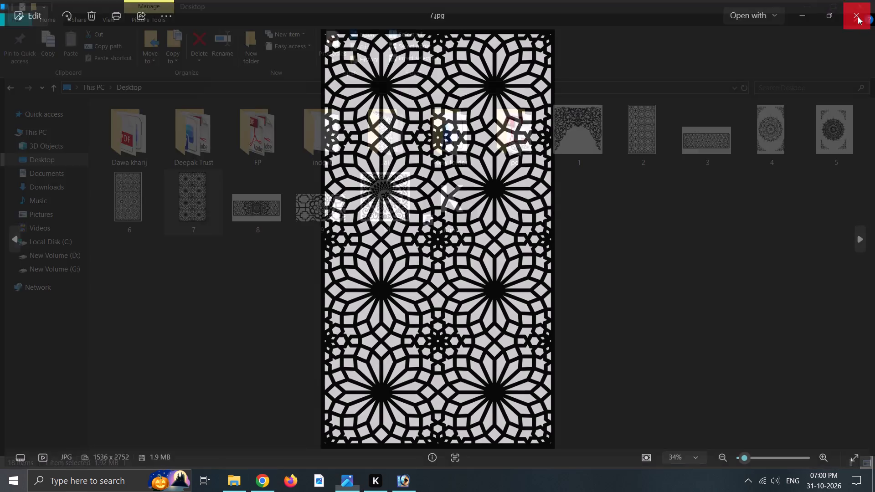
key("Delete")
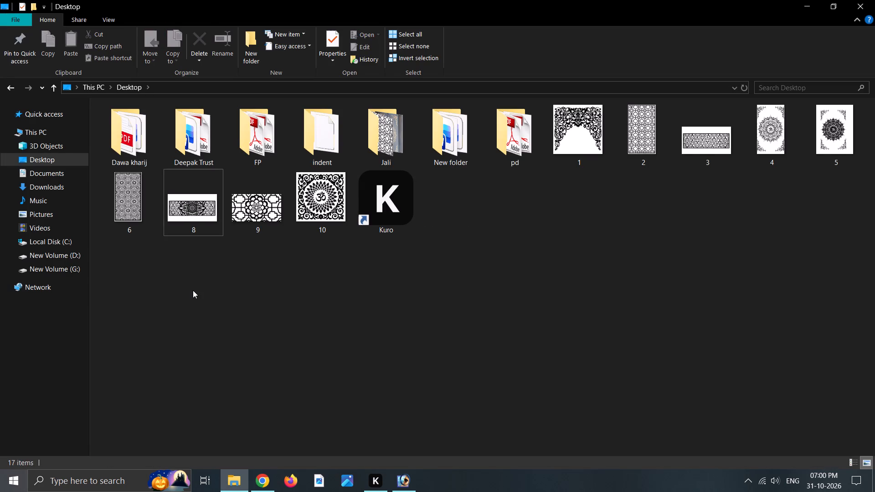
Preview image 8 from the Desktop and open that file in Photoshop.
double_click(201, 218)
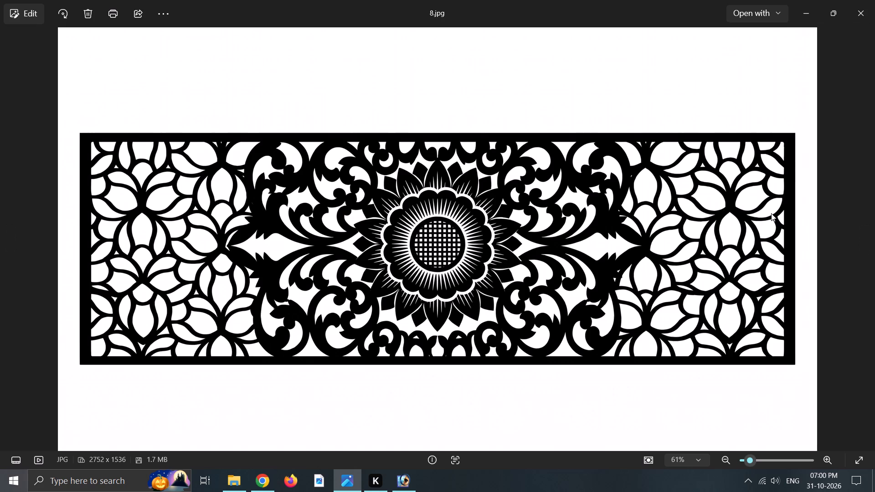
left_click(874, 8)
left_click_drag(190, 209, 296, 332)
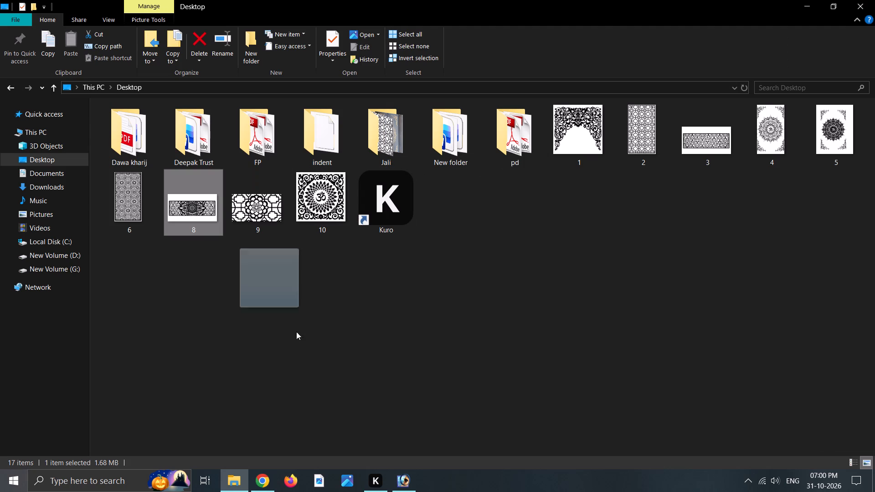
left_click_drag(296, 332, 276, 271)
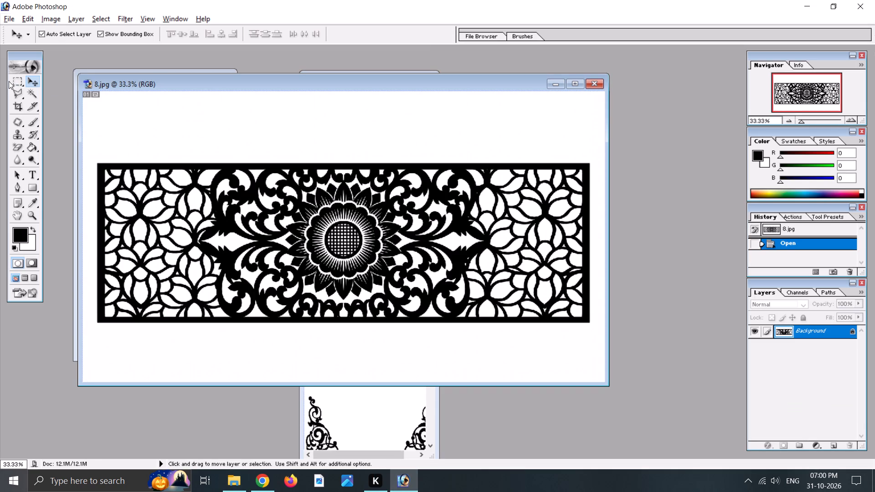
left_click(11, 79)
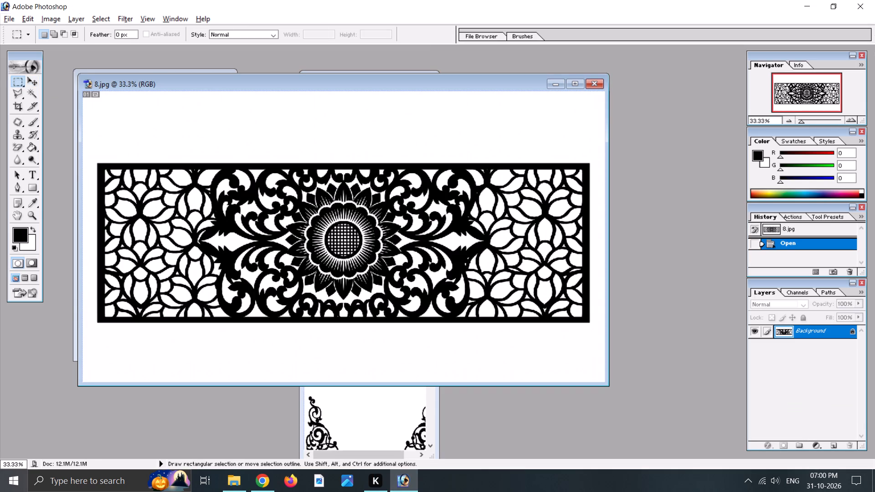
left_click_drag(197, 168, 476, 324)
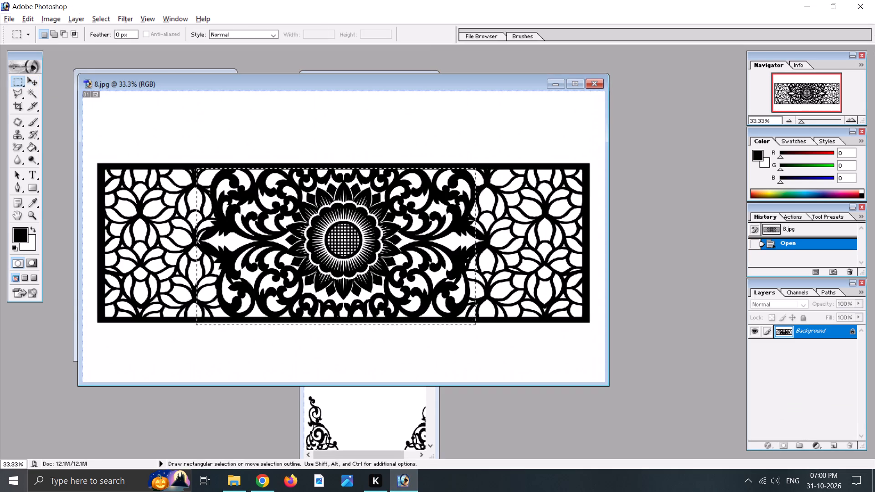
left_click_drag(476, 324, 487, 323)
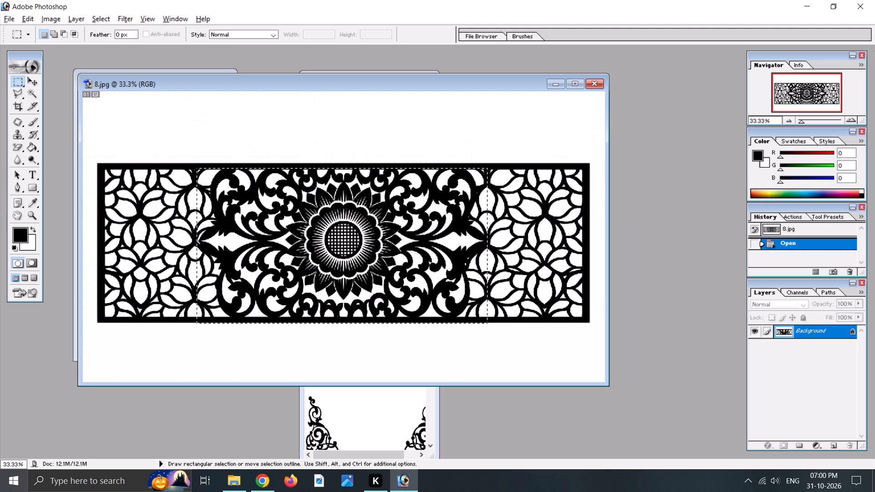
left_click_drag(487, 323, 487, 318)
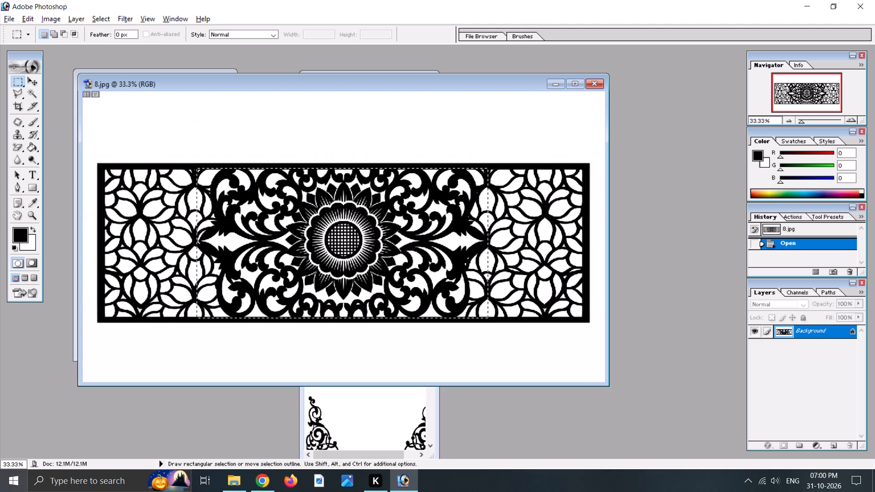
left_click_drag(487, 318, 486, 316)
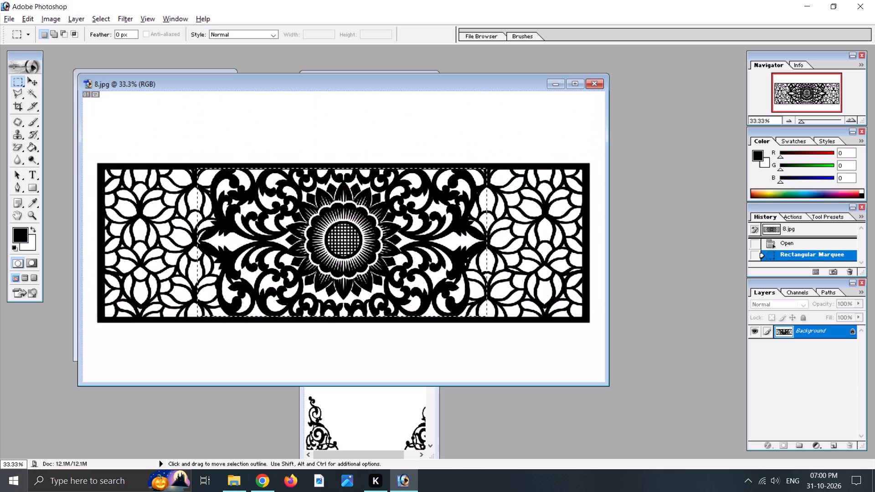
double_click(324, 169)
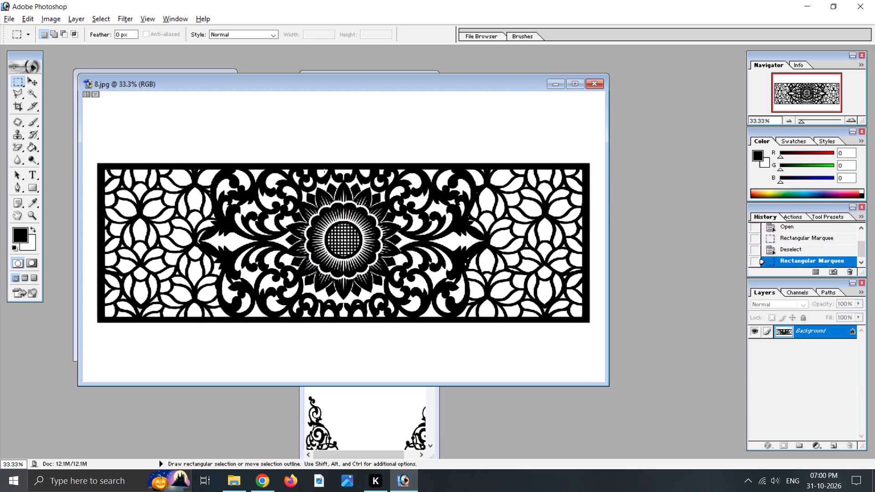
Select the central sunflower and scroll ornament in 8.jpg with a rectangular marquee, clear everything outside it using the inverse selection, and deselect.
left_click_drag(199, 170, 276, 249)
left_click_drag(276, 249, 478, 318)
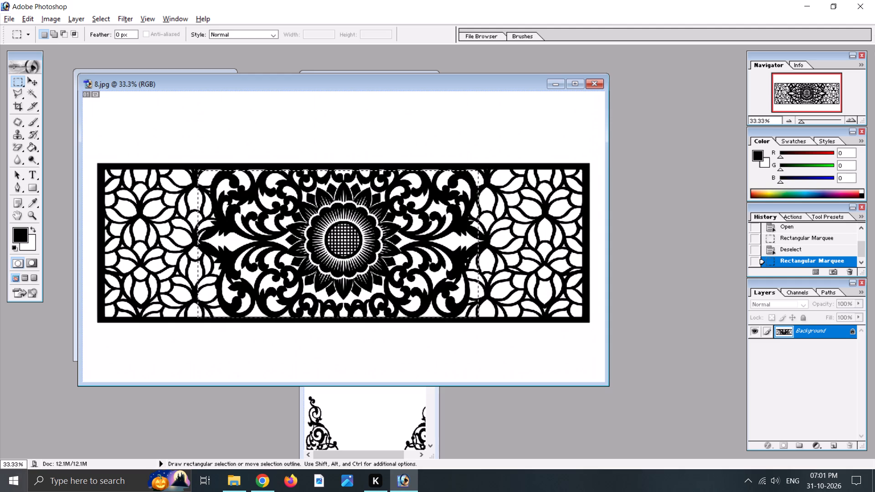
left_click_drag(478, 318, 478, 316)
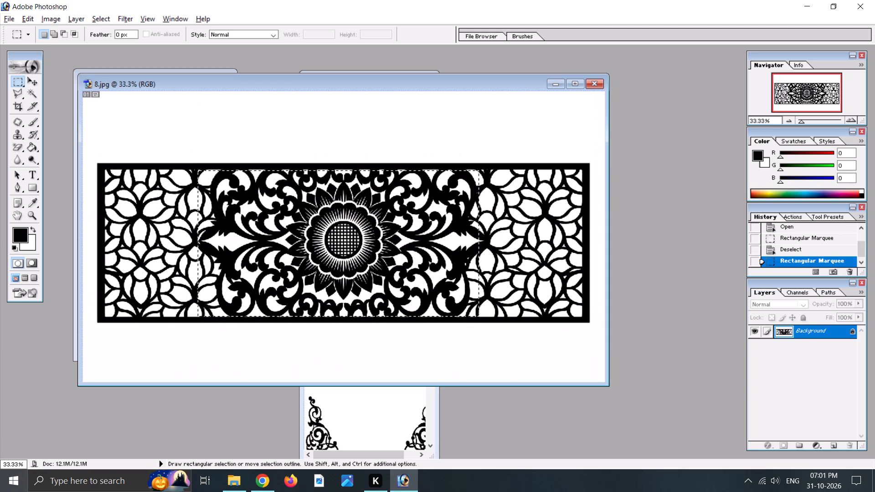
left_click_drag(478, 316, 480, 315)
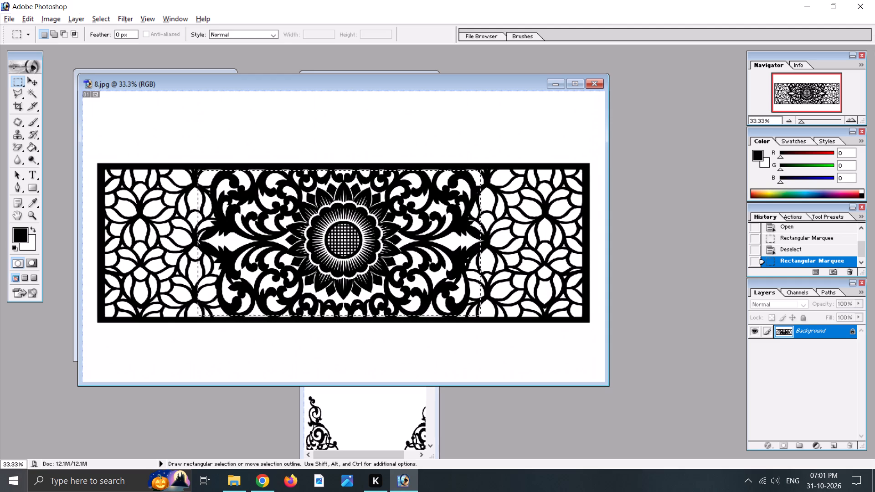
left_click_drag(480, 315, 485, 313)
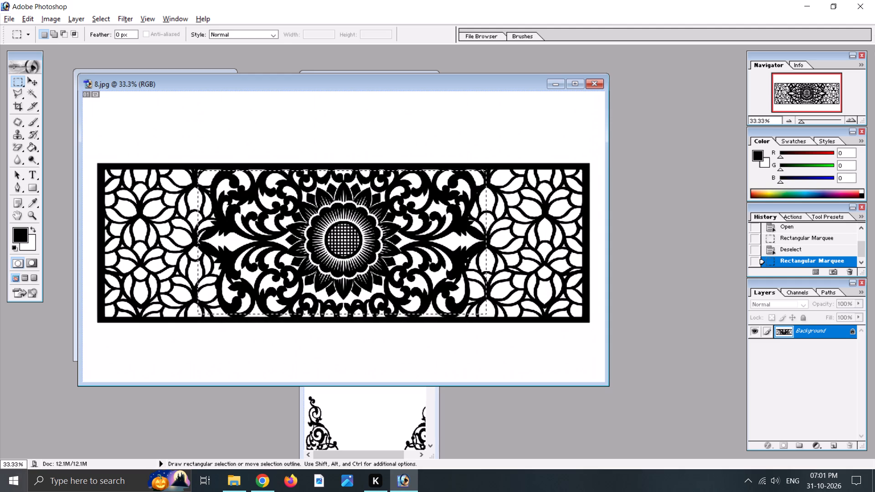
left_click_drag(485, 313, 485, 314)
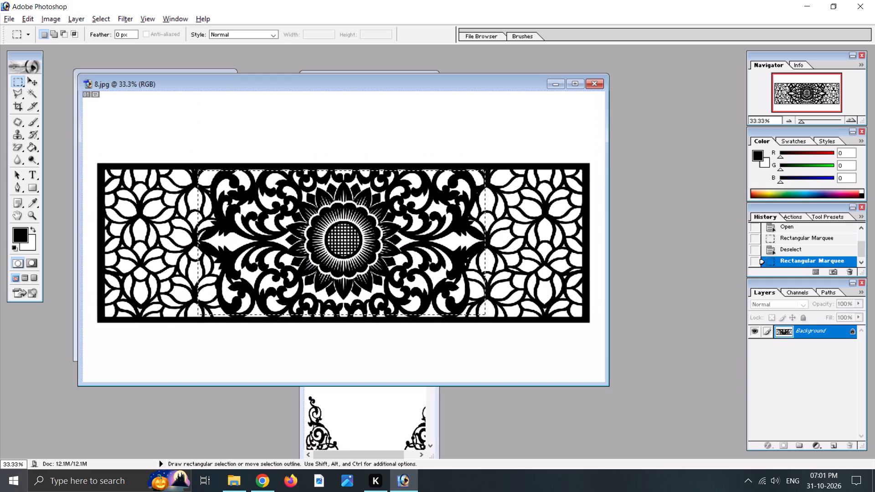
left_click_drag(485, 314, 484, 316)
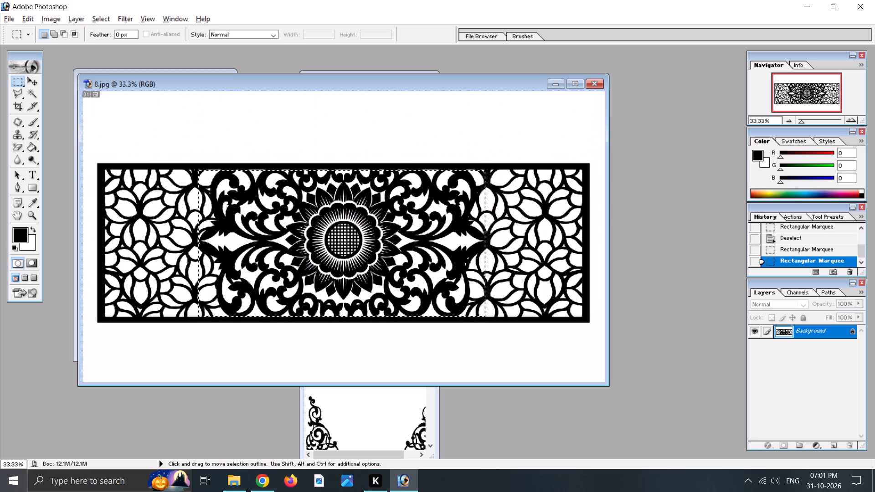
right_click(281, 243)
left_click(323, 266)
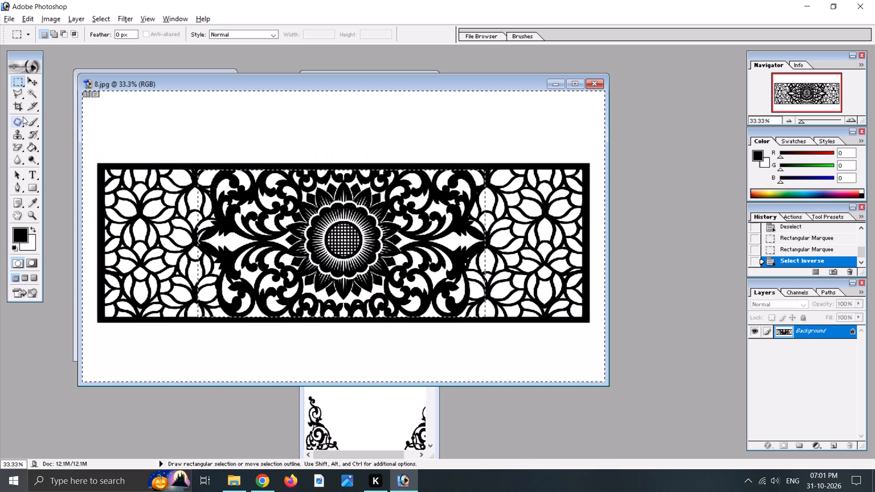
key("Delete")
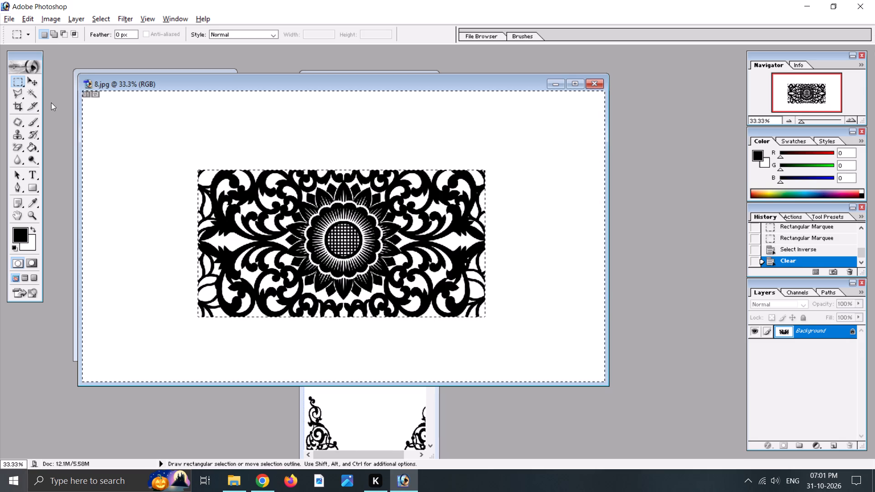
left_click(174, 153)
Copy the trimmed sunflower ornament from 8.jpg into the Untitled-1 panel with the Move tool.
left_click(34, 78)
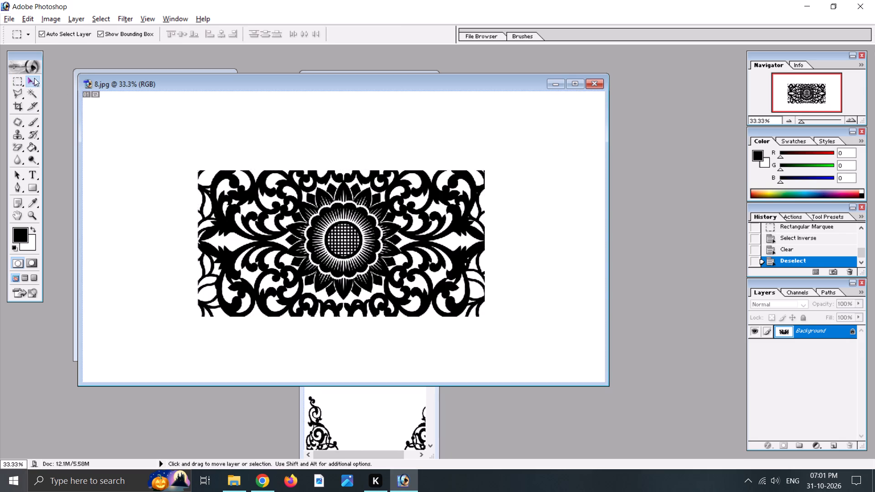
left_click_drag(323, 268, 390, 430)
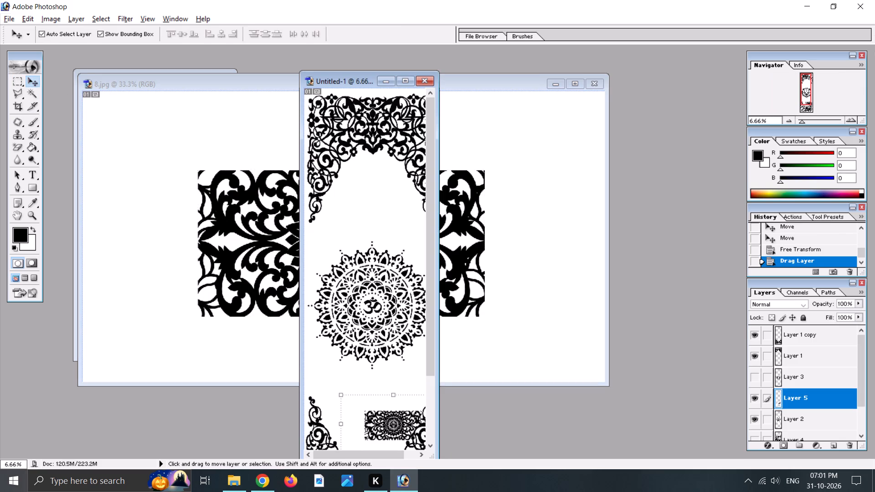
Close the source images 8.jpg and 6.jpg without saving changes.
left_click(598, 84)
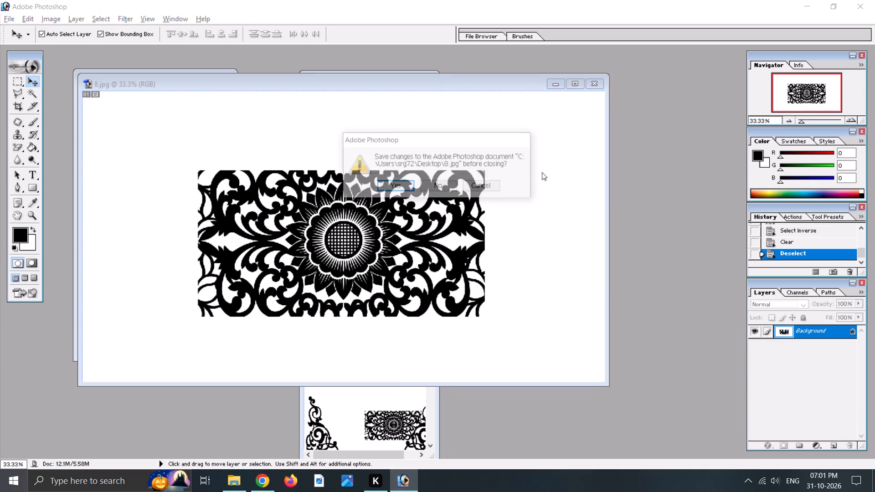
left_click(437, 189)
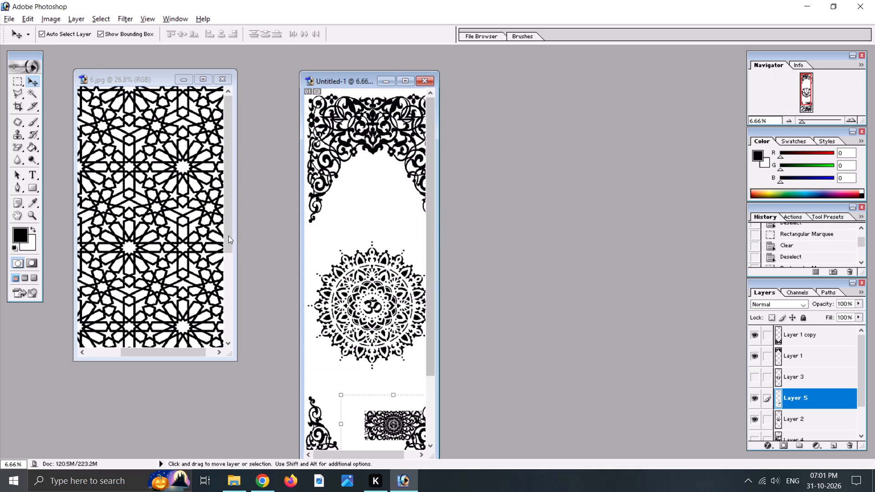
left_click(221, 75)
left_click(453, 184)
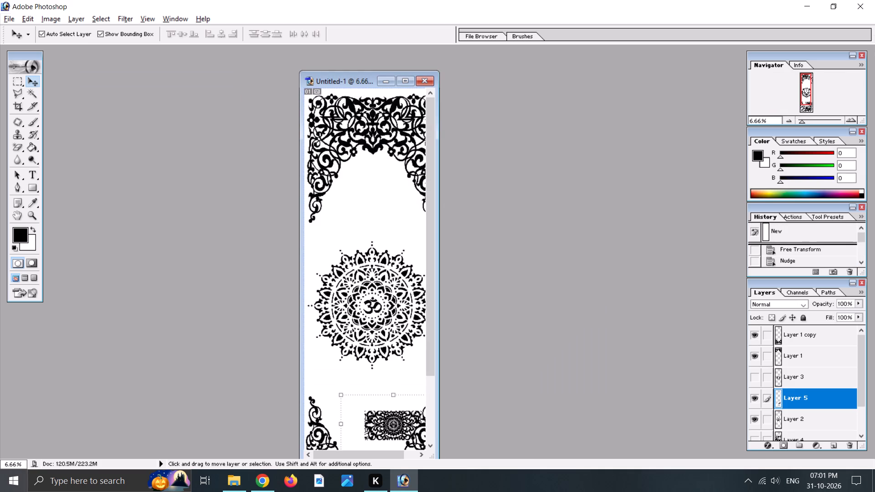
Move Layer 5's sunflower ornament up over the Om mandala and clear its surrounding white background with the Magic Wand.
left_click_drag(389, 425, 362, 271)
left_click(35, 92)
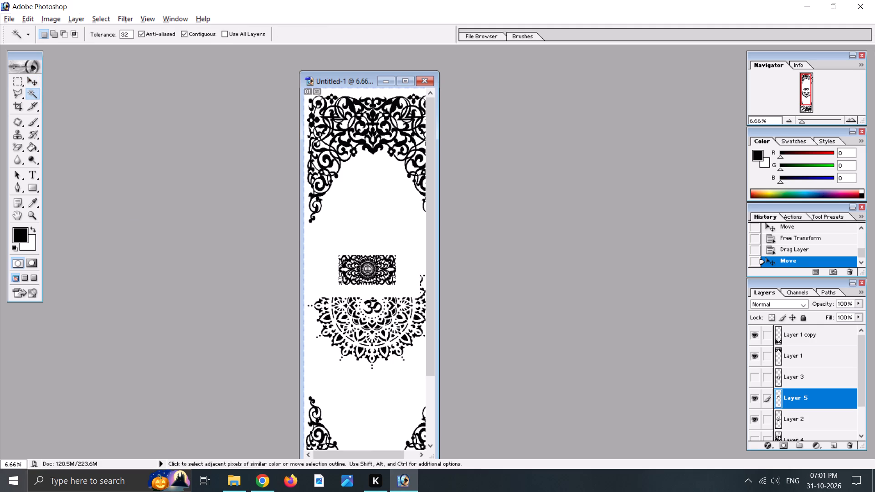
left_click(335, 260)
key("Delete")
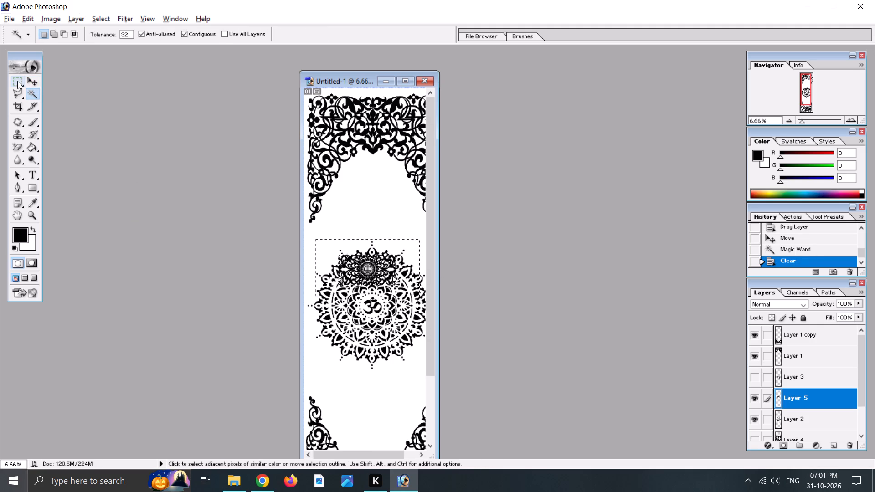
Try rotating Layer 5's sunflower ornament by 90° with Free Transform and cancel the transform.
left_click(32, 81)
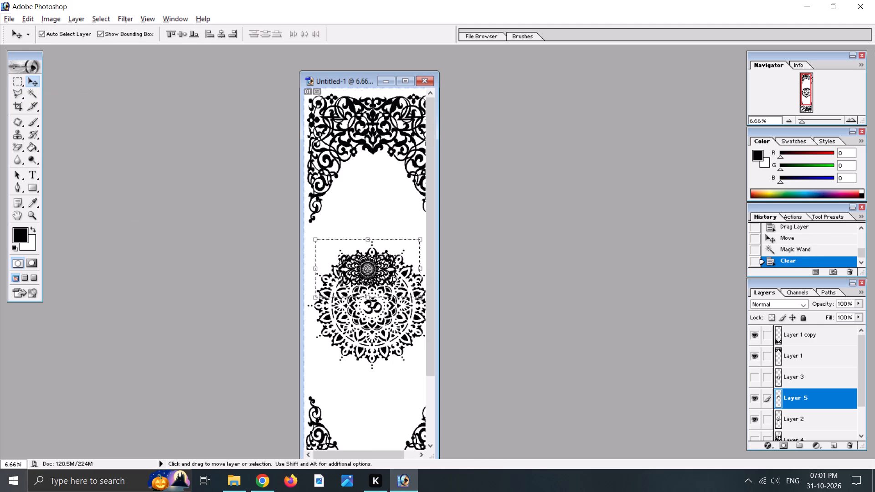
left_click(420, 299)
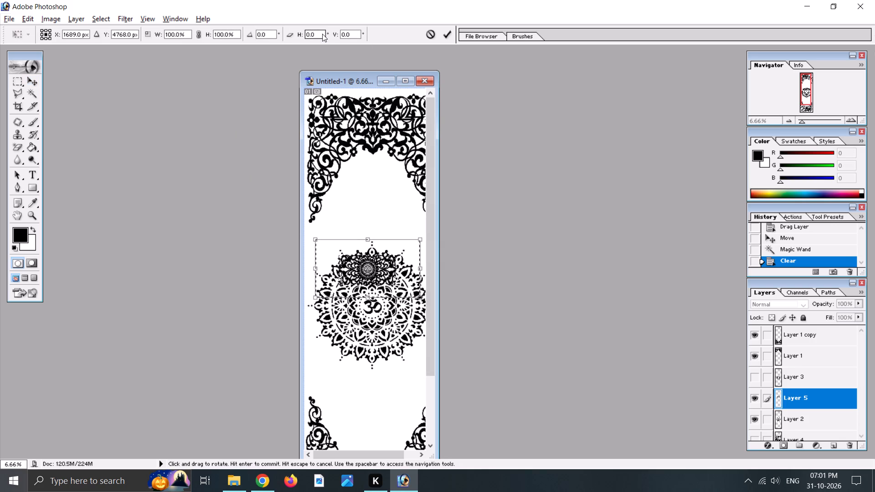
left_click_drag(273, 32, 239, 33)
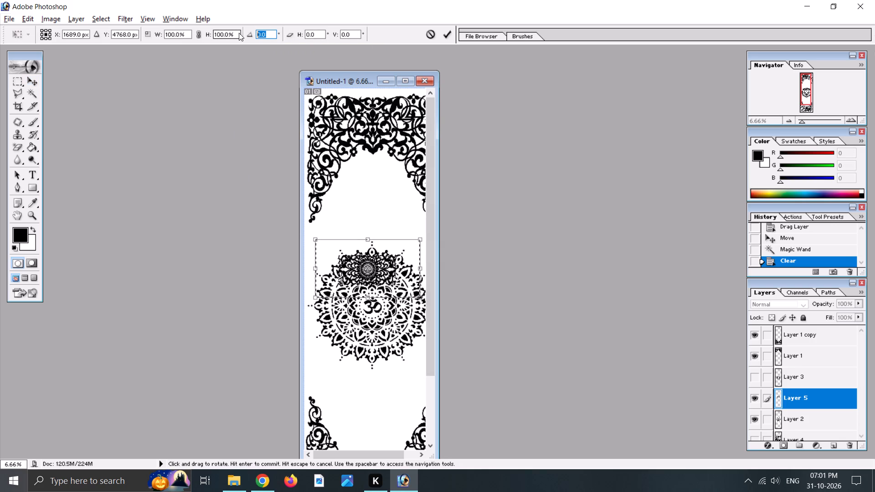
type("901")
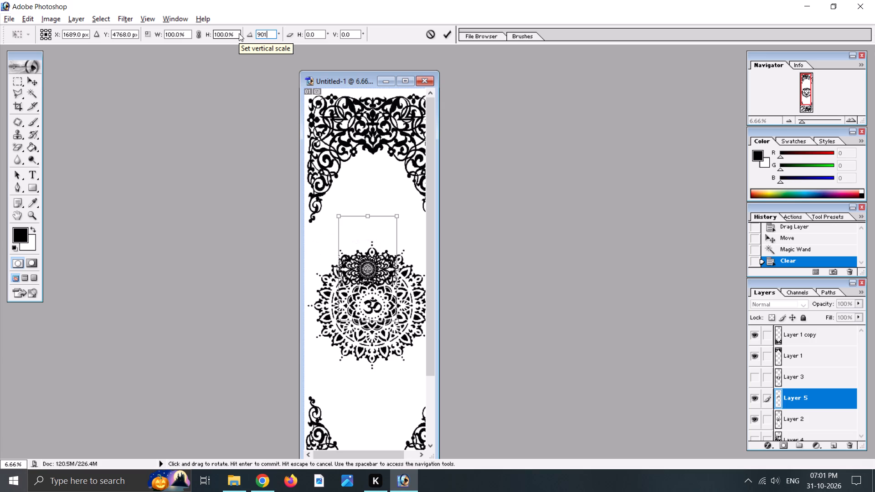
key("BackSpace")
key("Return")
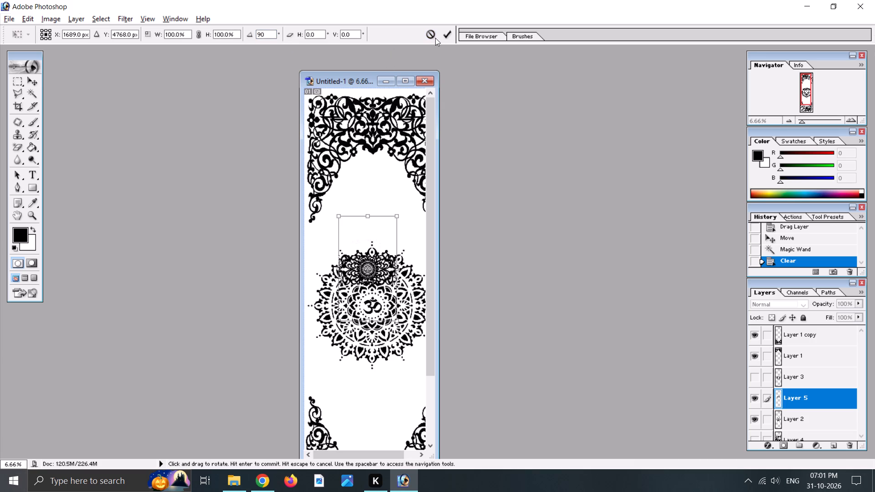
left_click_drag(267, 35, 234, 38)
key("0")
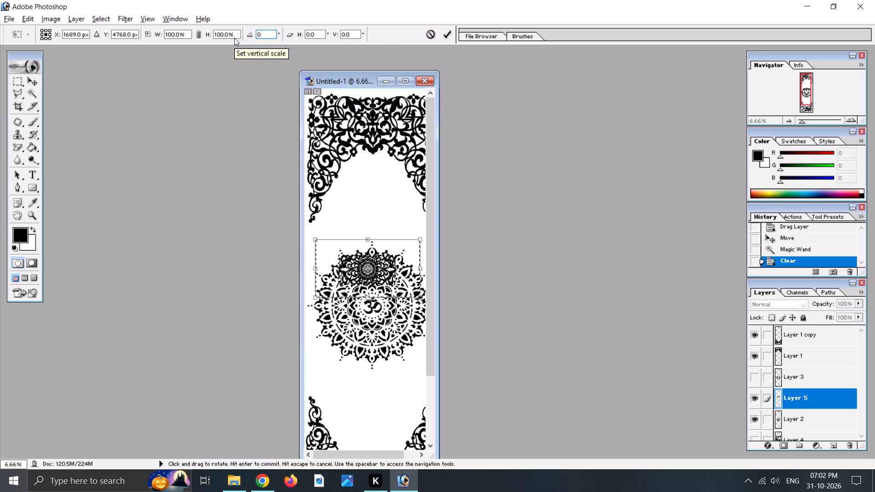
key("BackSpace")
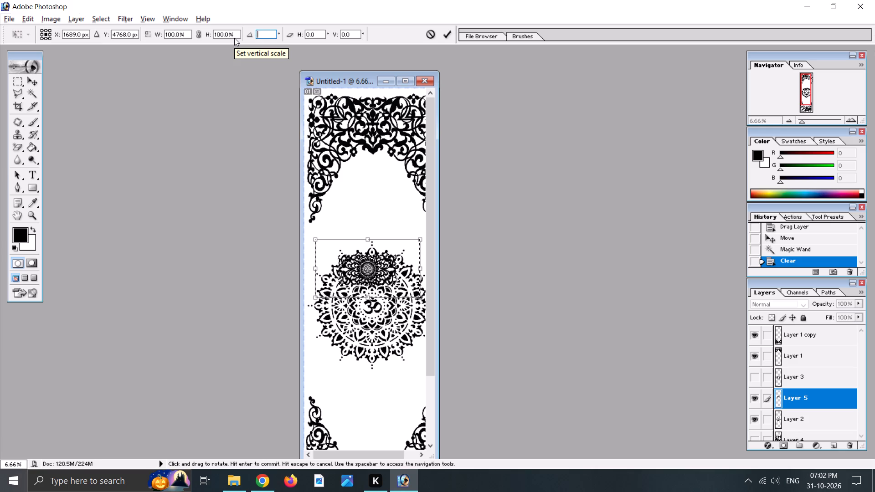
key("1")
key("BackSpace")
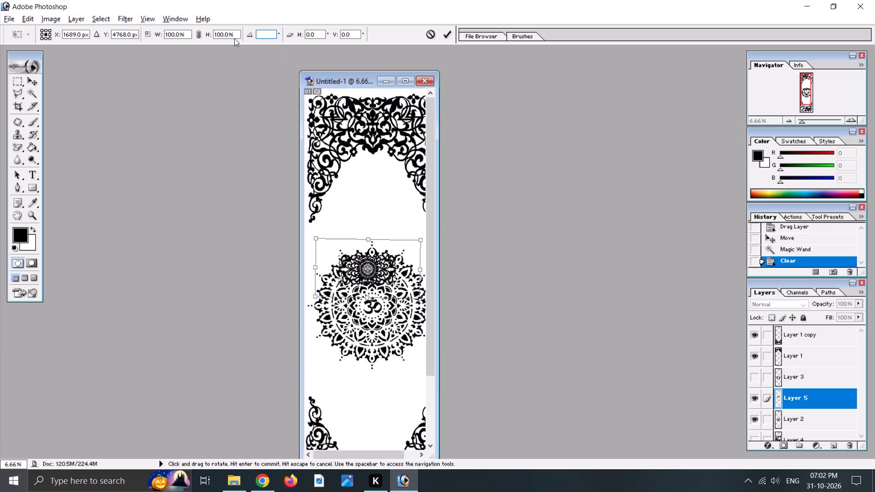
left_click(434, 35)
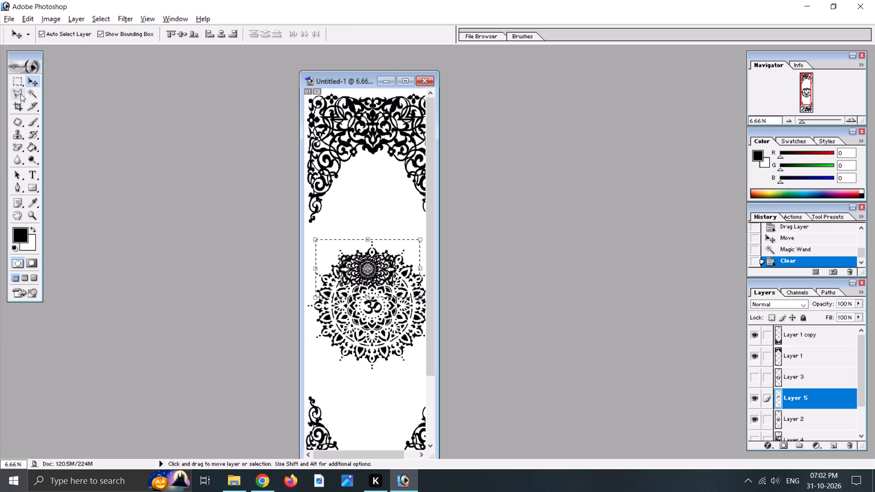
Deselect the cleared area around Layer 5's sunflower ornament.
left_click(26, 92)
left_click(336, 252)
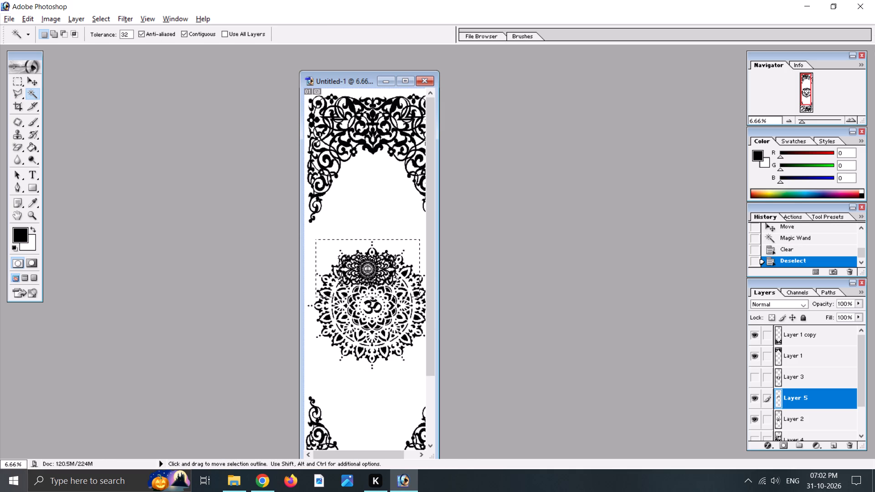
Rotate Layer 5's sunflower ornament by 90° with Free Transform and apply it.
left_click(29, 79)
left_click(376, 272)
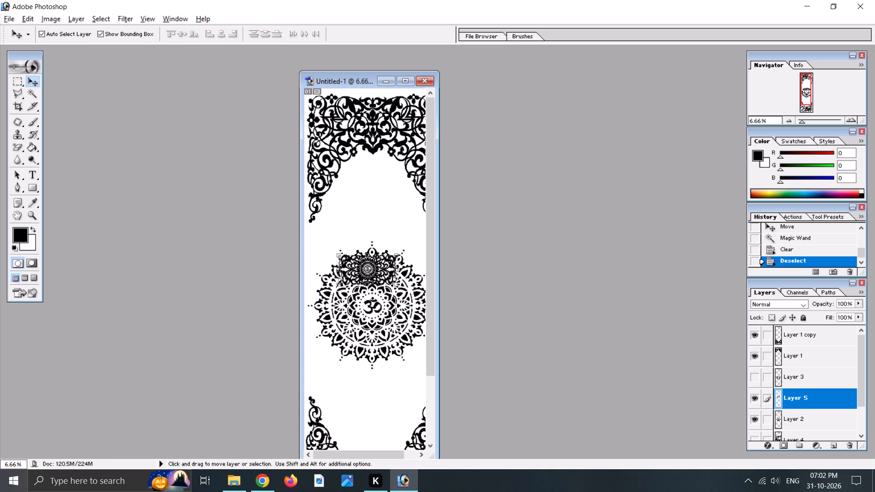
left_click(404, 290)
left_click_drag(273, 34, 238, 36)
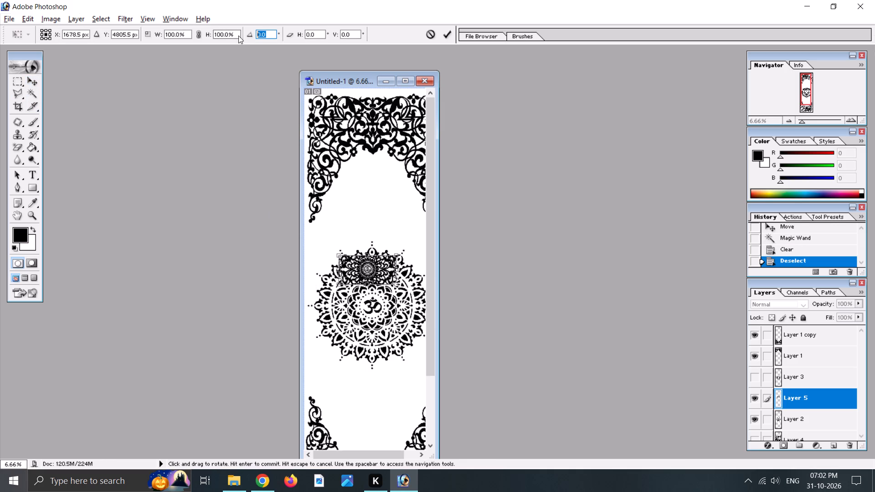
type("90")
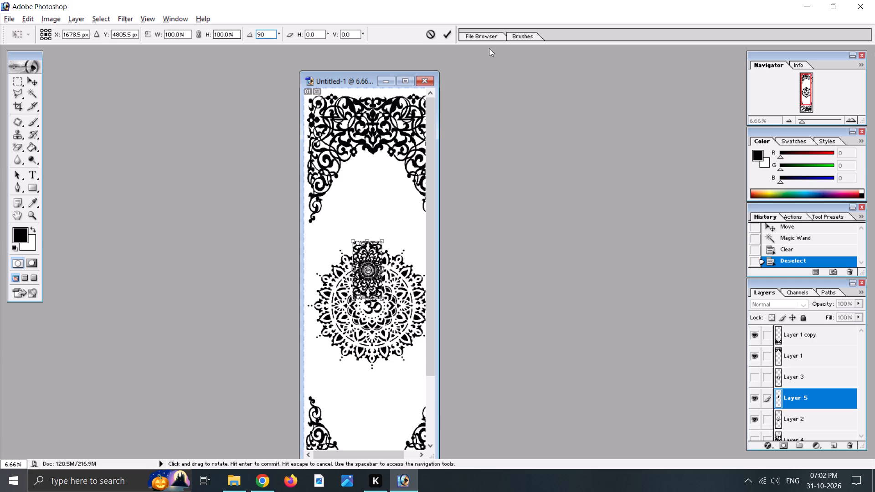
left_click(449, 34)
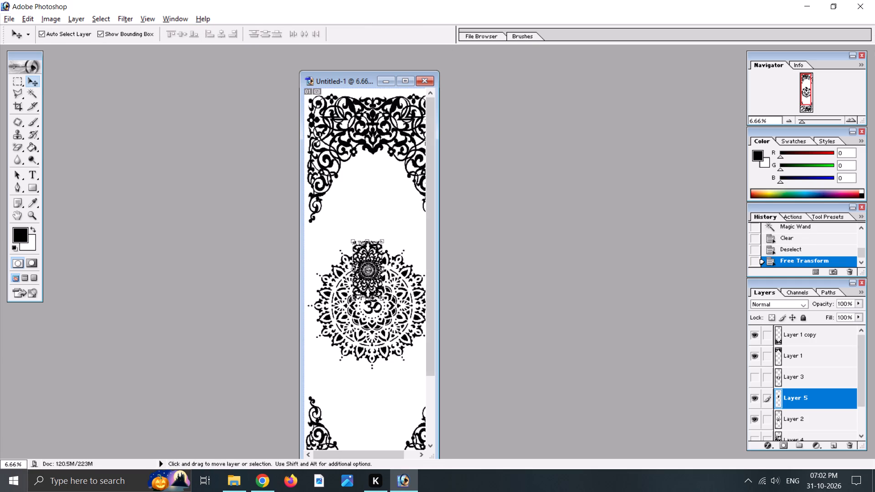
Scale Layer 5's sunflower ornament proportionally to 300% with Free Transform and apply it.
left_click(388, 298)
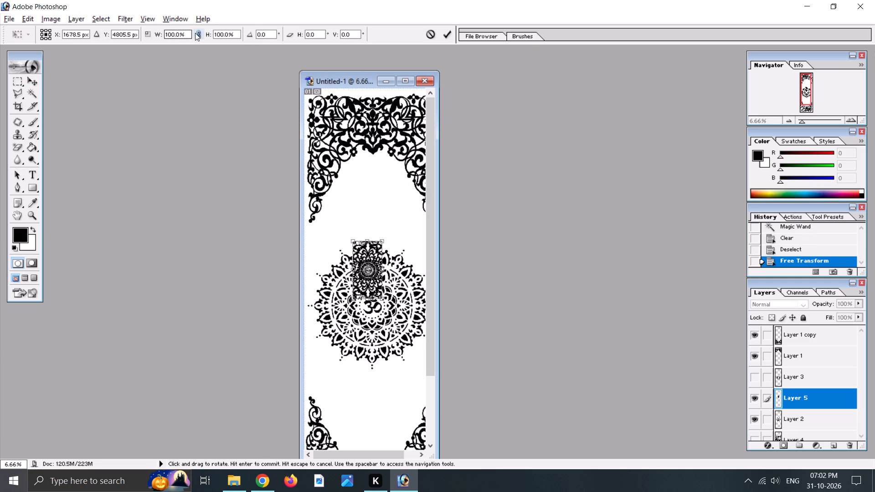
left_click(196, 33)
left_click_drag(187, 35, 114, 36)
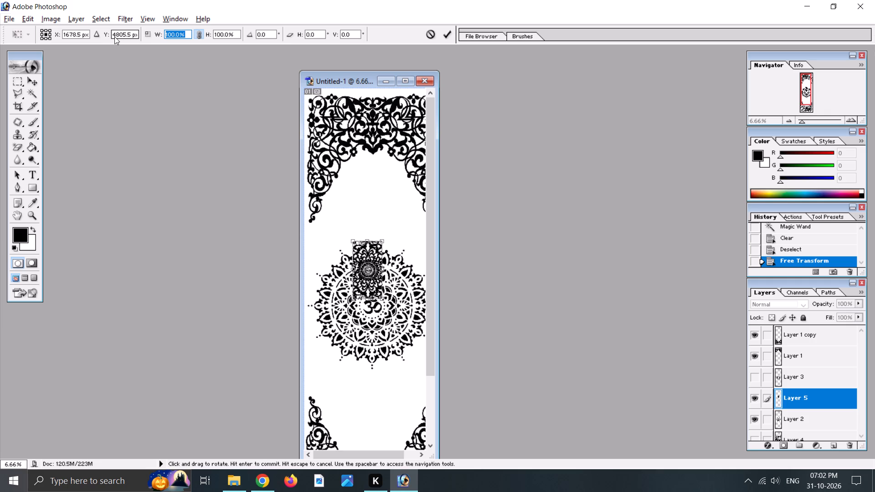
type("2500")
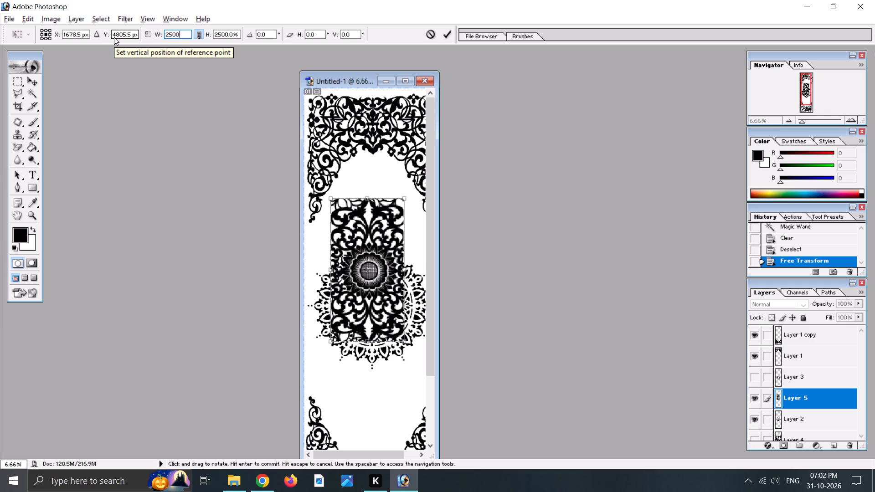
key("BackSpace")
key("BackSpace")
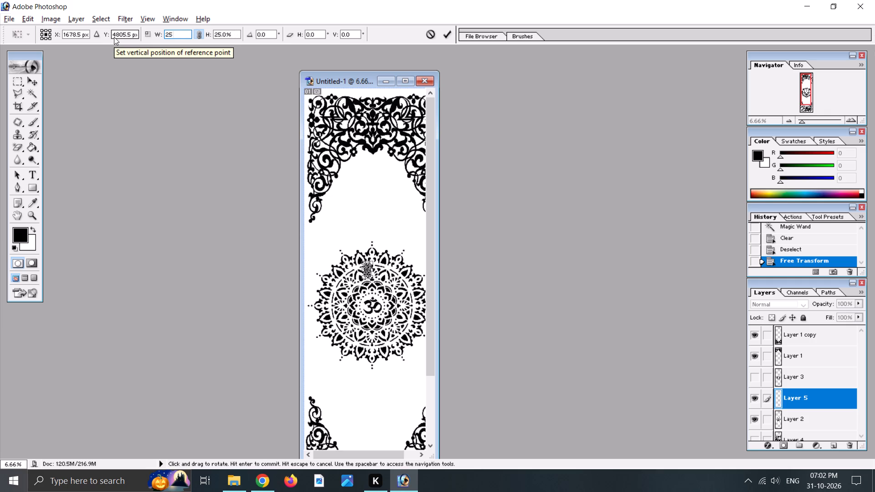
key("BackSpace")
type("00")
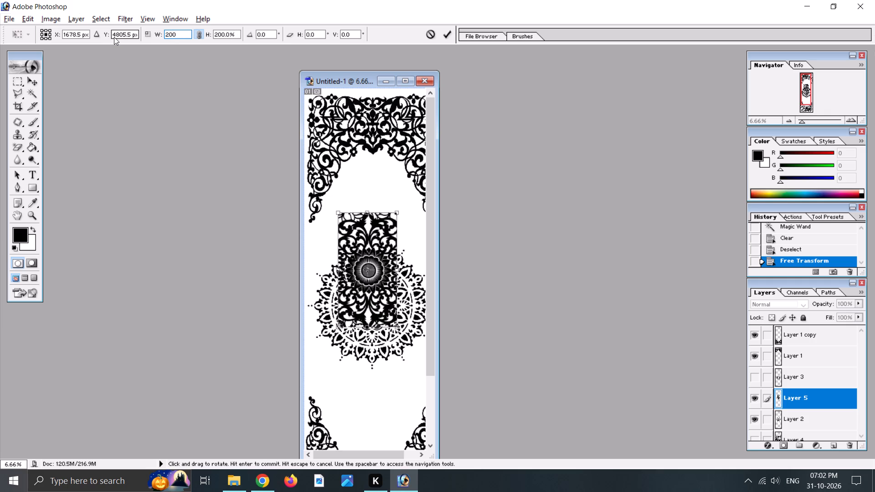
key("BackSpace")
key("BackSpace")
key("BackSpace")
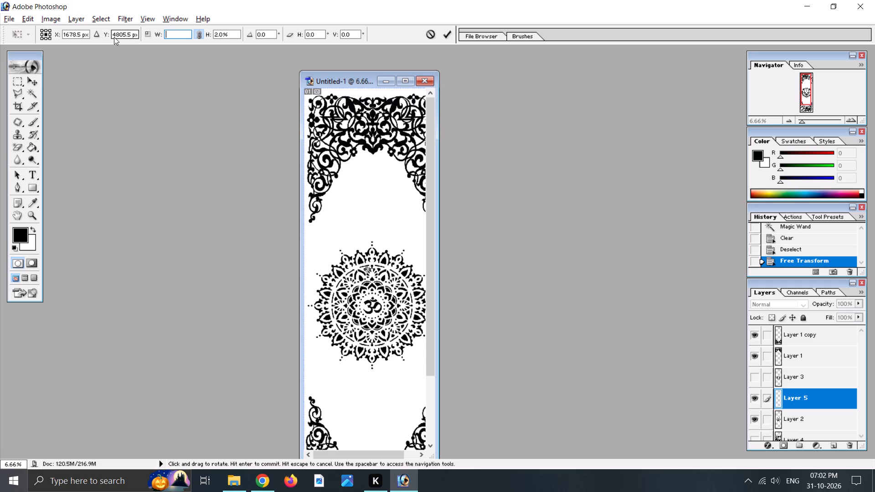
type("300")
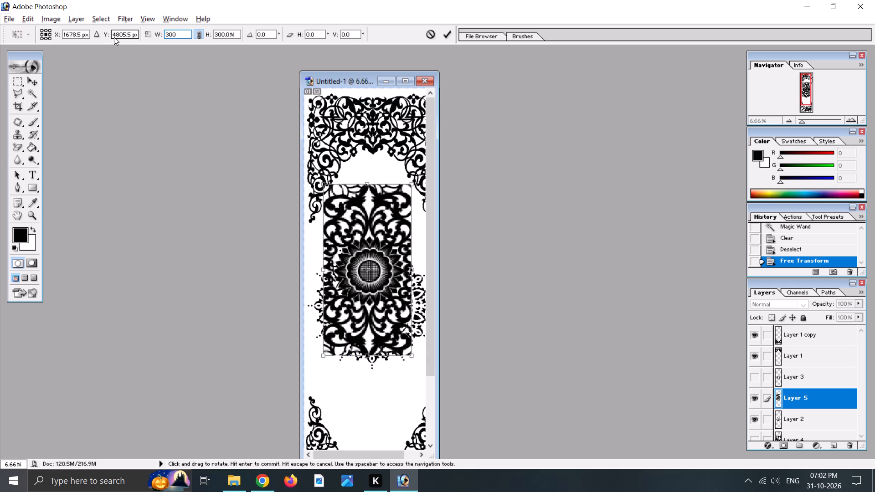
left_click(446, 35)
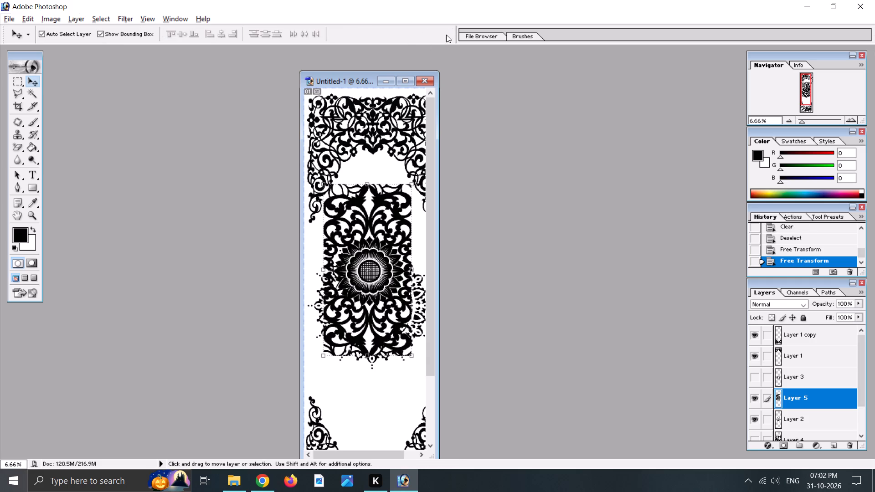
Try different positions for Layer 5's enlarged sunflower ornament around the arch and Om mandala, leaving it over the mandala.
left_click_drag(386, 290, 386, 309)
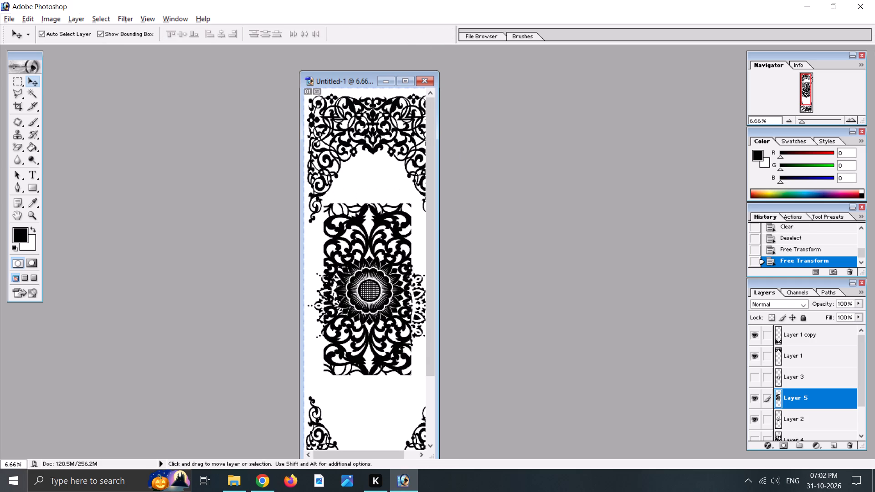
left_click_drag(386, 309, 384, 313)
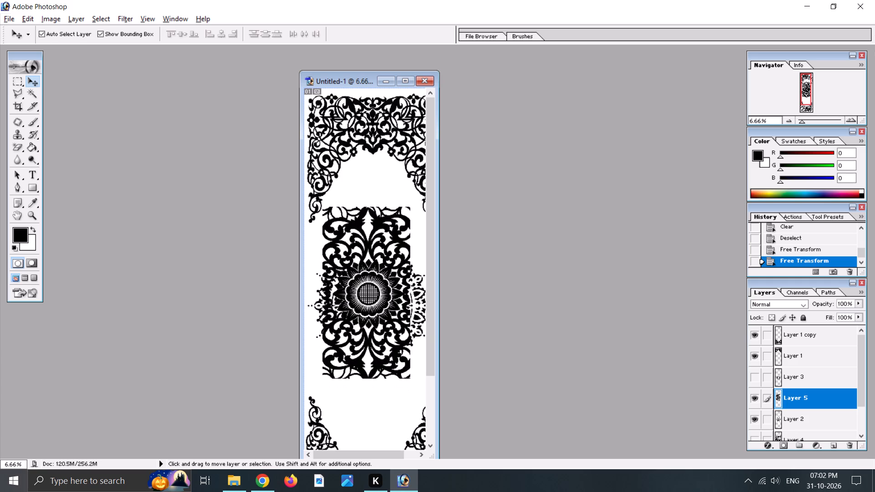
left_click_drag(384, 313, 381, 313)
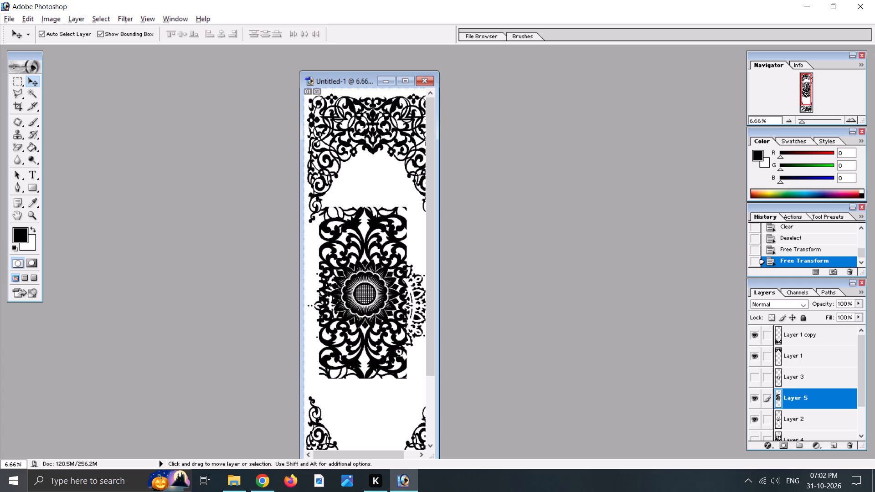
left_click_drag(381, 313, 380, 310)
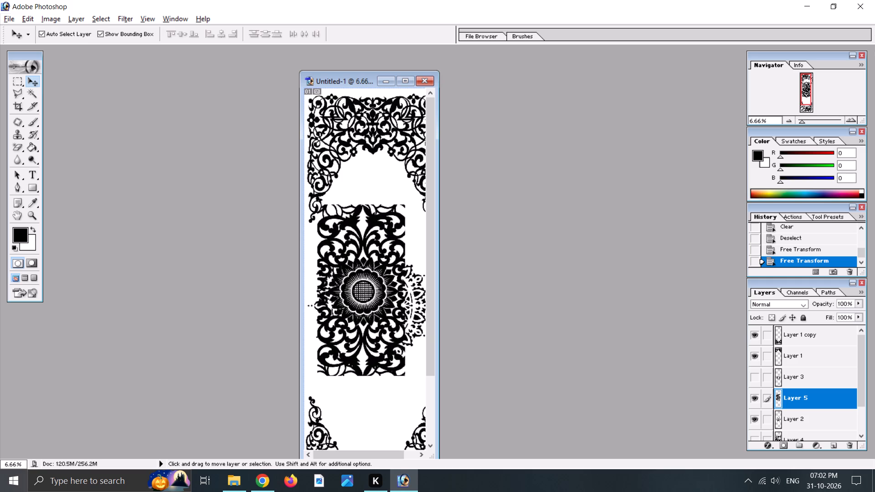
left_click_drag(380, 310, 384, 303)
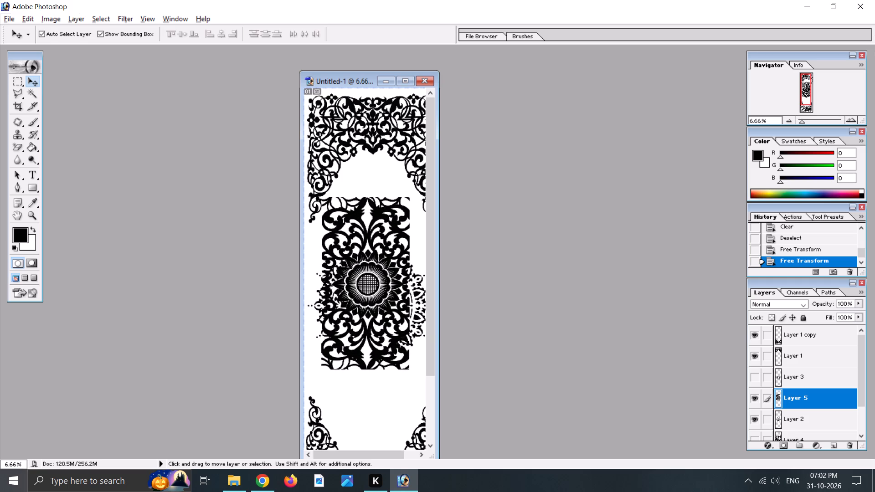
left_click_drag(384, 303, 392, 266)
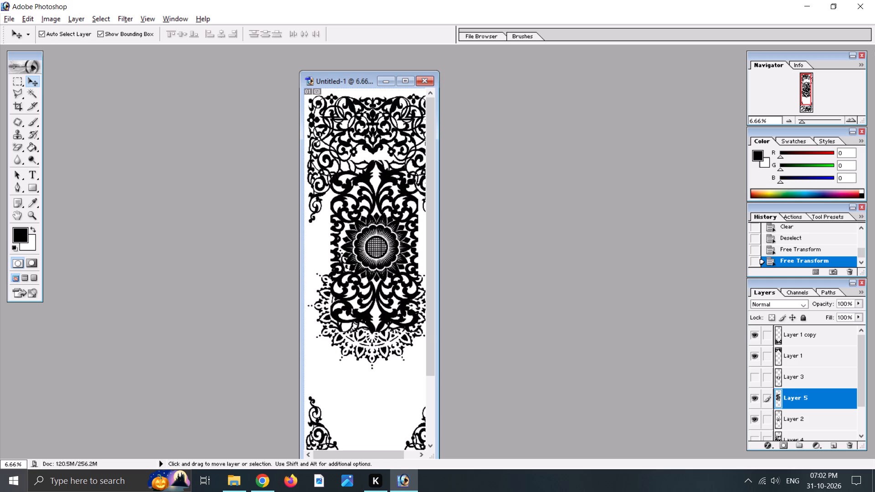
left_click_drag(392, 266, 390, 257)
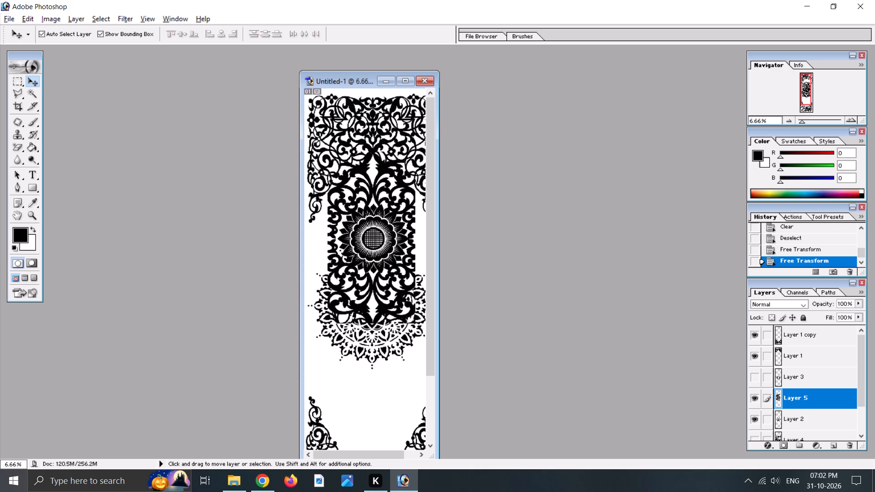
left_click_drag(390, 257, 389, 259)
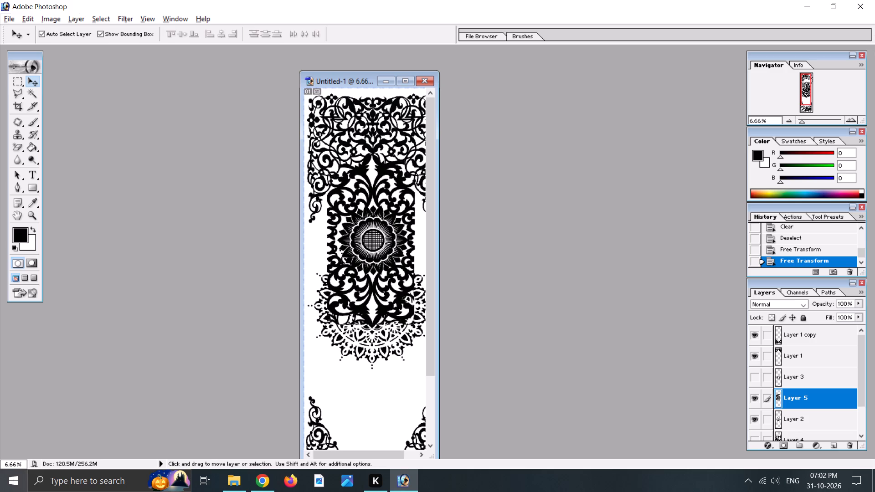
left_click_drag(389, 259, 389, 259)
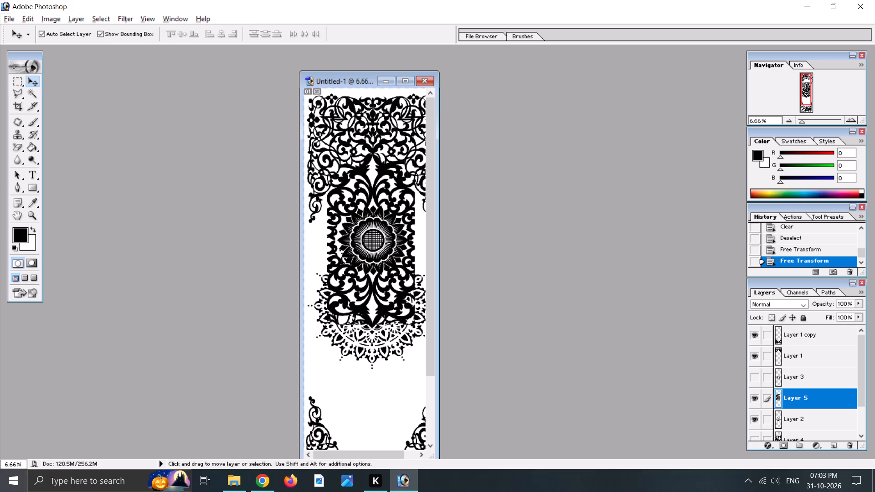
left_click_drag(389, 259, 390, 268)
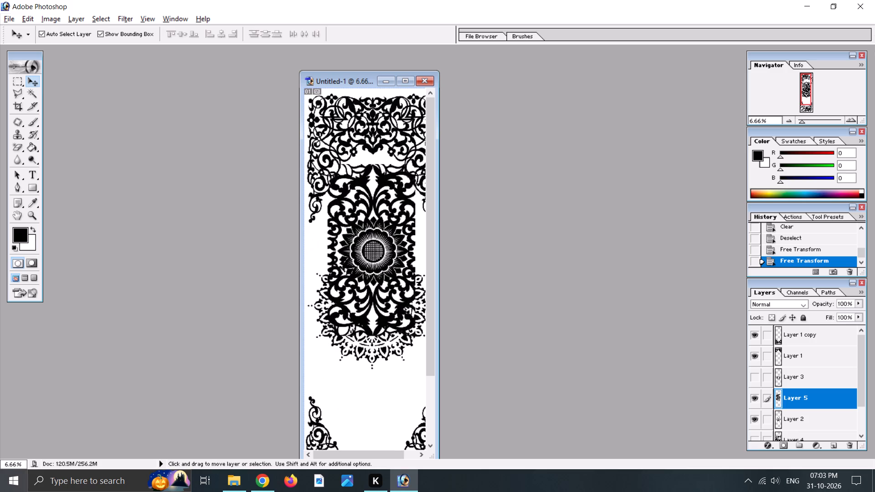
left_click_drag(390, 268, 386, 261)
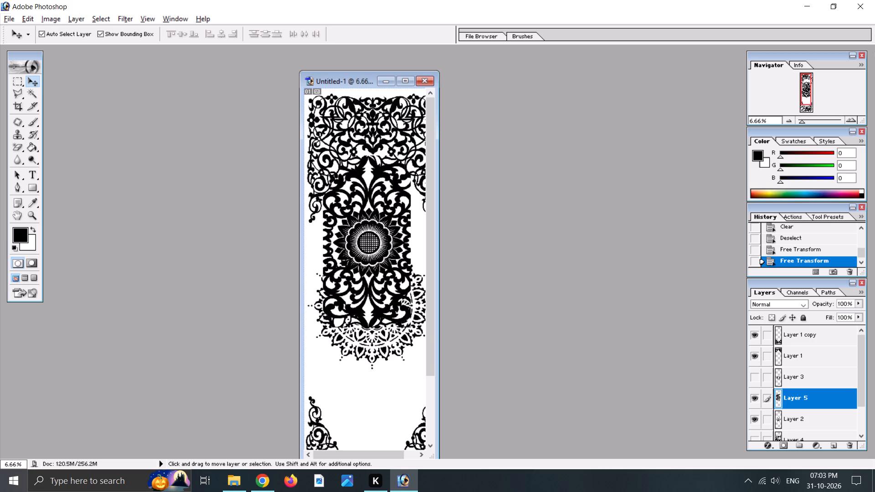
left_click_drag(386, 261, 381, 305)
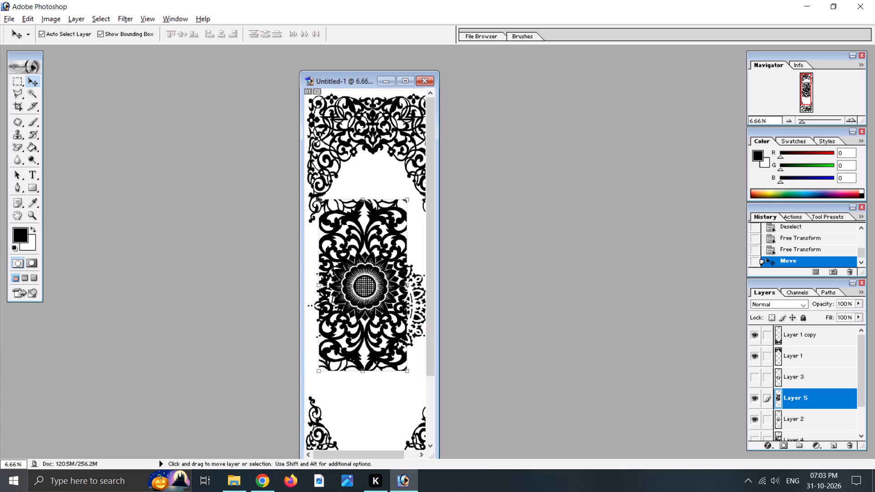
Delete Layer 5 with the sunflower ornament from the panel document.
key("Delete")
left_click(357, 249)
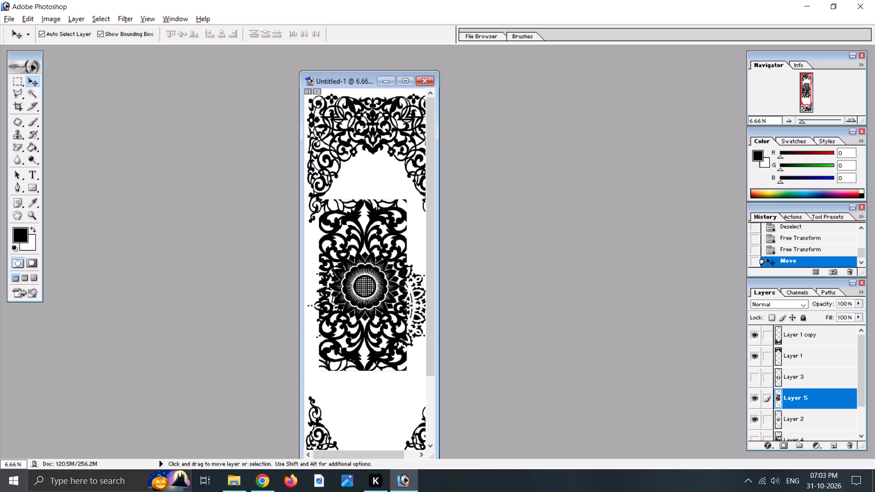
key("Delete")
right_click(804, 397)
left_click(782, 301)
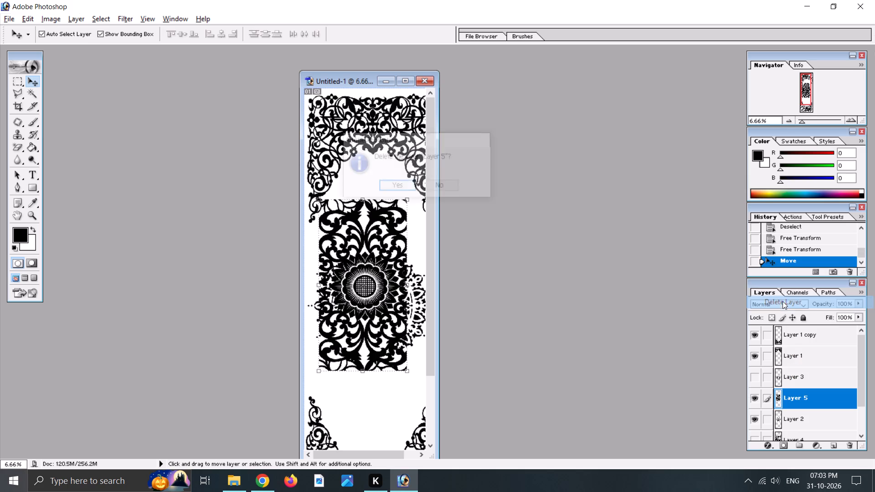
left_click(392, 186)
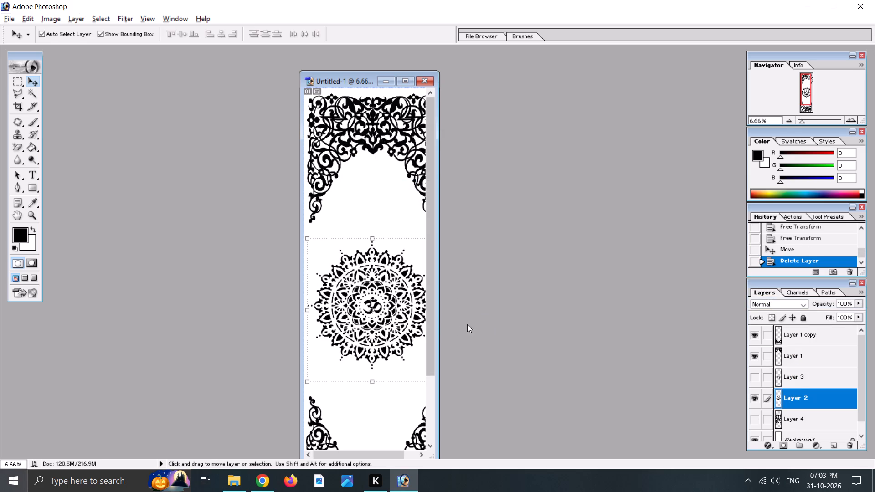
Maximize the panel document, show Layer 3 and move its ornament slightly up to centre it over the Om mandala.
left_click(405, 78)
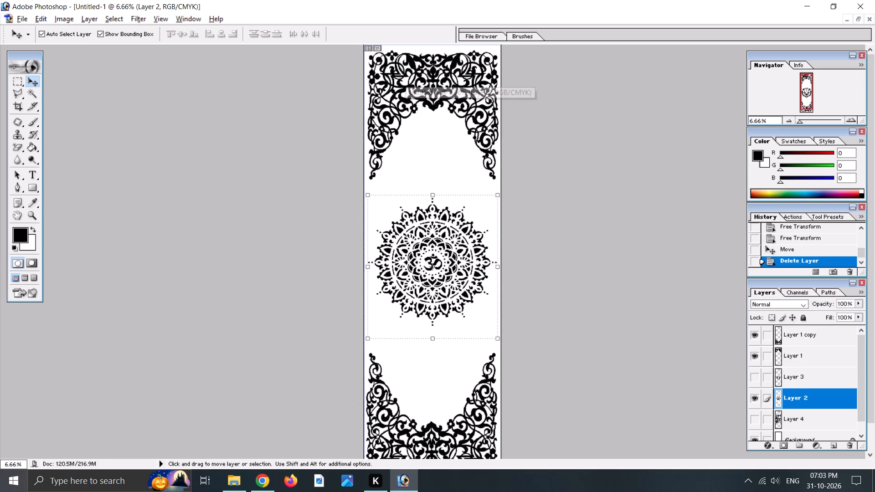
left_click(555, 304)
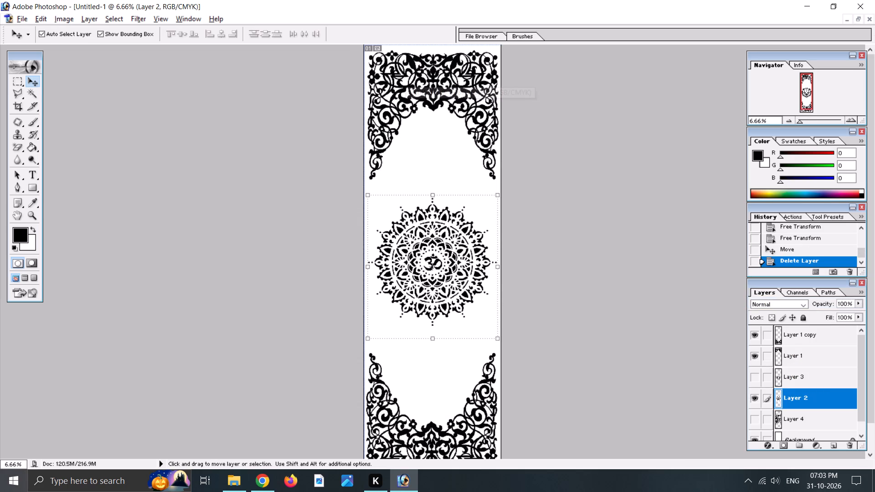
left_click(800, 384)
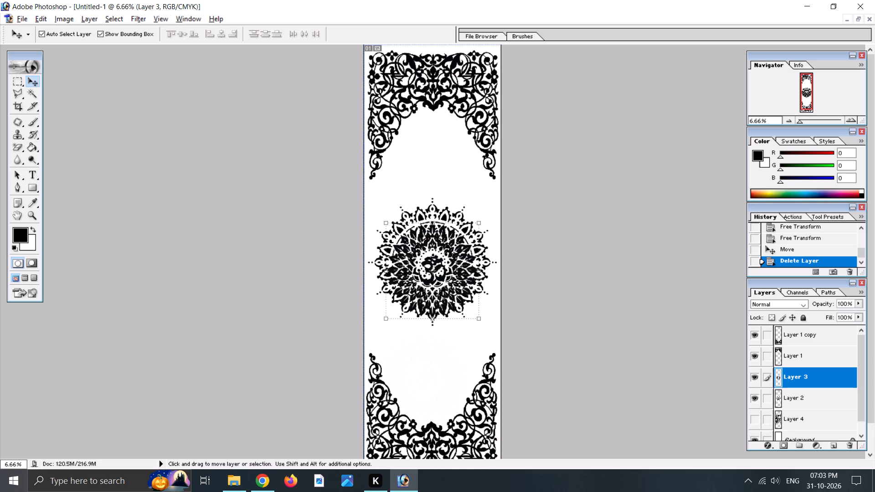
left_click_drag(453, 291, 453, 278)
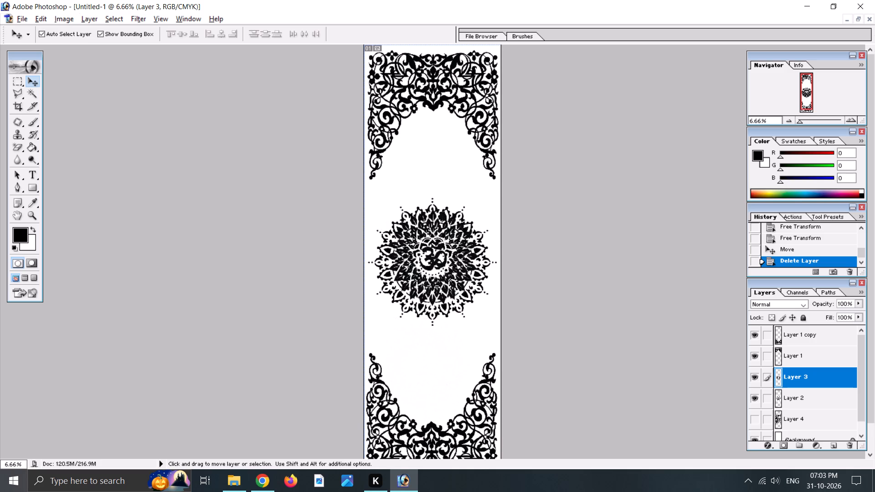
left_click_drag(453, 278, 453, 282)
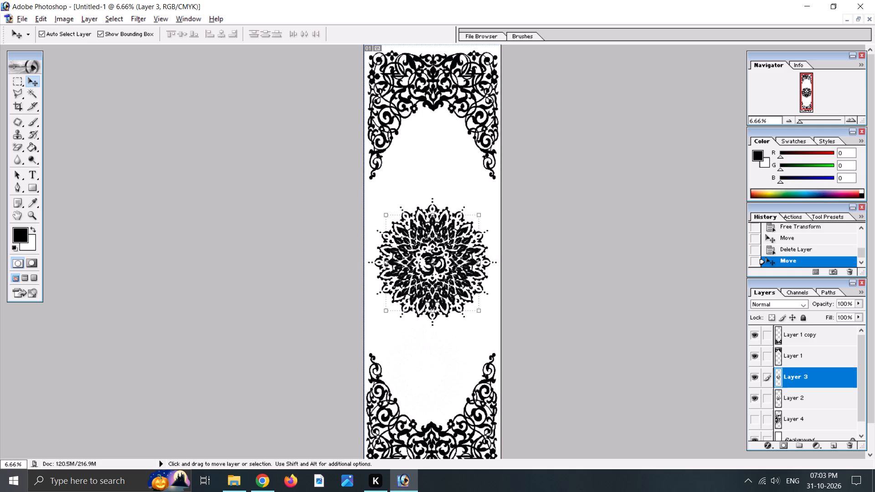
Scale Layer 3's leaf Om ornament proportionally to 120% with Free Transform and apply it.
left_click(484, 313)
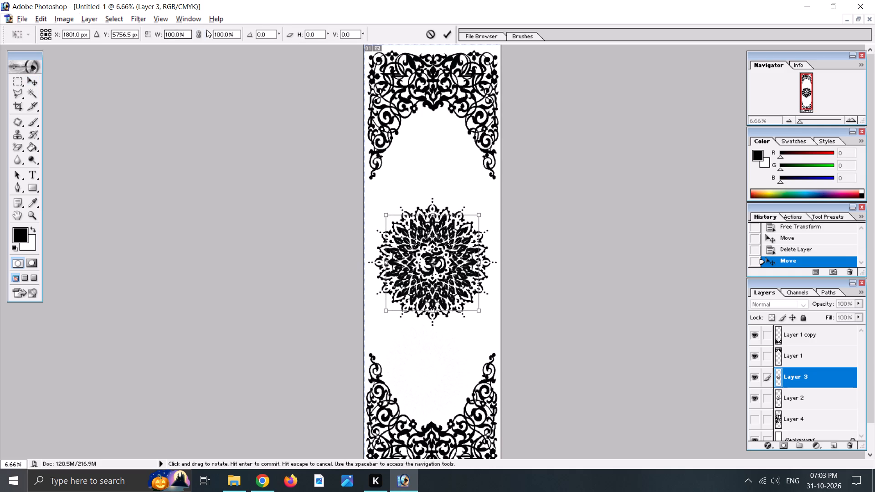
left_click(203, 33)
left_click_drag(187, 34, 131, 35)
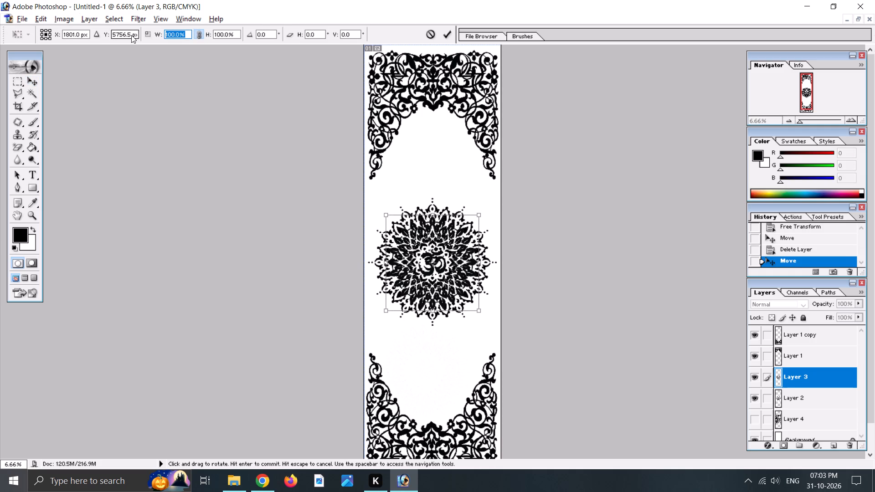
type("150")
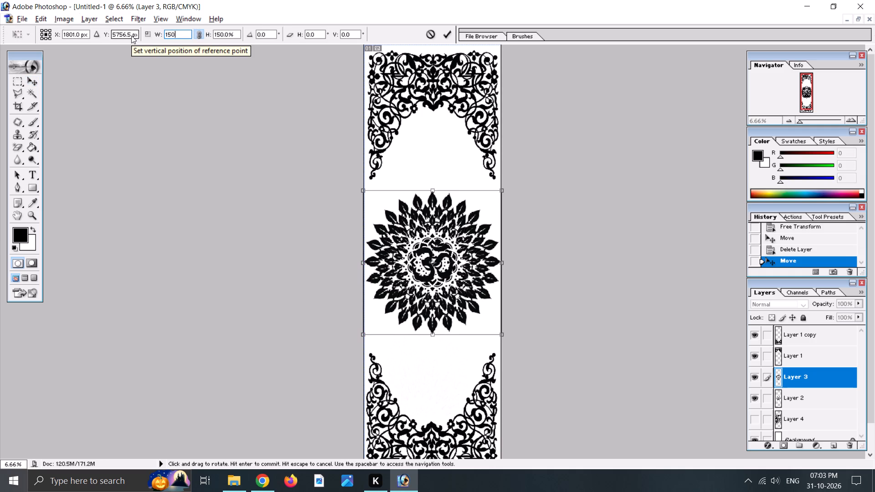
key("BackSpace")
key("BackSpace")
type("20")
key("Return")
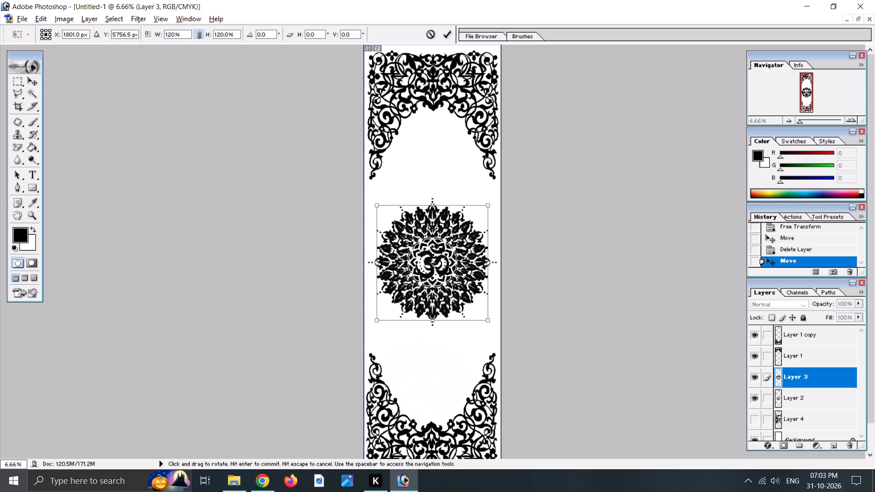
left_click(757, 398)
left_click(448, 30)
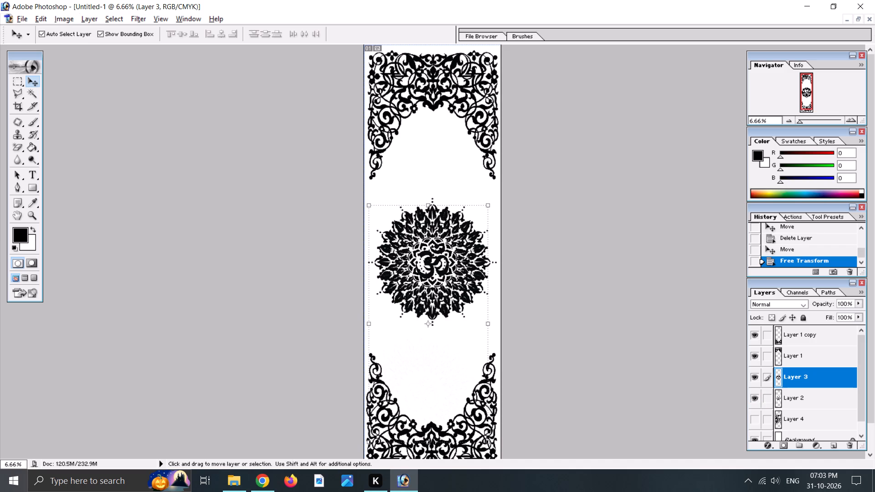
Hide Layer 2's mandala so only Layer 3's leaf Om ornament remains in the centre.
left_click(758, 398)
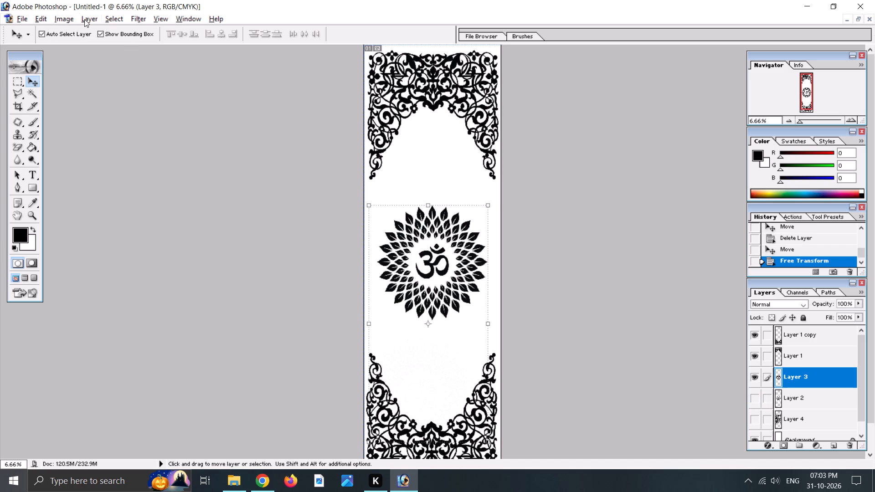
left_click(441, 248)
Widen Layer 3's leaf Om ornament to 102.9% and apply the transformation.
left_click(490, 323)
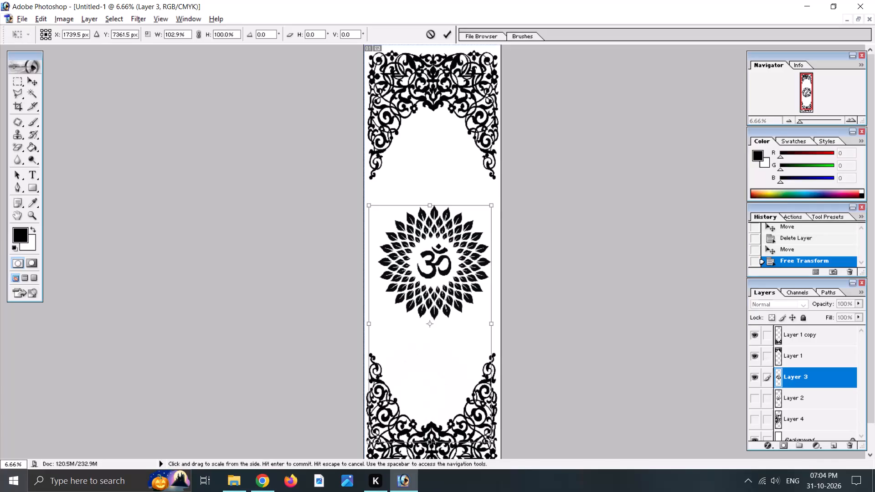
left_click(15, 82)
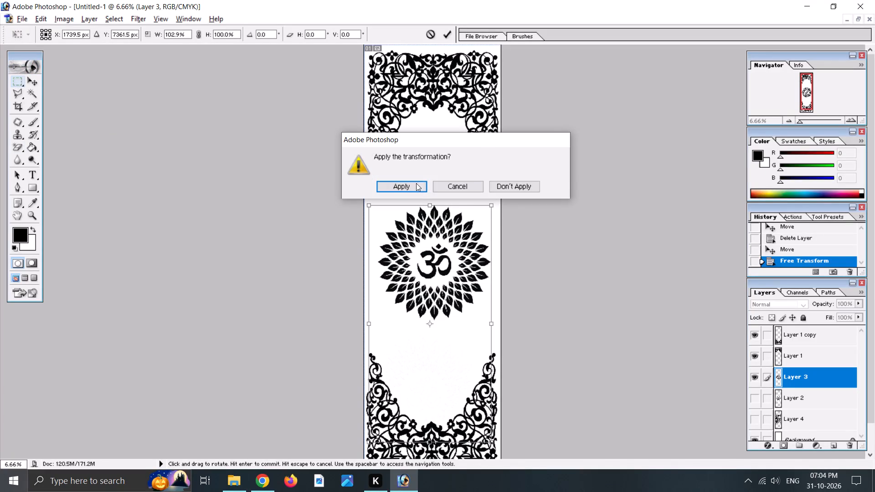
left_click(412, 185)
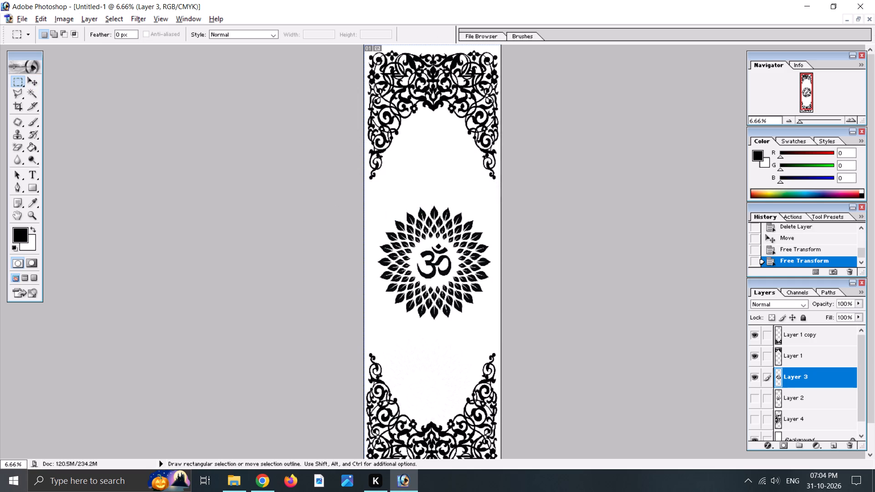
Clear everything on Layer 3 outside a rectangular selection around the leaf Om ornament, and deselect.
left_click_drag(373, 200, 491, 316)
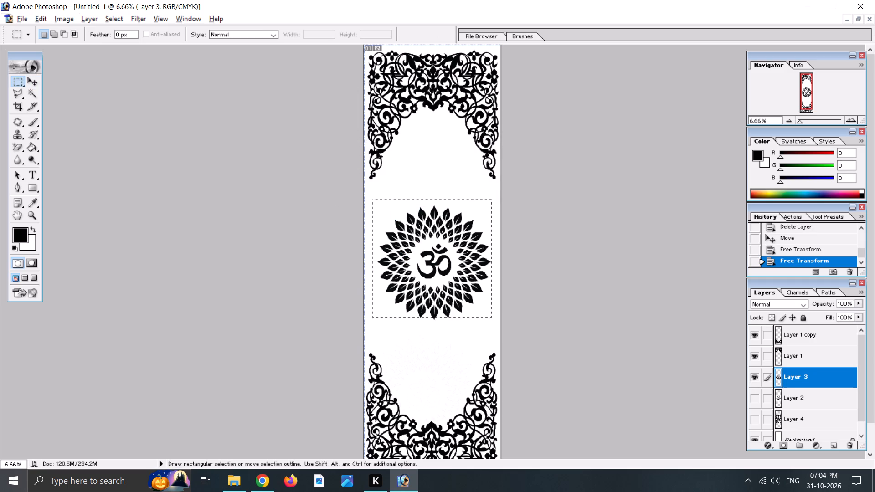
left_click_drag(491, 316, 495, 322)
right_click(439, 253)
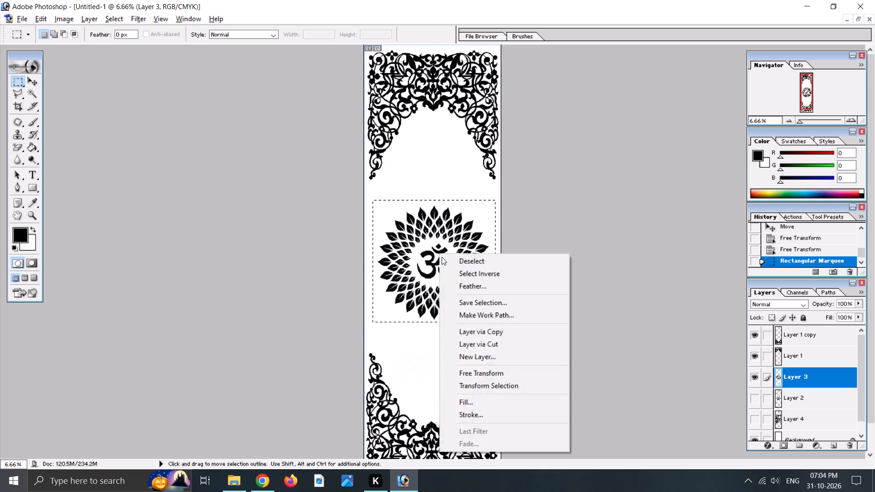
left_click(473, 271)
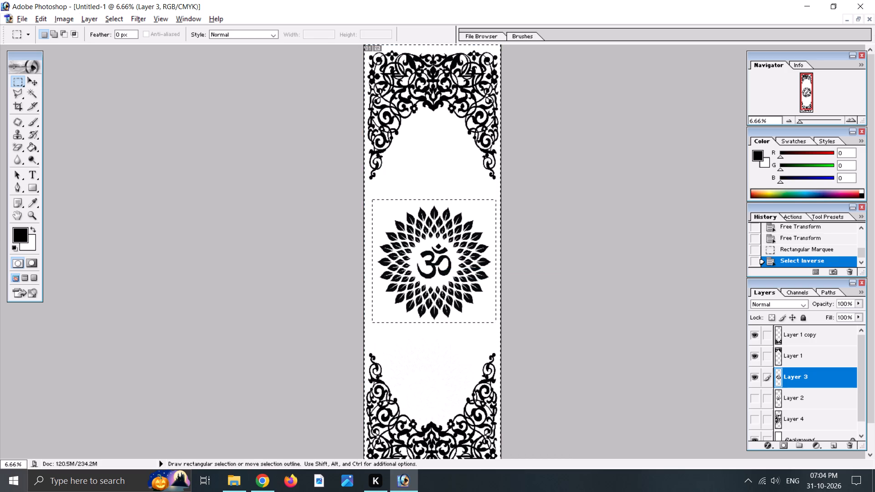
key("Delete")
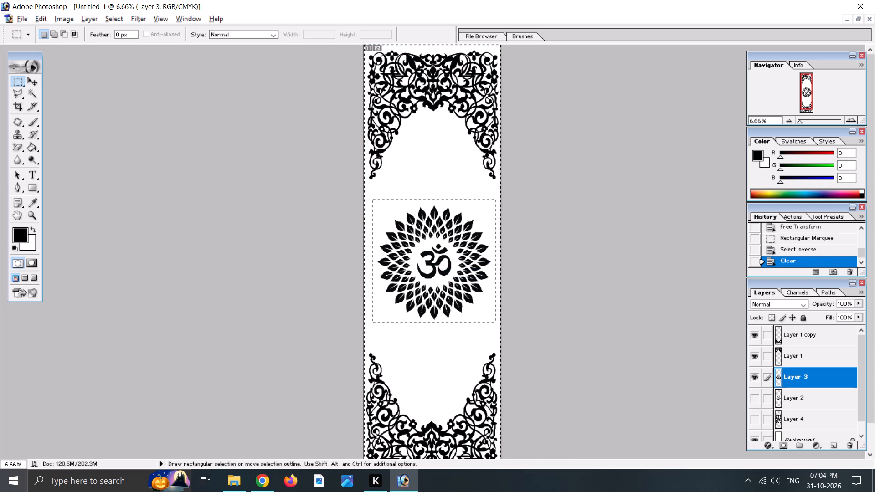
left_click(388, 242)
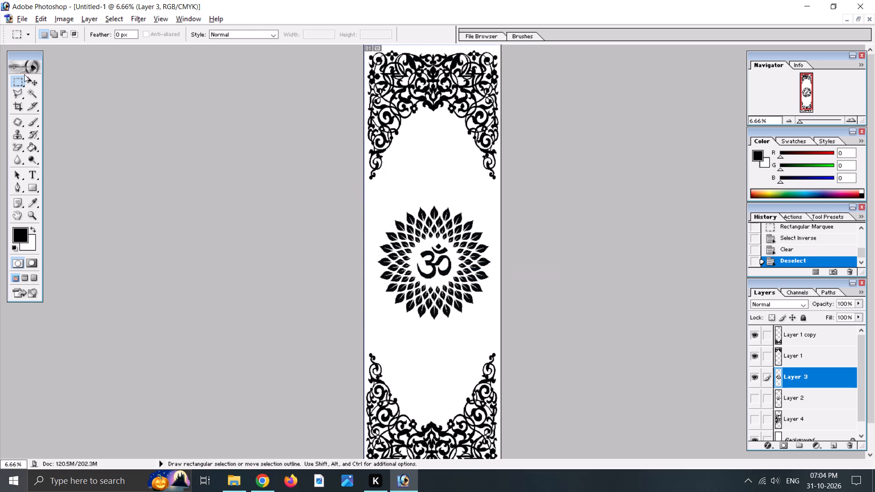
Move Layer 3's leaf Om ornament slightly left and down to centre it across the panel's width.
left_click(26, 77)
left_click(414, 253)
left_click(446, 265)
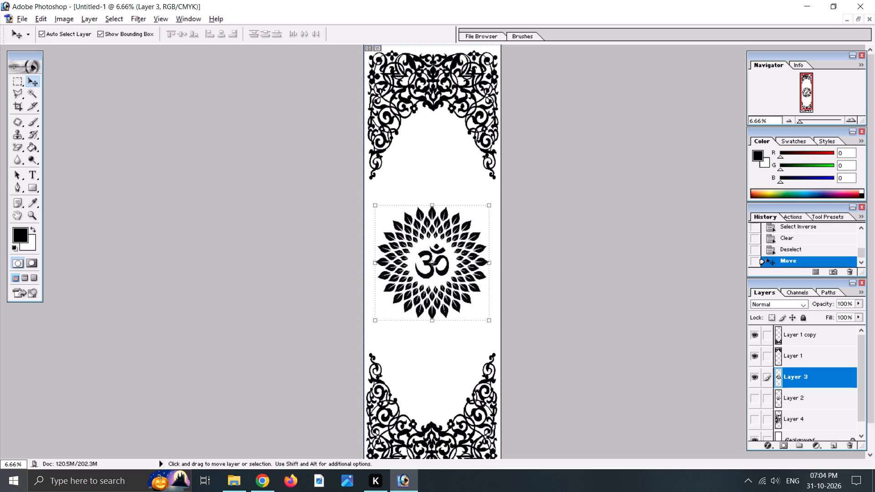
key("Down")
key("Down")
key("Right")
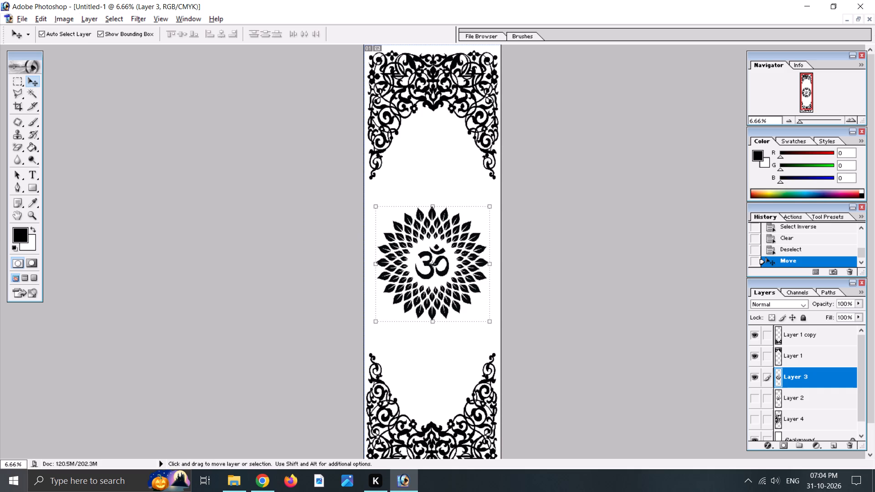
left_click(519, 302)
left_click(437, 353)
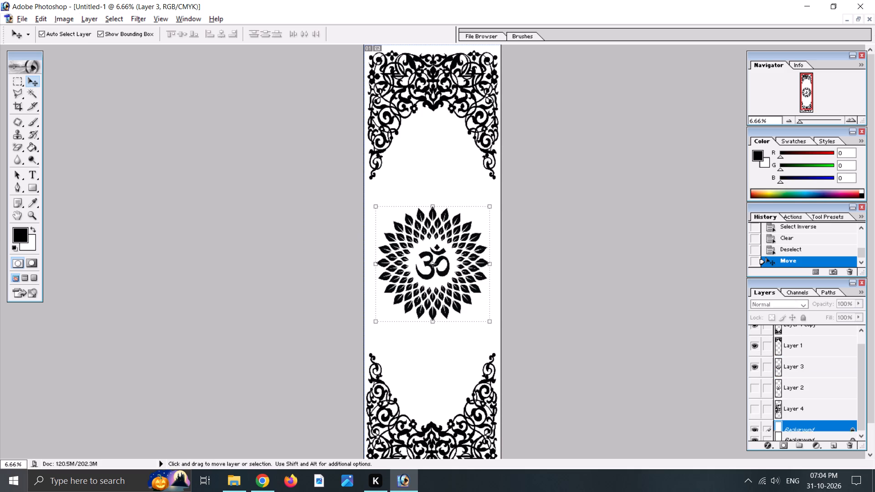
Show the hidden Layer 2 mandala and Layer 4 geometric pattern, and select Layer 3.
scroll(796, 401, "up", 4)
scroll(796, 401, "down", 5)
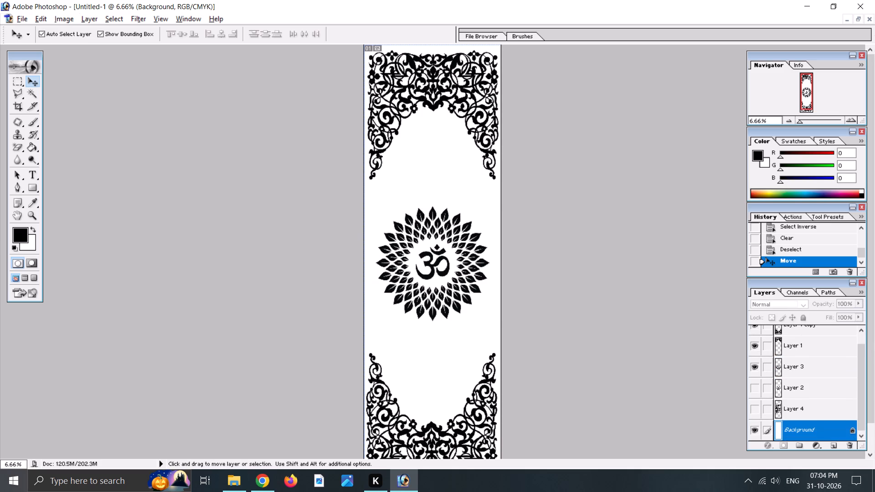
left_click(796, 401)
left_click(804, 390)
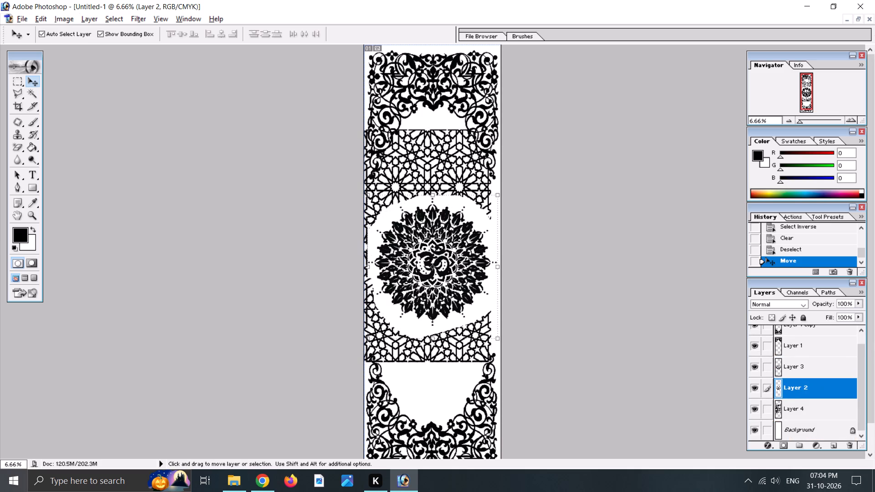
left_click(792, 369)
scroll(792, 369, "up", 8)
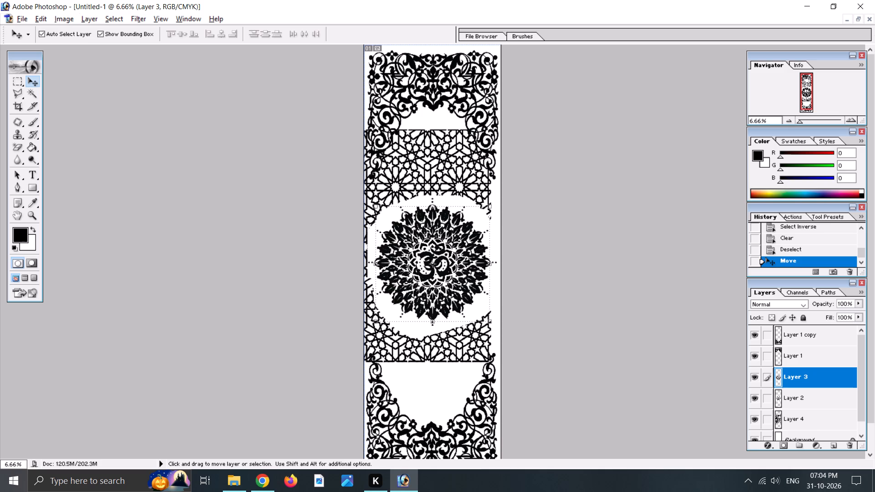
Compare the centre with Layer 3 hidden and shown, and hide Layer 2's mandala over the geometric pattern.
left_click(754, 377)
left_click(755, 377)
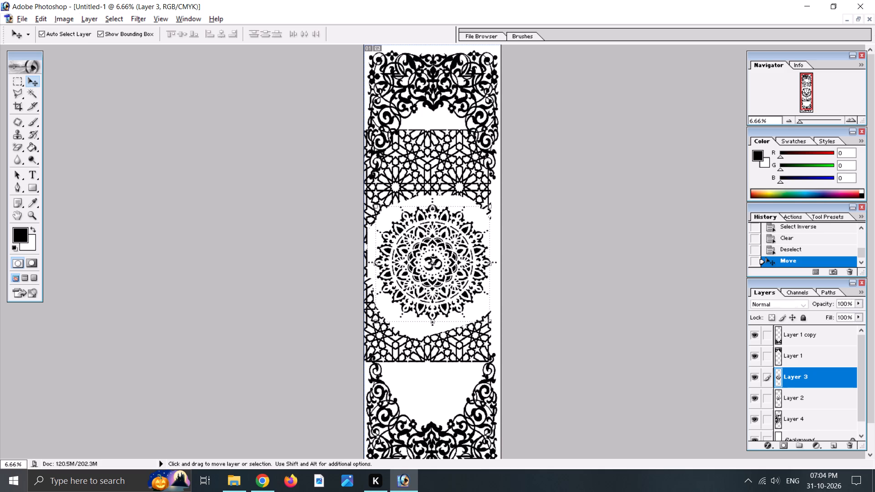
left_click(755, 377)
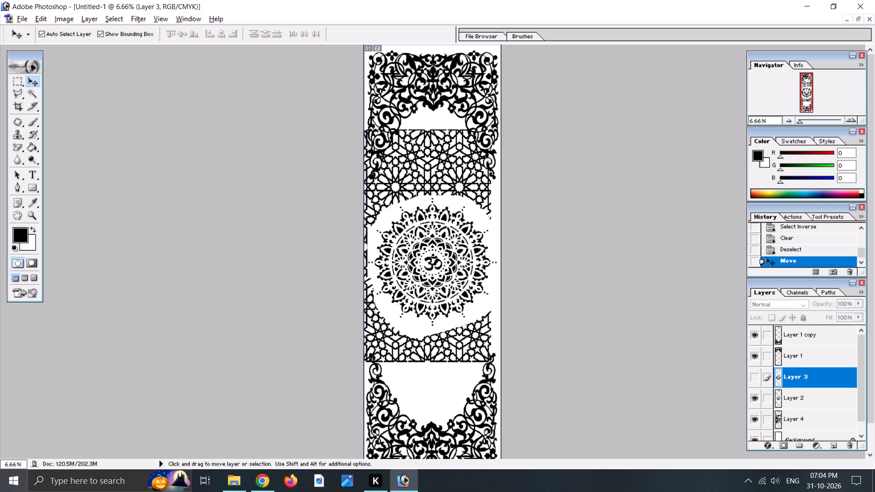
left_click(757, 380)
left_click(757, 396)
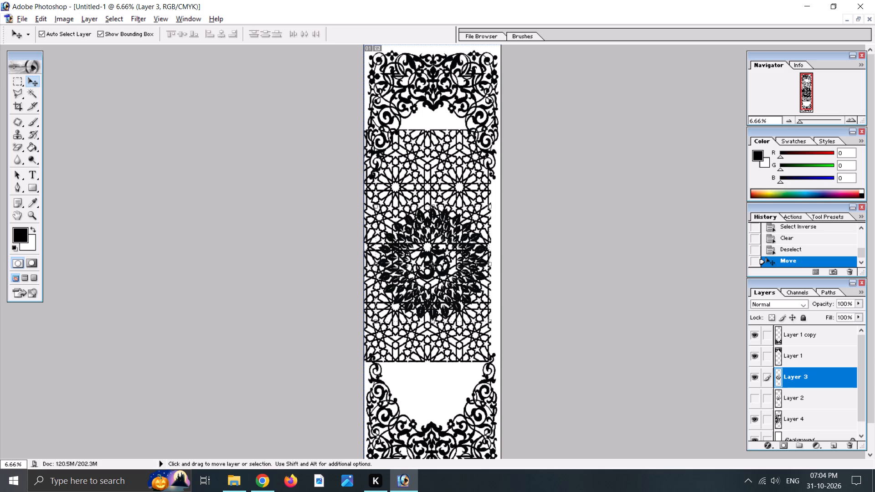
left_click(759, 415)
left_click(759, 415)
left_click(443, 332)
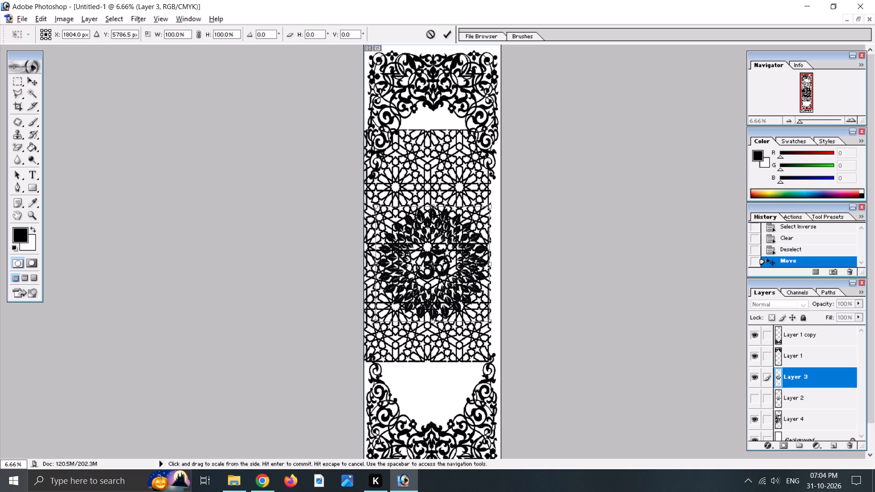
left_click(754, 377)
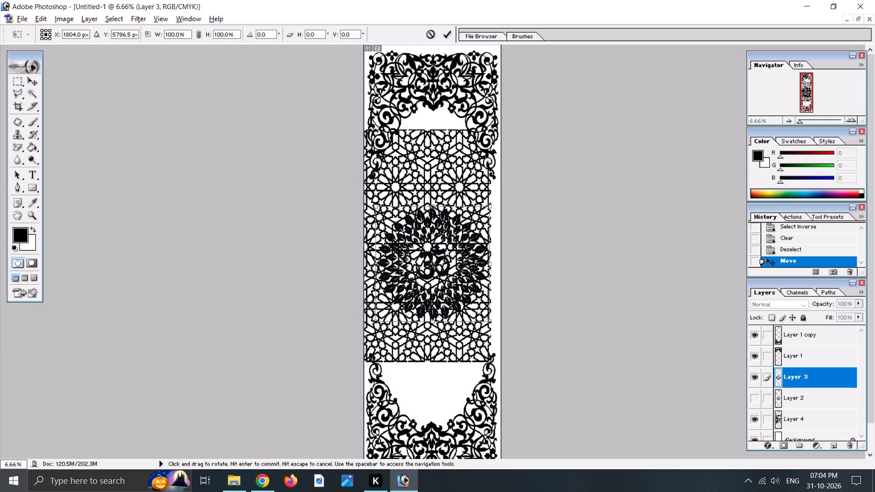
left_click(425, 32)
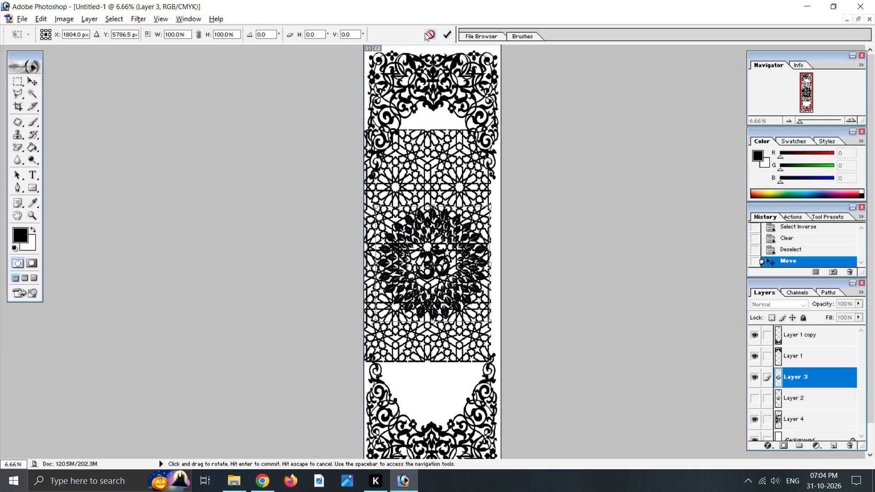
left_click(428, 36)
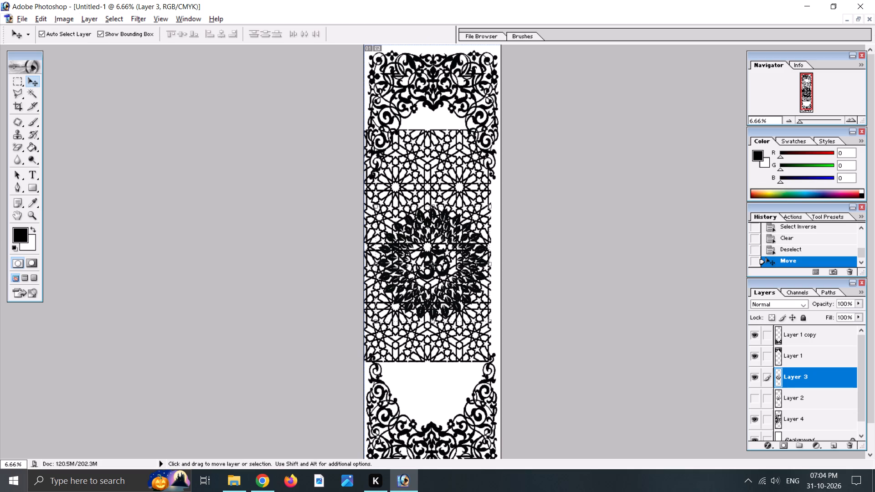
Hide Layer 3 and shift Layer 4's geometric pattern slightly right to centre it between the panel's side edges.
left_click(759, 379)
left_click(427, 287)
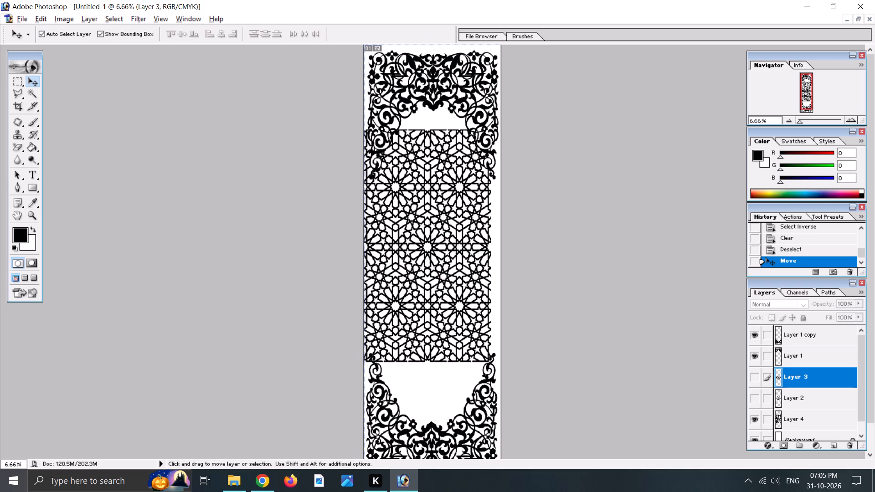
left_click_drag(427, 287, 433, 287)
key("Left")
key("Left")
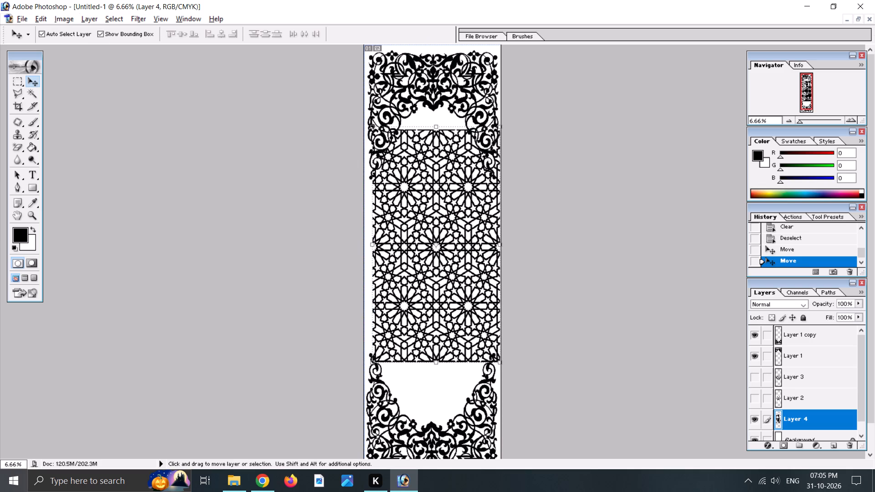
key("Left")
key("Left")
key("Left")
key("Left")
key("Left")
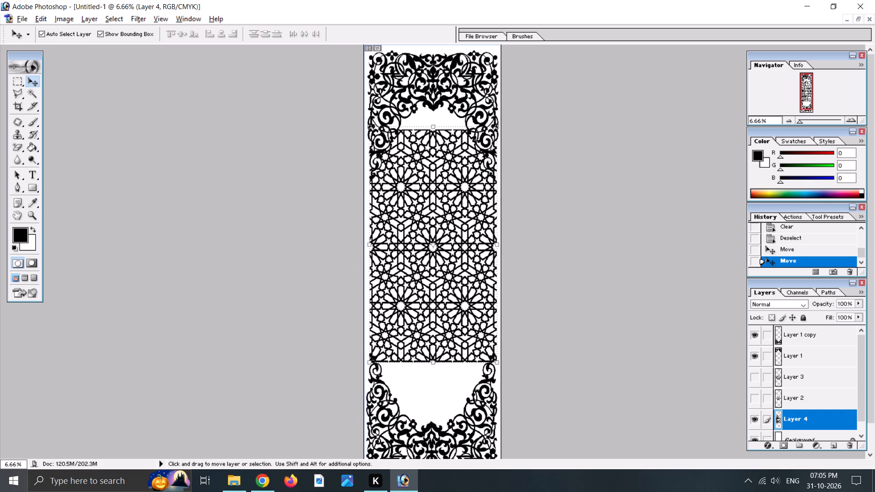
key("Down")
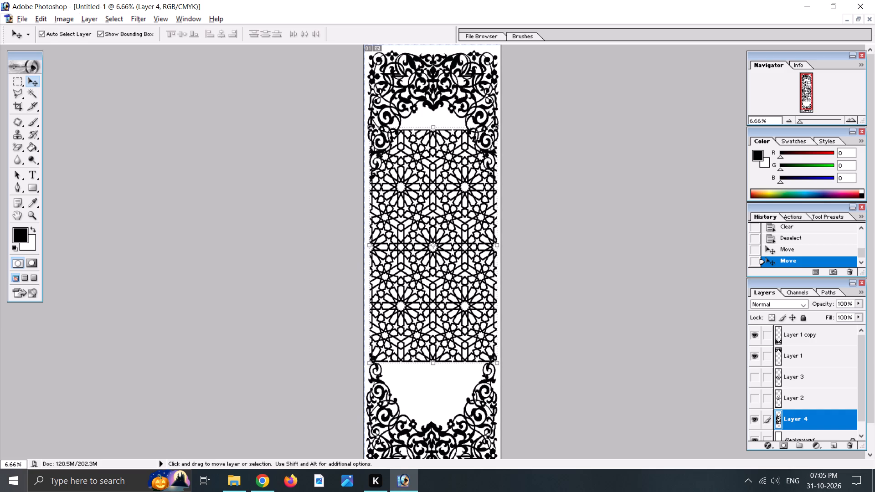
Stretch Layer 4's geometric pattern upward into the upper arch ornament, to about 109.7% height at 100% width.
left_click_drag(433, 126, 436, 109)
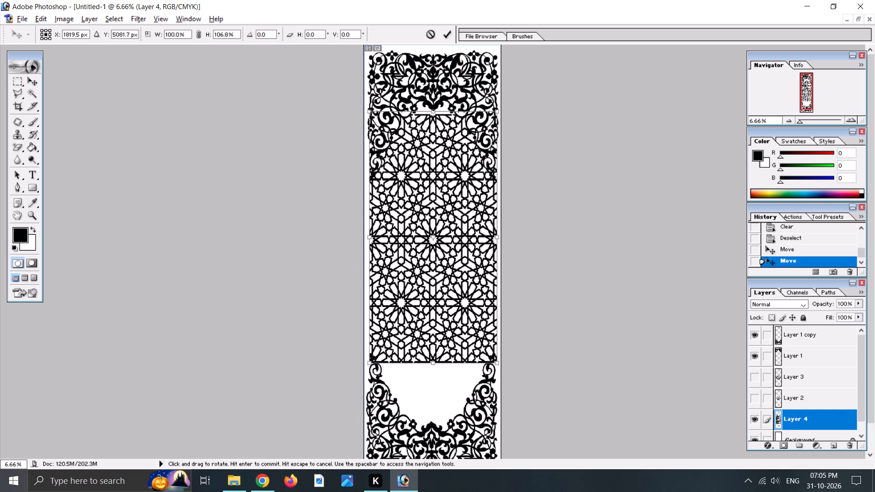
left_click_drag(436, 109, 437, 102)
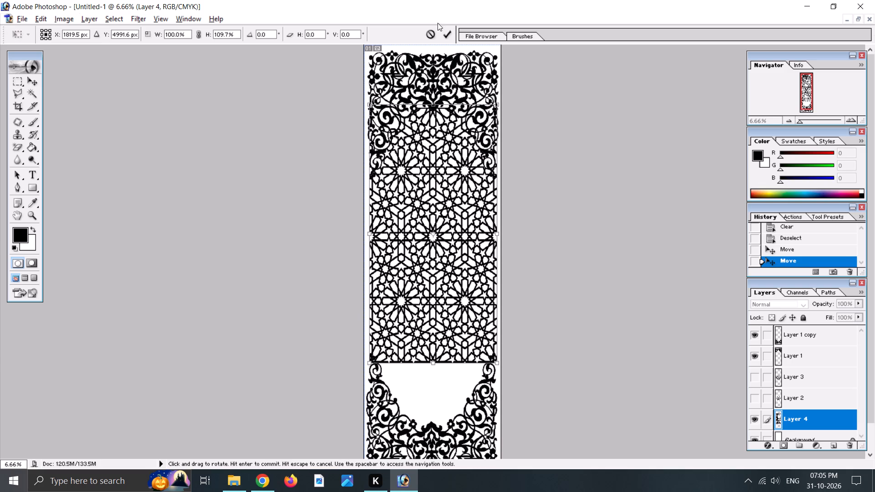
left_click(443, 34)
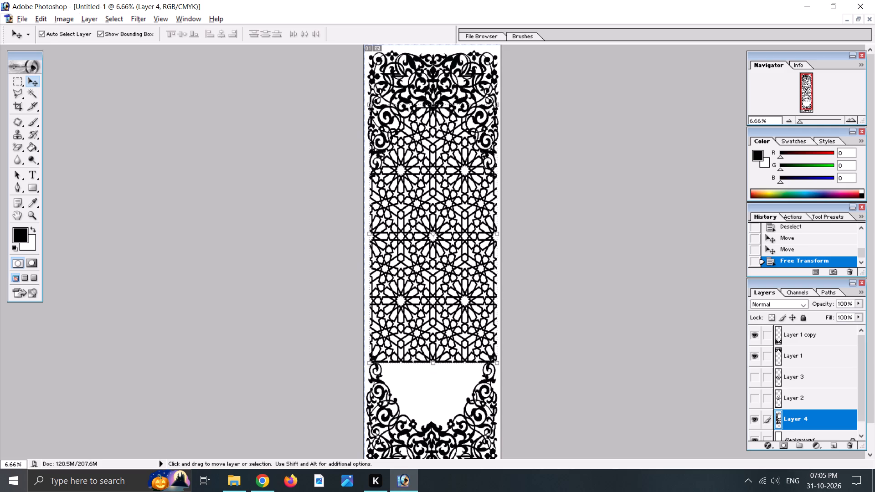
Clear a full-width rectangular strip along the bottom edge of Layer 4's geometric pattern and deselect.
left_click(15, 80)
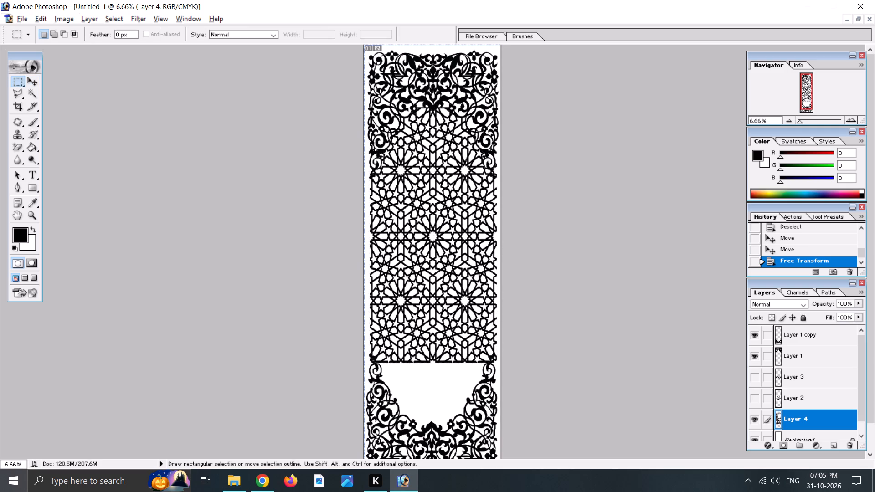
left_click_drag(369, 362, 453, 378)
left_click_drag(453, 378, 510, 387)
key("Delete")
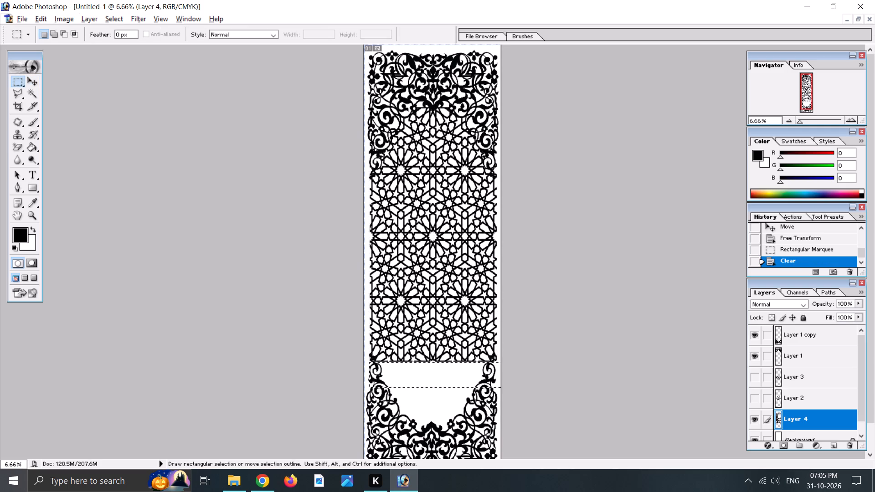
left_click(440, 373)
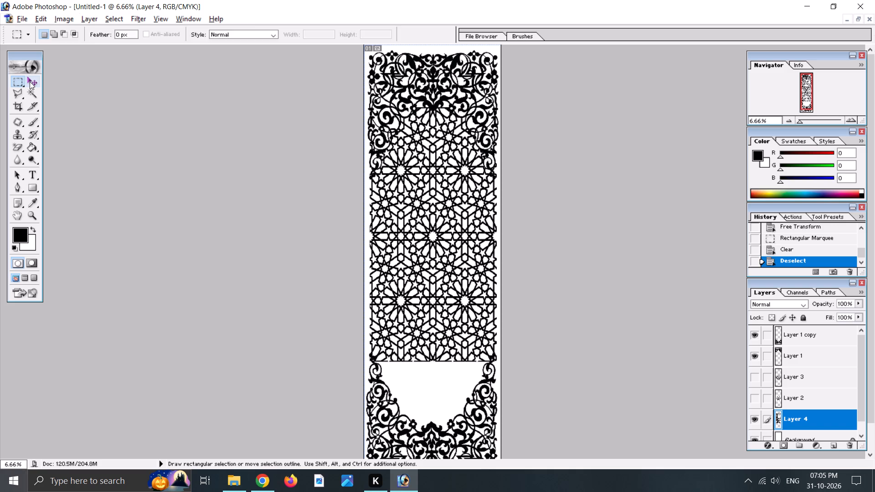
Stretch Layer 4's geometric pattern downward into the lower arch ornament, to about 124.1% height at 100% width.
left_click(30, 82)
left_click(462, 330)
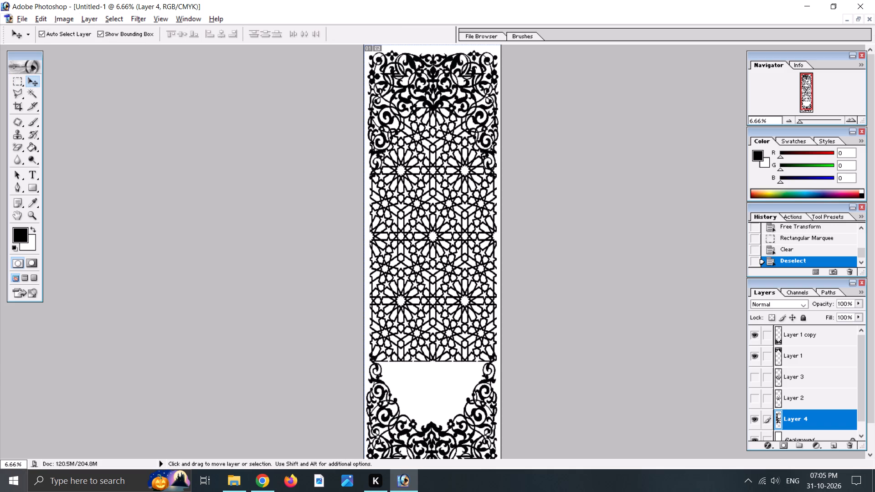
left_click_drag(433, 363, 437, 423)
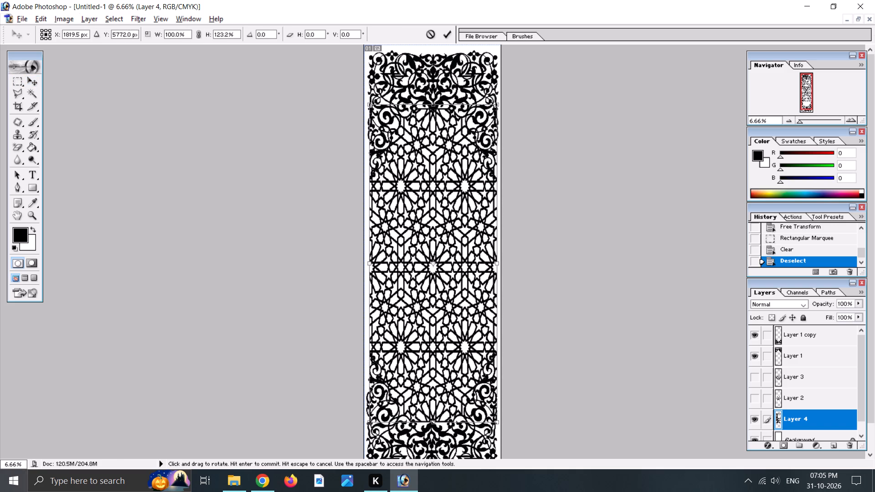
left_click_drag(437, 423, 437, 425)
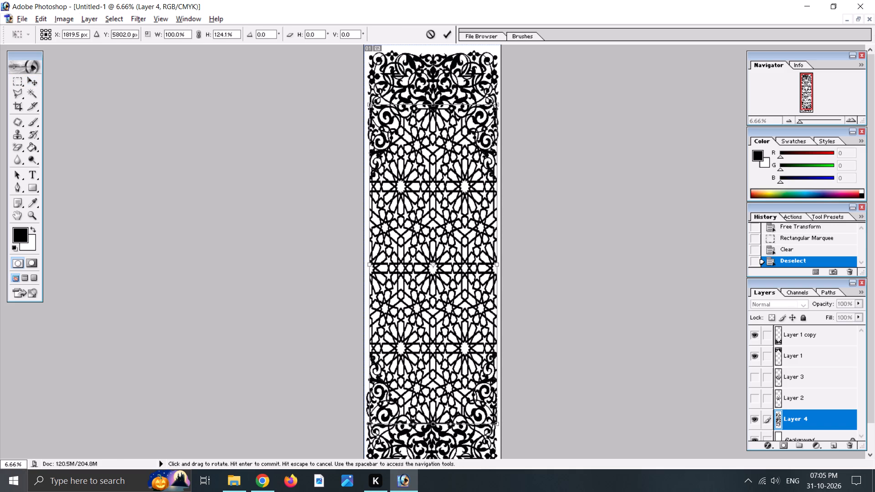
key("Left")
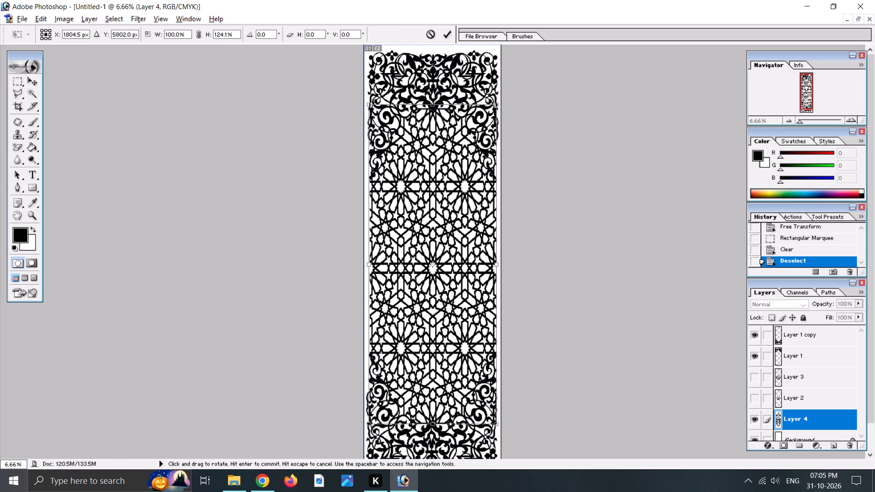
key("Right")
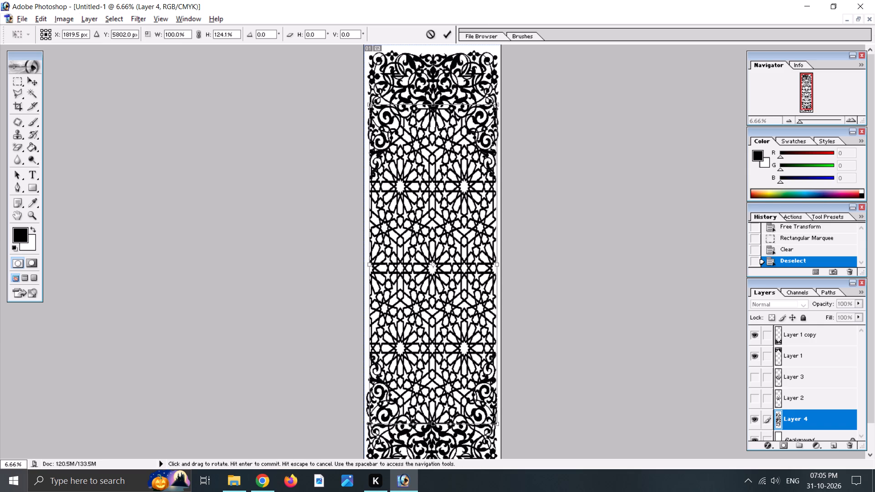
left_click(435, 103)
left_click(450, 28)
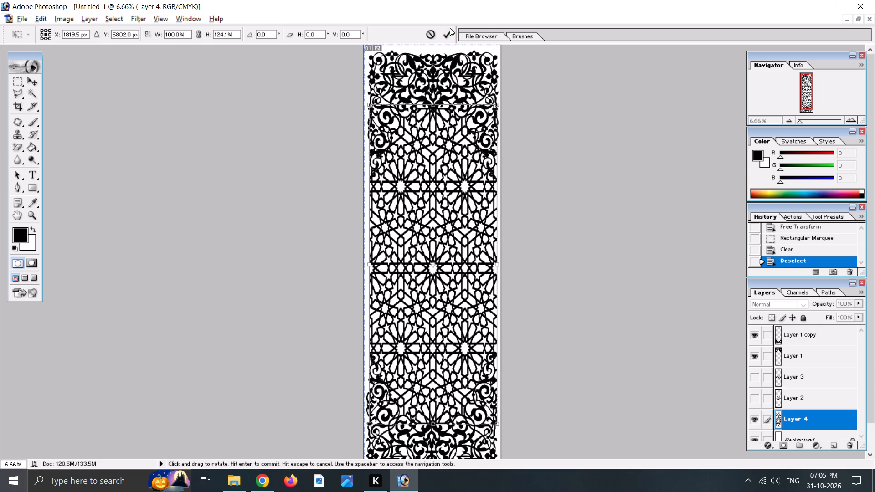
left_click(449, 36)
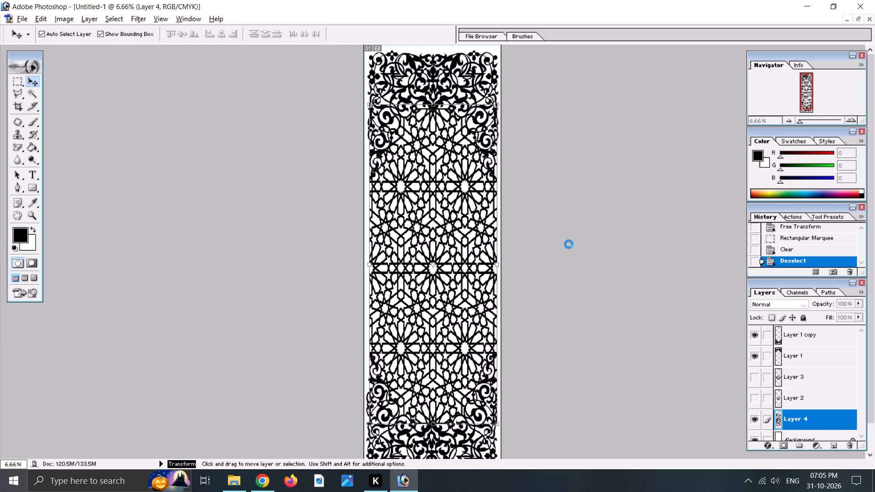
left_click(568, 244)
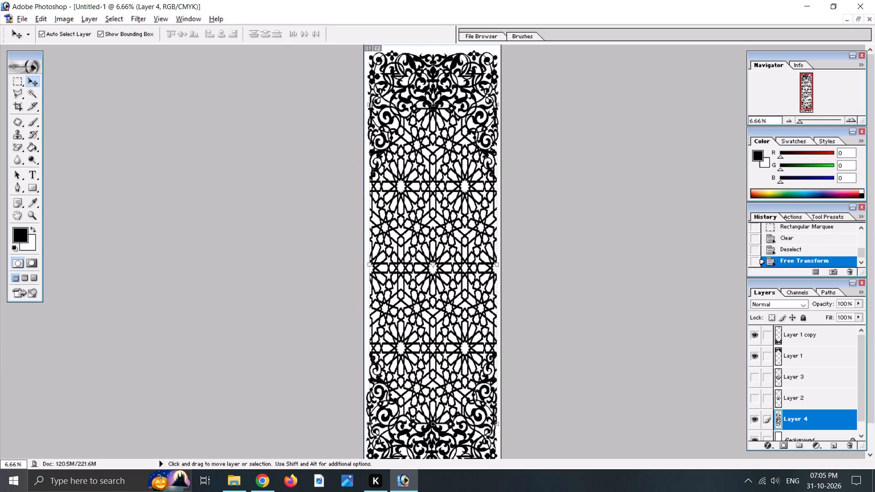
Show Layer 2's Om mandala, checking it with Layer 4 hidden, and show Layer 4's geometric pattern again.
left_click(755, 420)
left_click(756, 398)
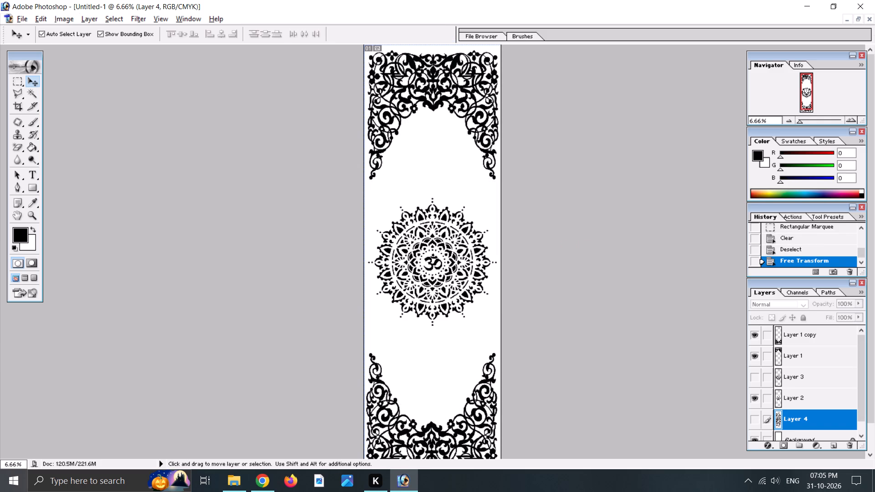
scroll(637, 291, "down", 2)
scroll(637, 291, "up", 5)
left_click(753, 418)
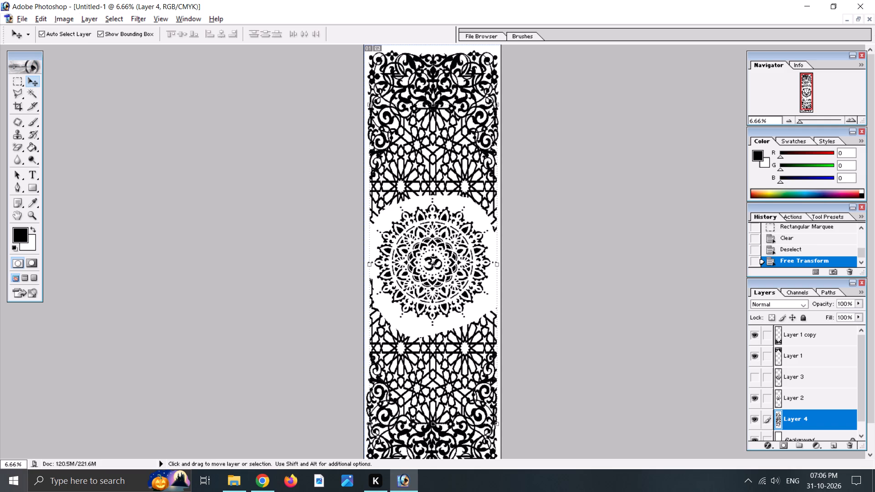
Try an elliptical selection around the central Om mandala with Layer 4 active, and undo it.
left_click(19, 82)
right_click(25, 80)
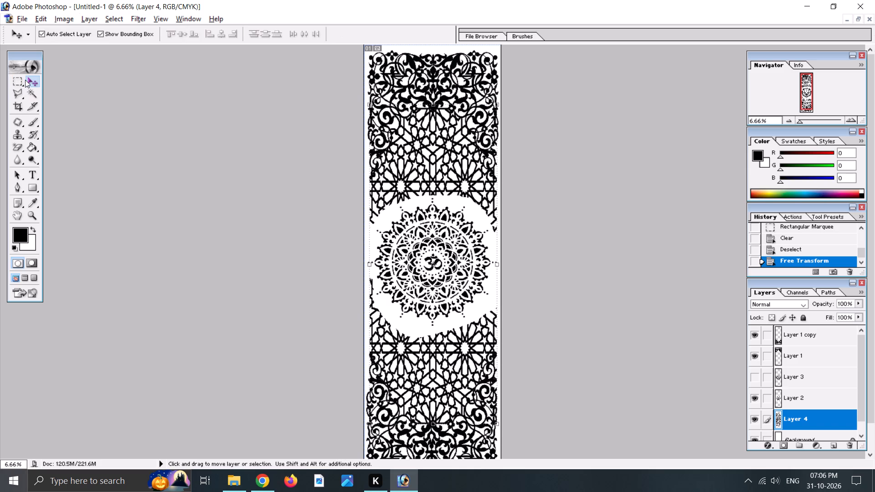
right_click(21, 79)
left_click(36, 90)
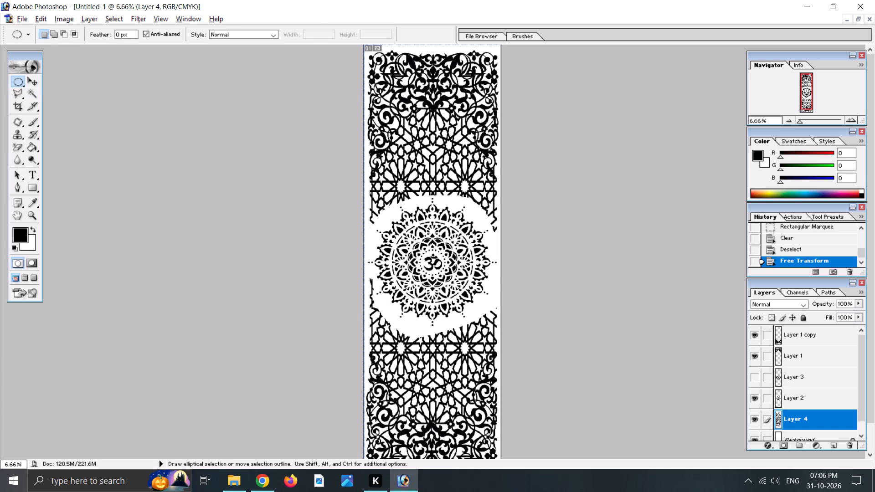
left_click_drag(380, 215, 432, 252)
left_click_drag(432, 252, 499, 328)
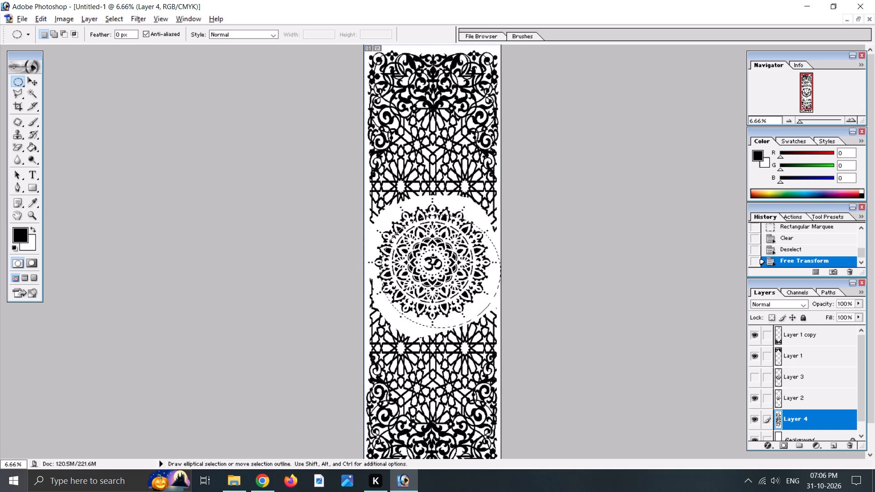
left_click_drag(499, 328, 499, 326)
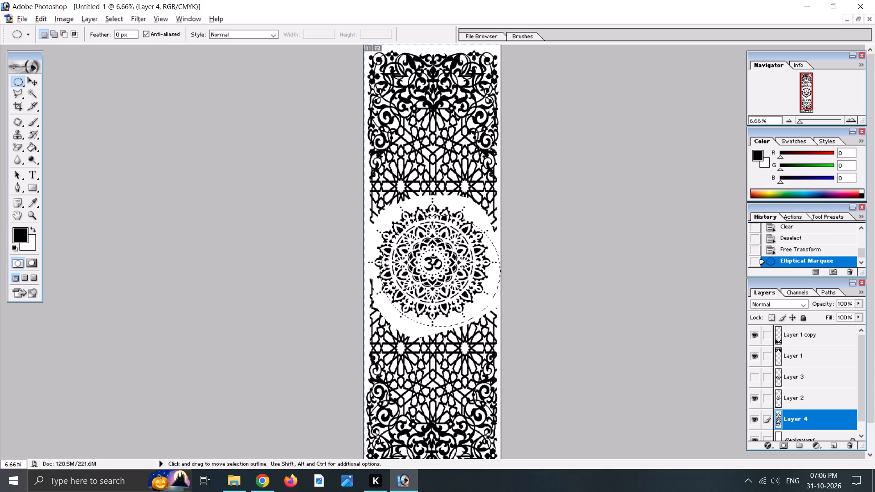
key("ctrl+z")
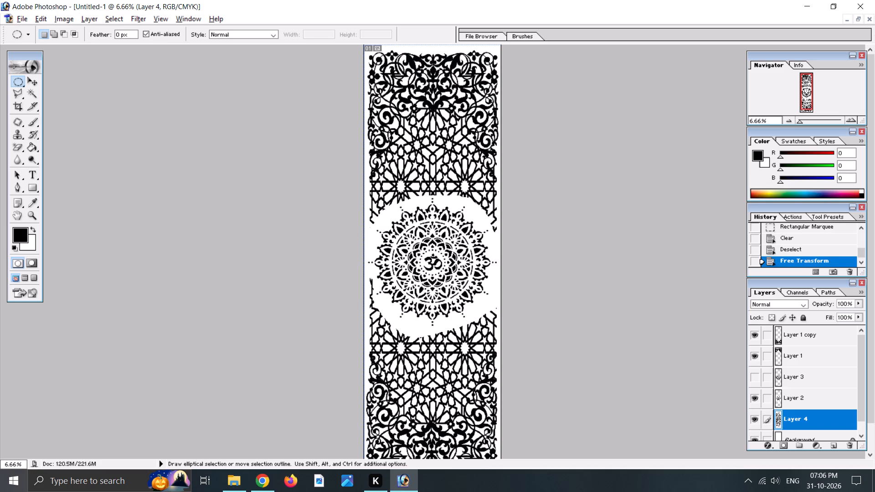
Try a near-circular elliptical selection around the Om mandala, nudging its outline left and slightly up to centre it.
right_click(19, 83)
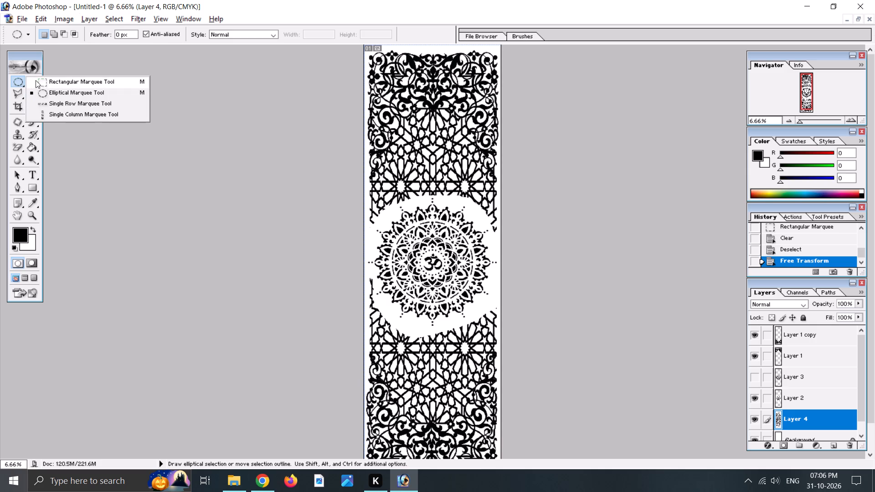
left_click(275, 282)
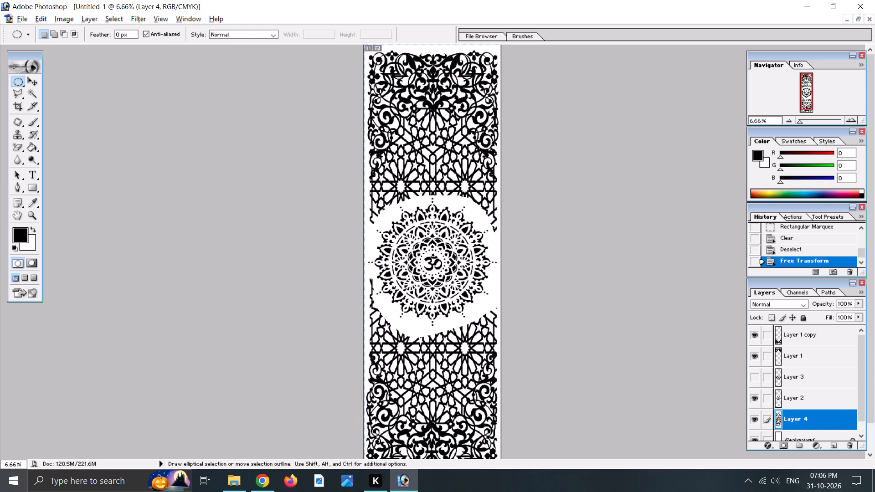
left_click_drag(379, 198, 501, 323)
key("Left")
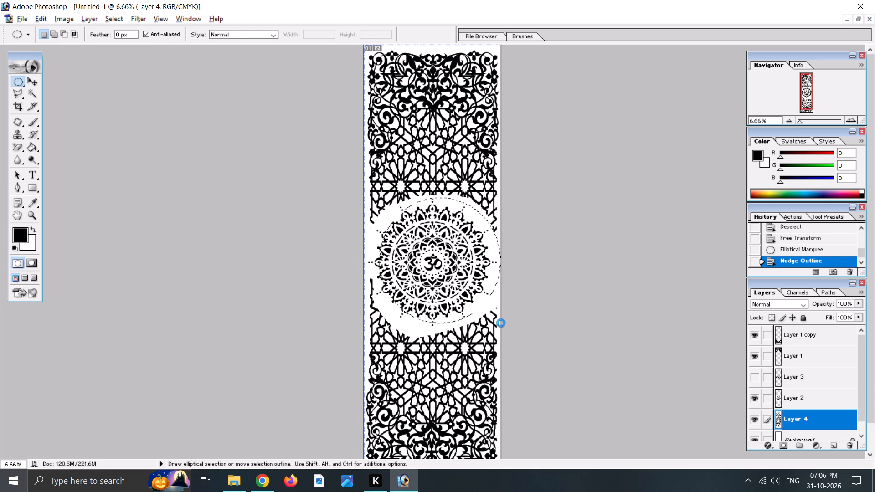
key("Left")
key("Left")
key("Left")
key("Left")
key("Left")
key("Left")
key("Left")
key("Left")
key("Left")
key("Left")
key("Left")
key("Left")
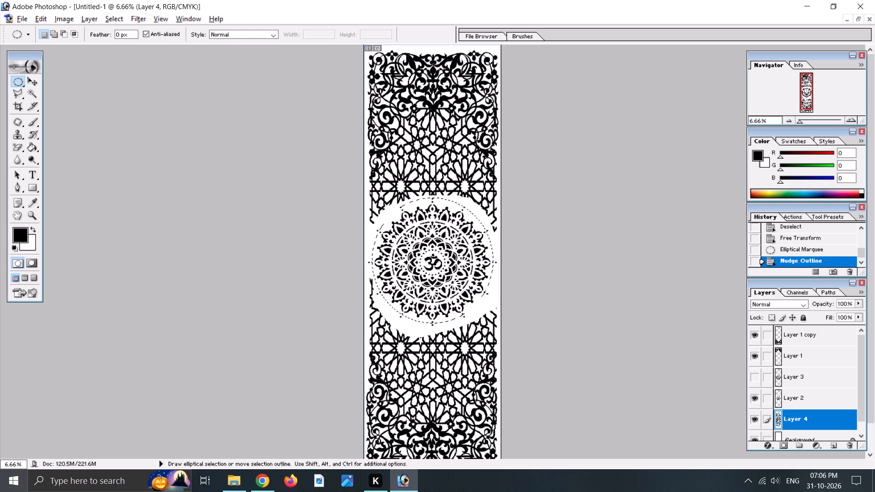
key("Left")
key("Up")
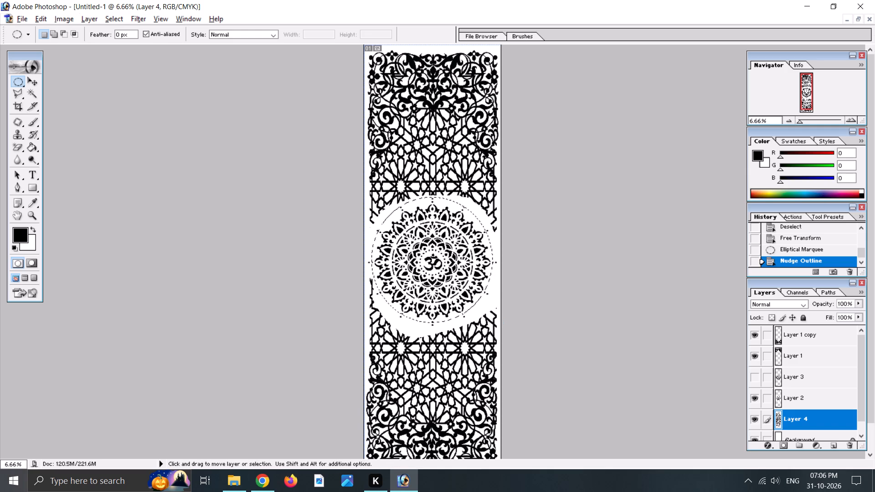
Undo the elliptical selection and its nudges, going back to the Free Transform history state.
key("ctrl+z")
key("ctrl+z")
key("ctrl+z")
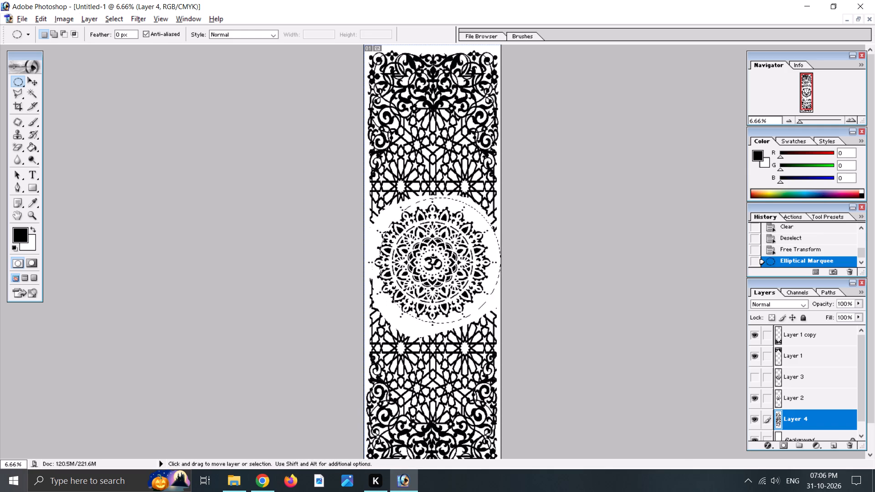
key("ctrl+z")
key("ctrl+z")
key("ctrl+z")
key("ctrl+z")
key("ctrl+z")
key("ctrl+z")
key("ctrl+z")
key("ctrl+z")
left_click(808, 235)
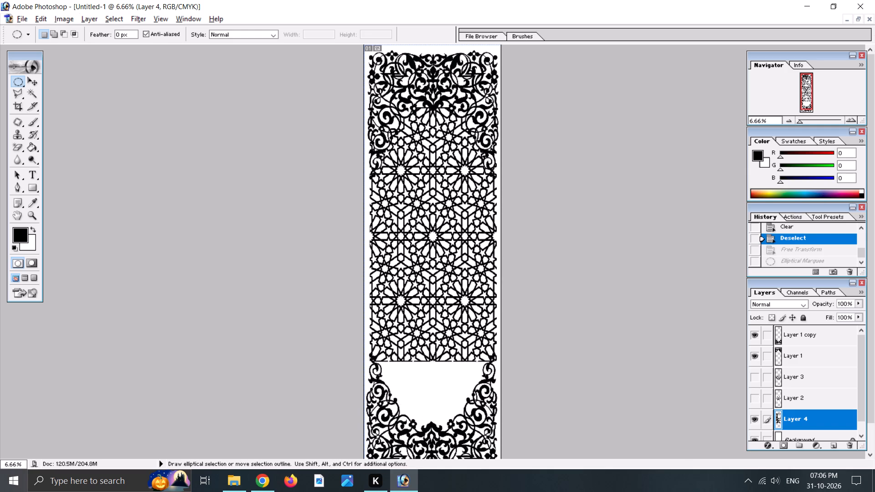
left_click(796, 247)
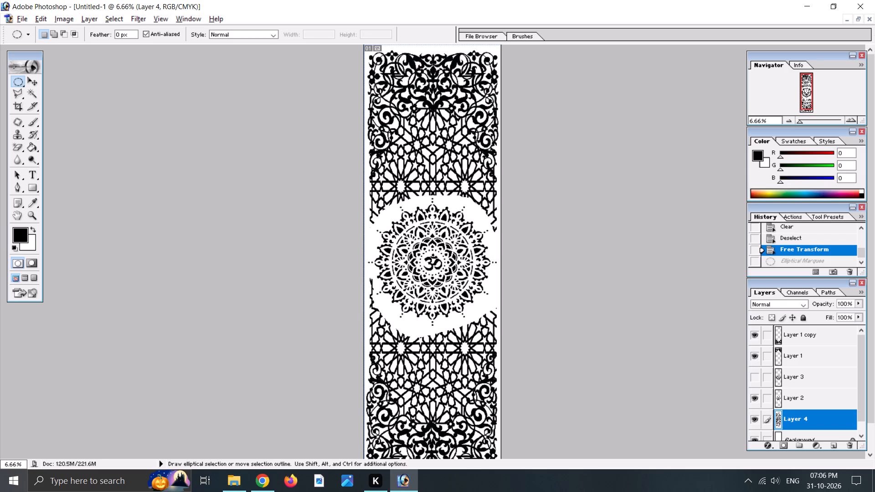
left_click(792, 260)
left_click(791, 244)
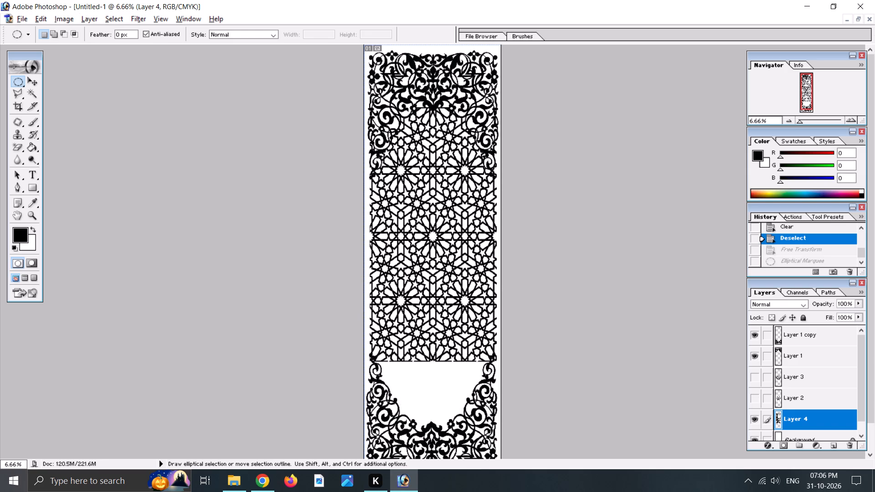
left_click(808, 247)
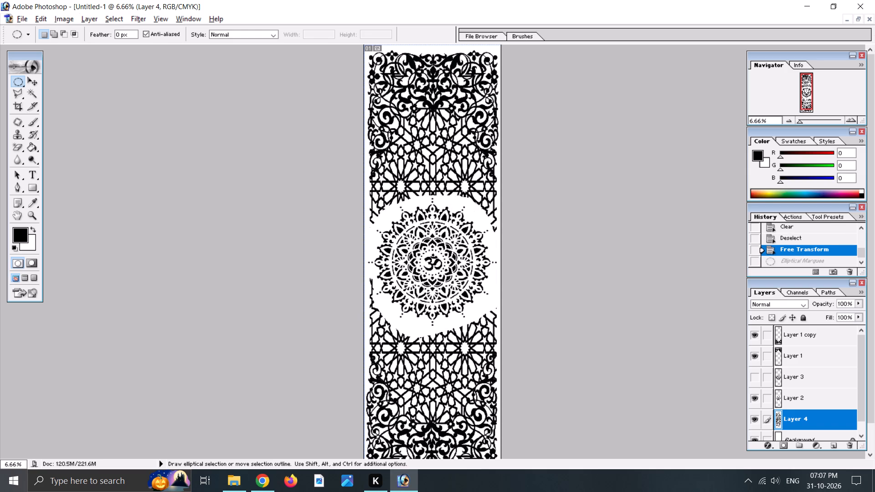
Compare the panel at the Clear, Elliptical Marquee and Free Transform history states, ending on Free Transform.
left_click(798, 263)
left_click(802, 229)
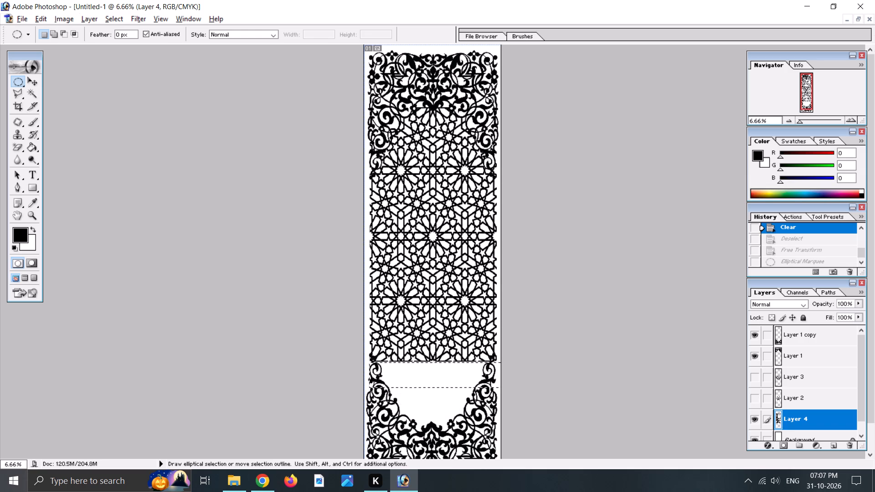
left_click(808, 248)
left_click(801, 261)
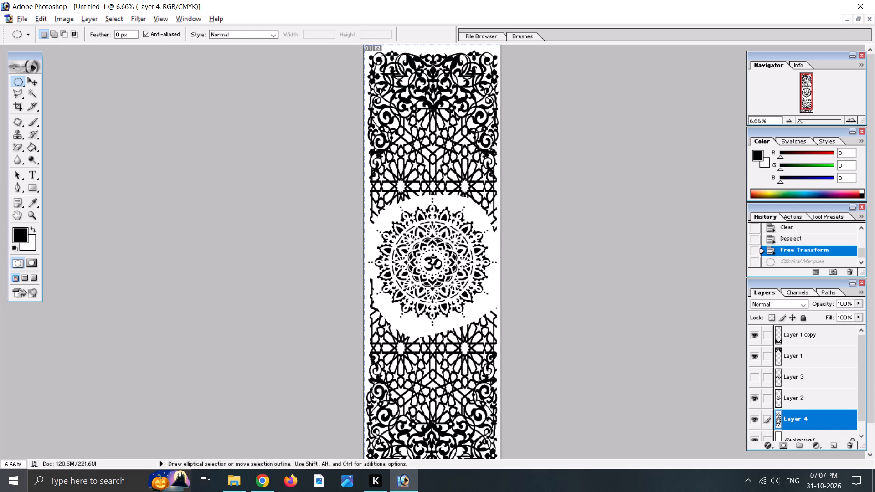
scroll(797, 256, "down", 2)
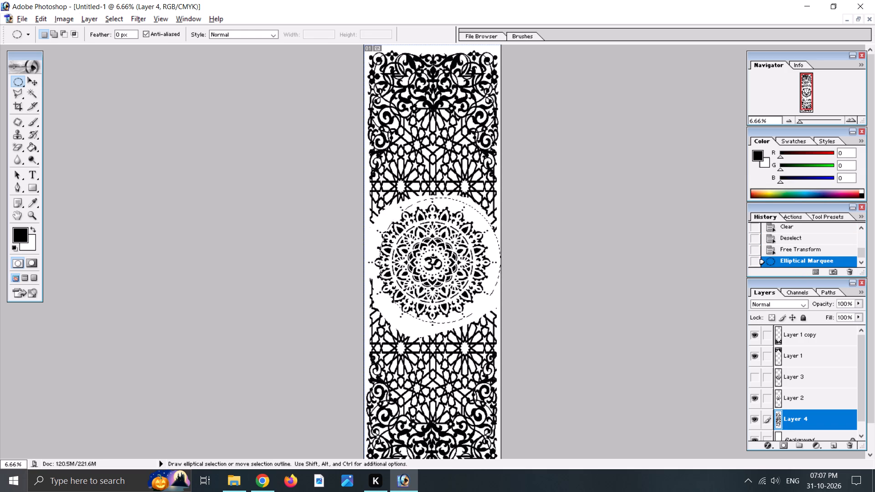
left_click(809, 253)
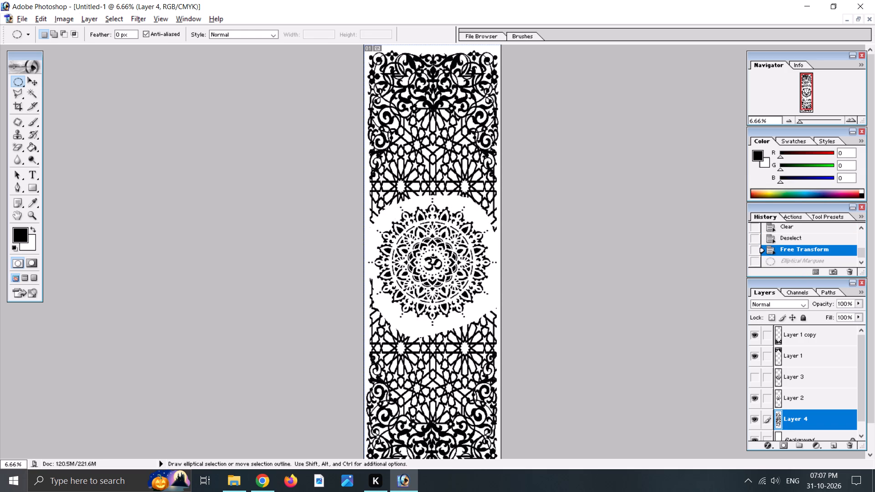
left_click(809, 241)
left_click(808, 245)
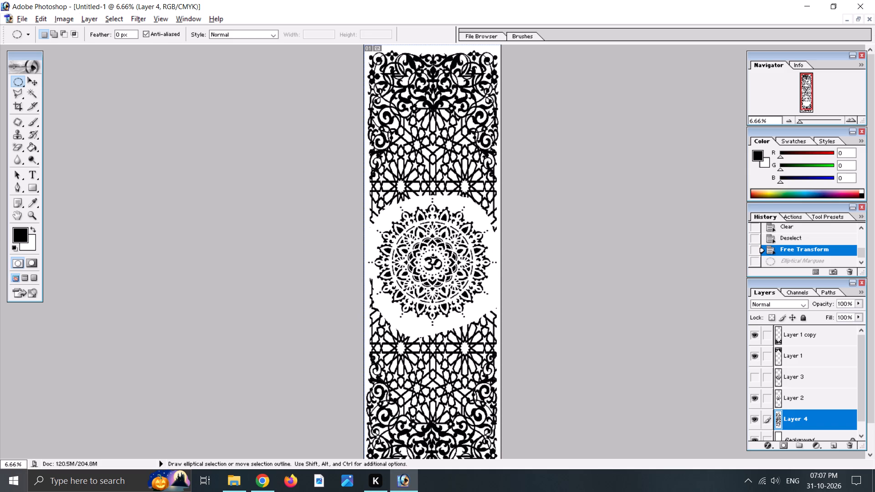
Hide Layer 4's geometric pattern and Layer 2's mandala, and show Layer 3's leaf-petal Om medallion.
left_click(753, 418)
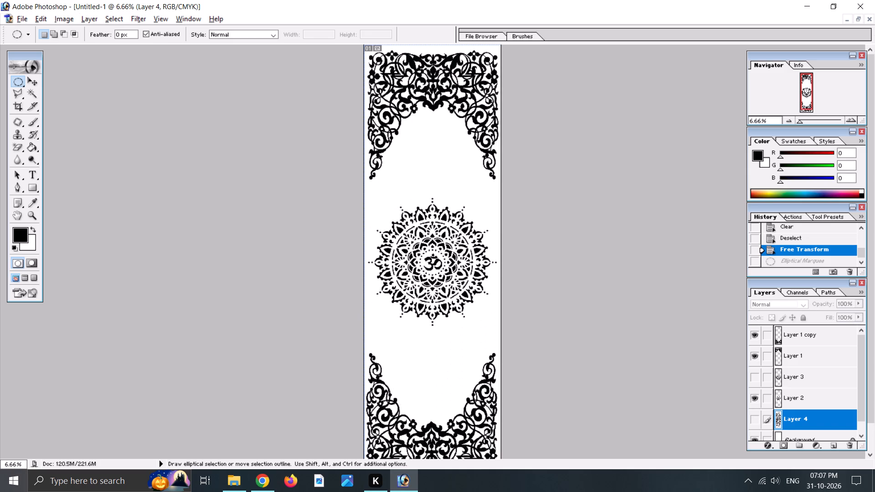
left_click(755, 393)
left_click(757, 375)
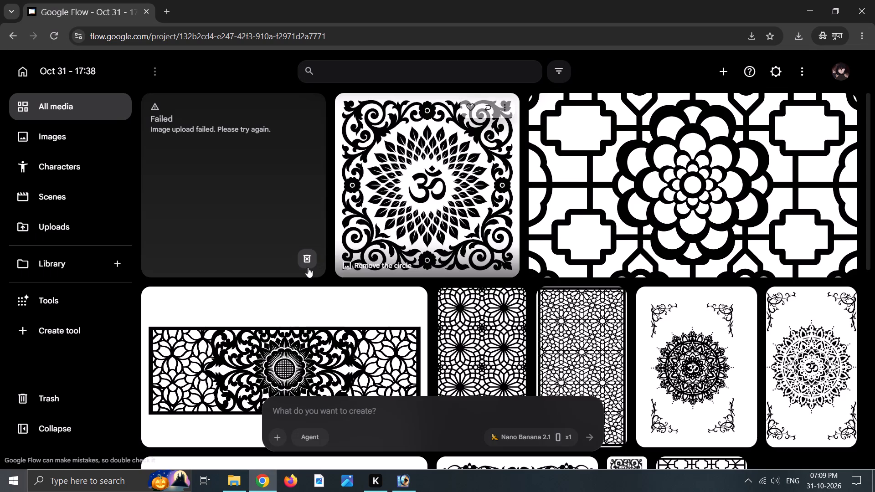
key("alt+Tab")
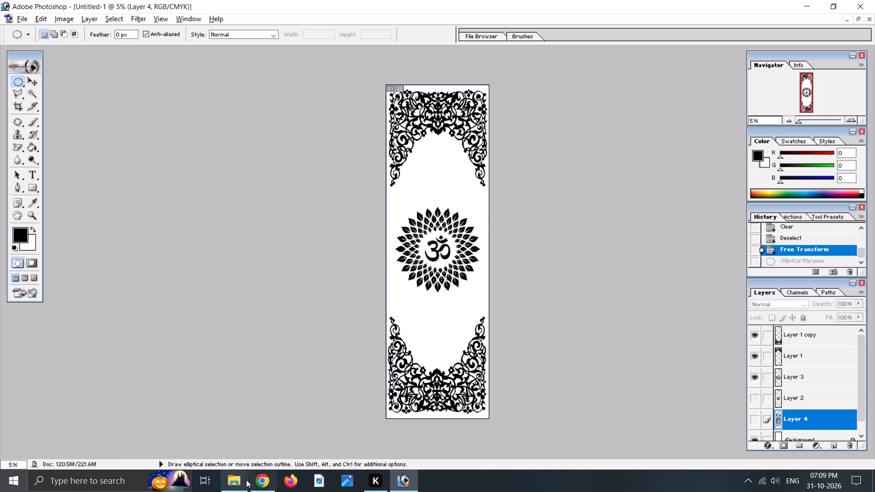
left_click(249, 479)
left_click(311, 259)
Switch to the Desktop folder in File Explorer and check the Creation image in the Photos viewer, closing the viewer windows.
key("alt+Tab")
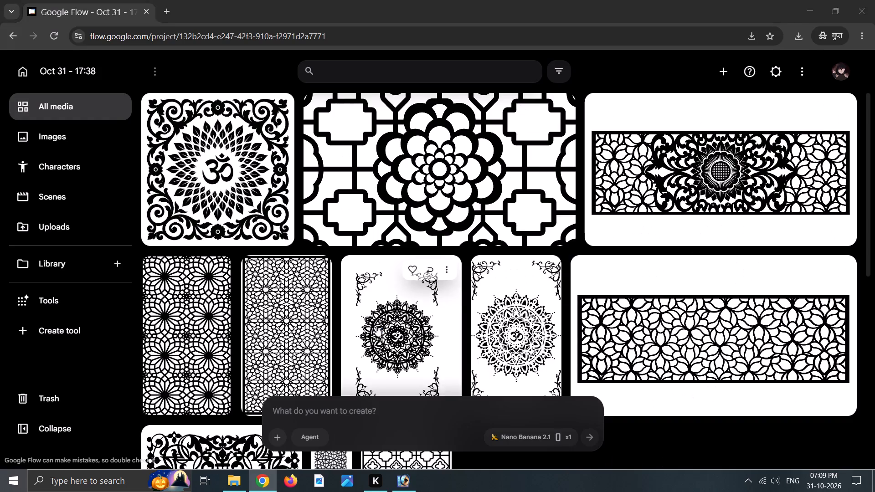
left_click(239, 486)
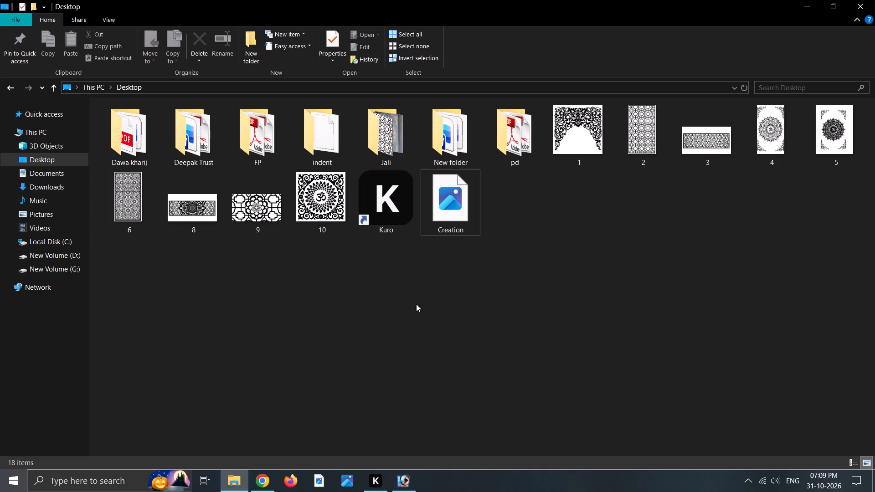
double_click(451, 215)
left_click(451, 215)
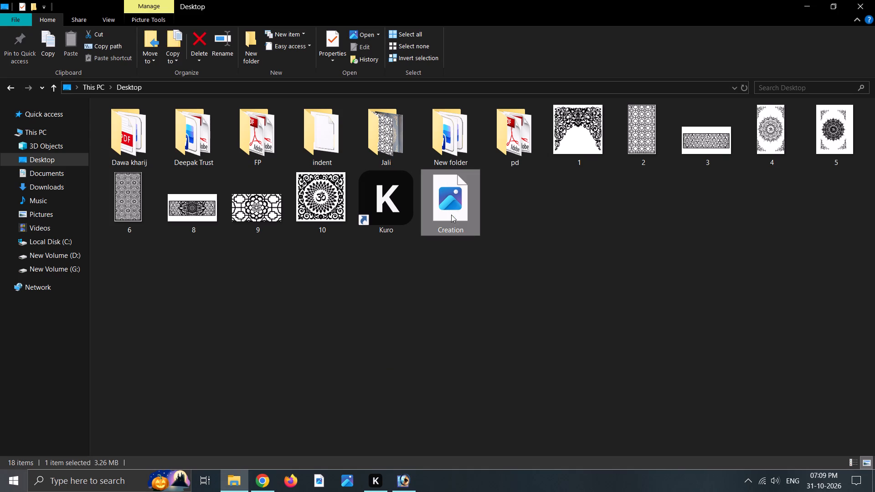
double_click(463, 200)
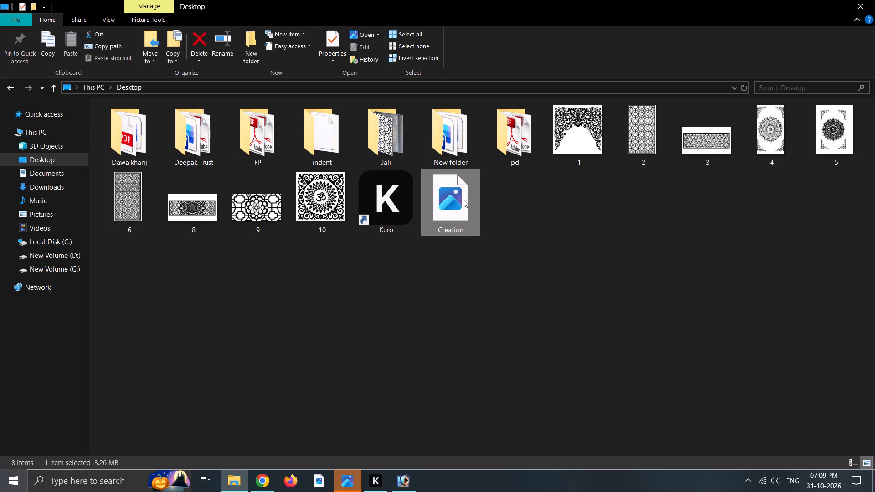
left_click(348, 484)
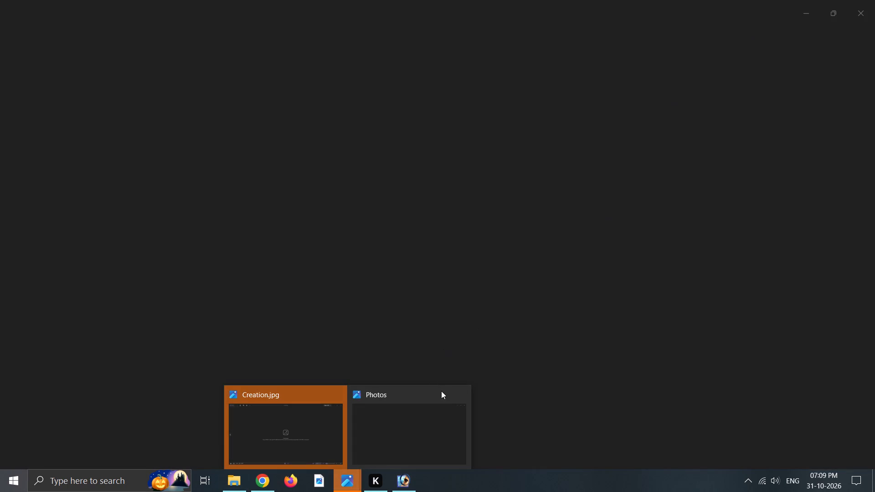
left_click(452, 395)
left_click(874, 0)
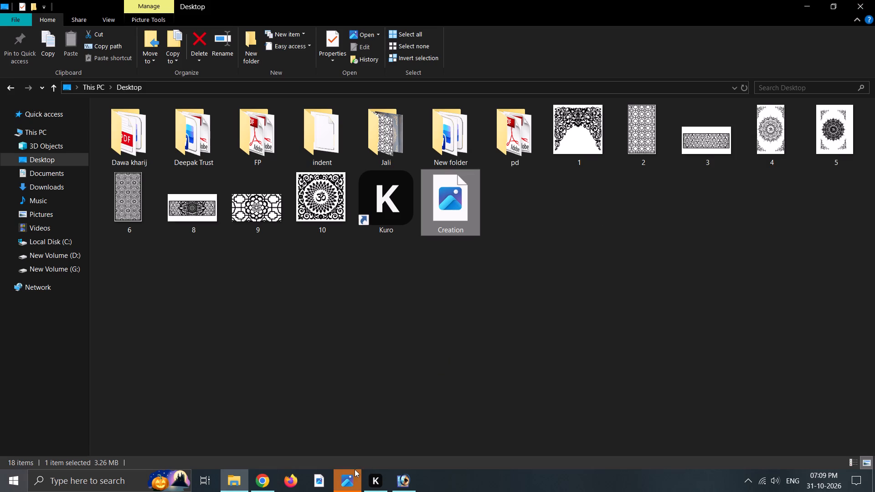
left_click(355, 469)
left_click(874, 0)
left_click(353, 335)
Permanently delete the Creation file from the Desktop folder.
left_click(467, 205)
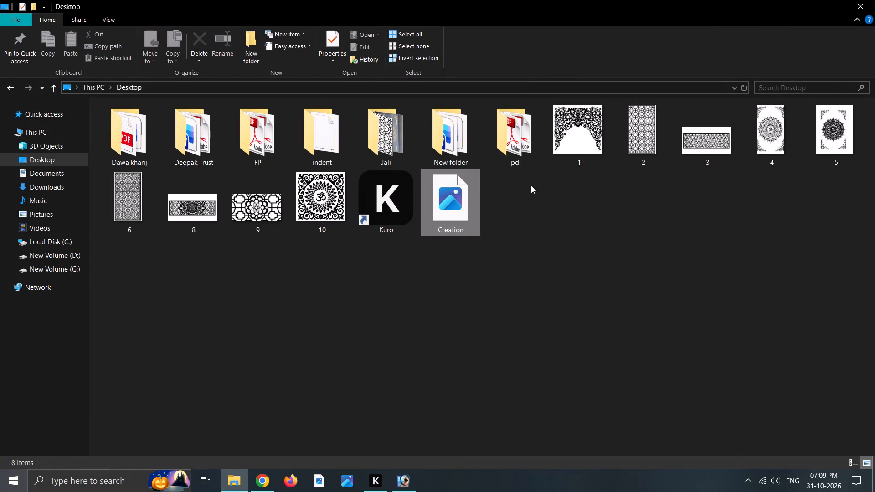
key("shift+Delete")
key("Return")
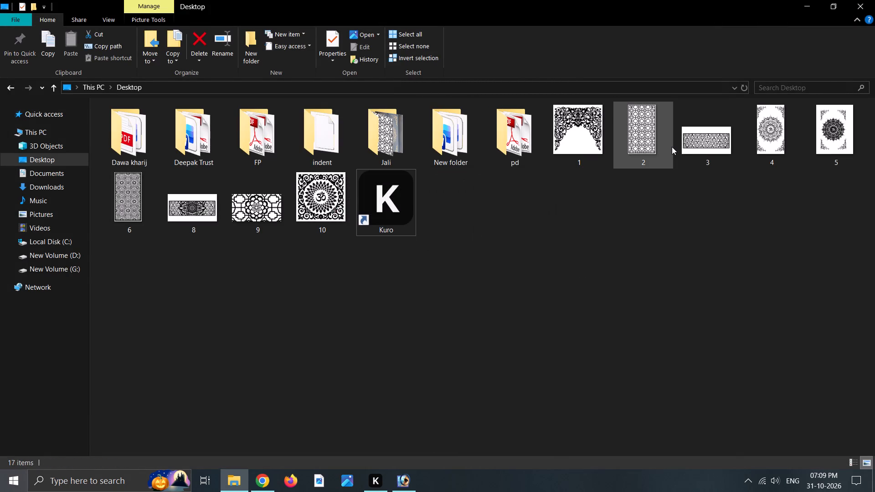
Switch to Photoshop and save a copy of the panel to the Desktop as a non-interlaced PNG, keeping the suggested file name.
key("alt+Tab")
key("alt+Tab")
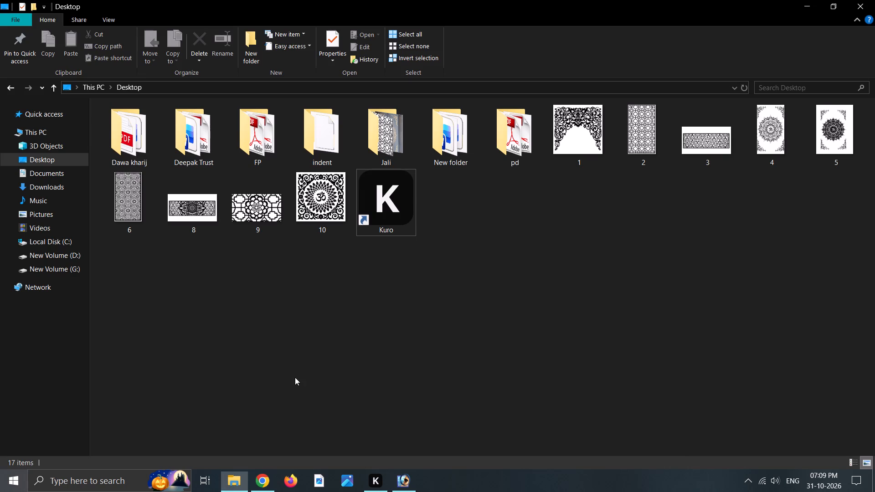
key("alt+Tab")
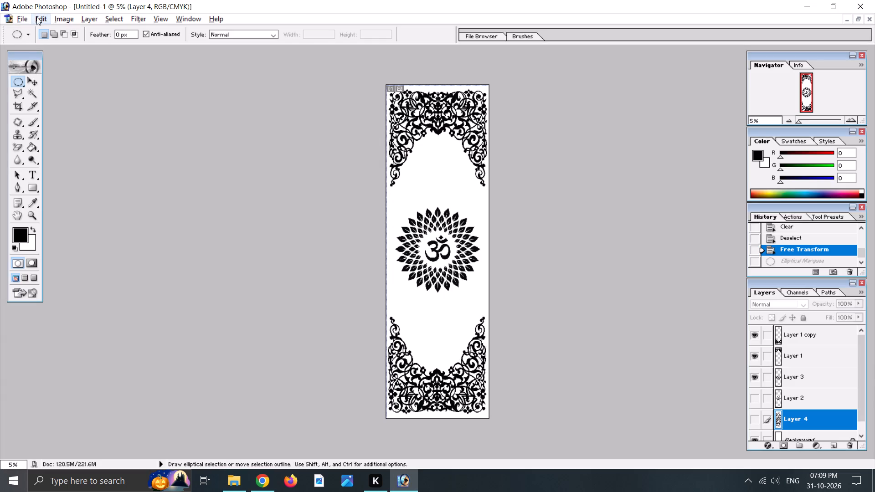
left_click(67, 16)
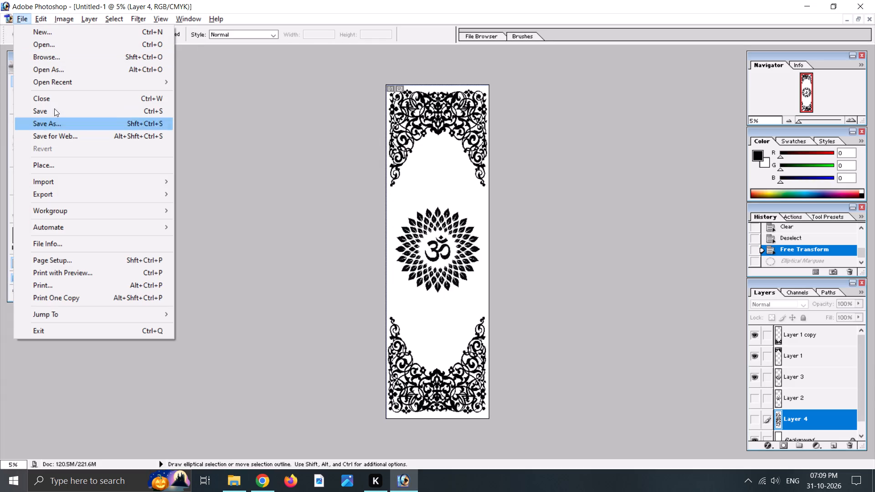
left_click(52, 124)
left_click(525, 254)
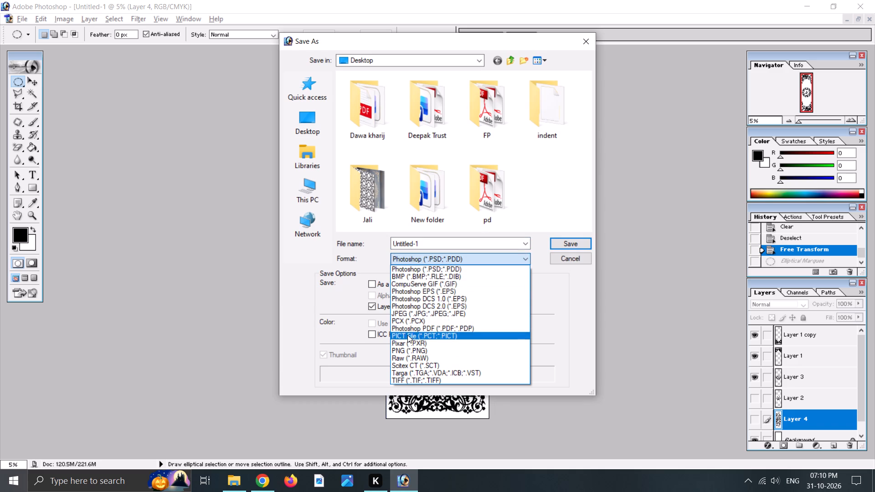
left_click(405, 350)
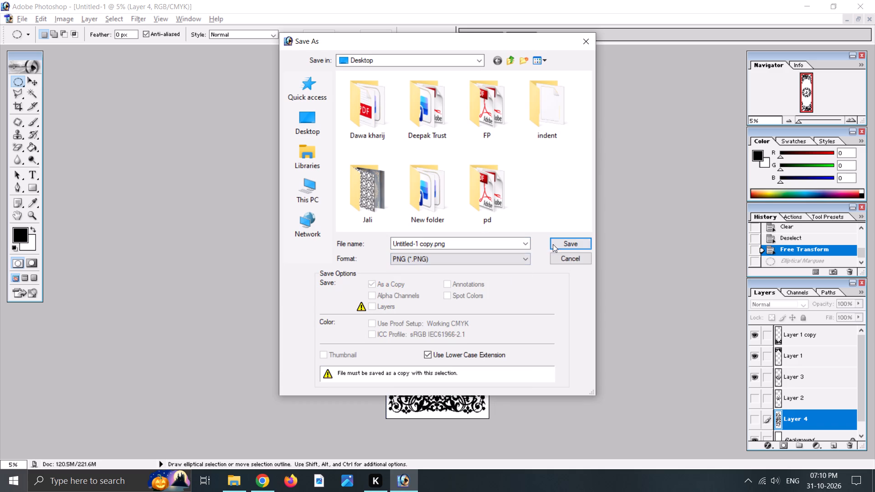
left_click(561, 246)
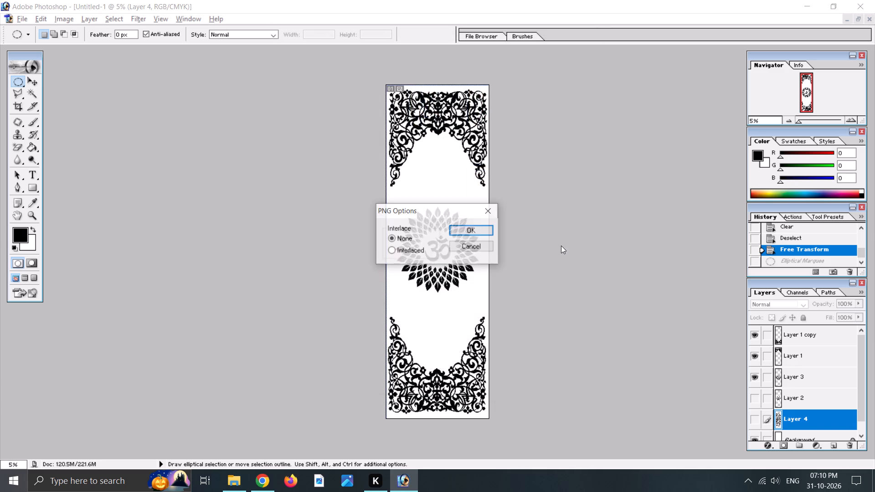
left_click(467, 234)
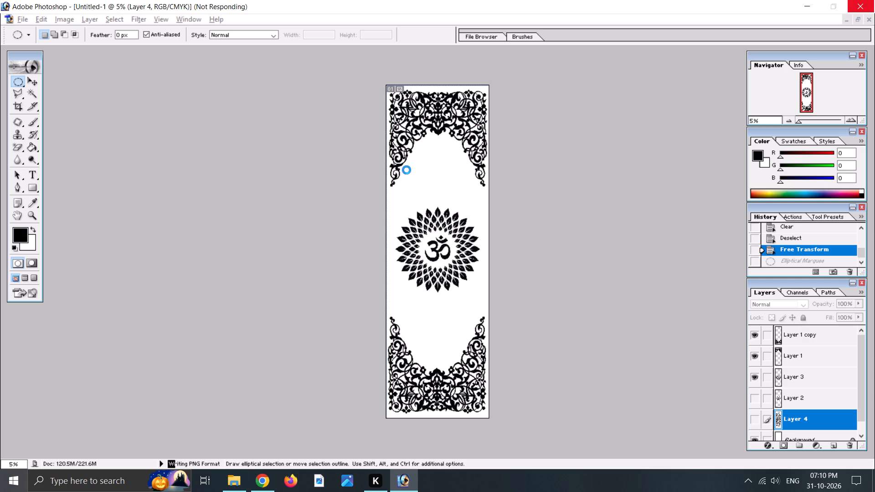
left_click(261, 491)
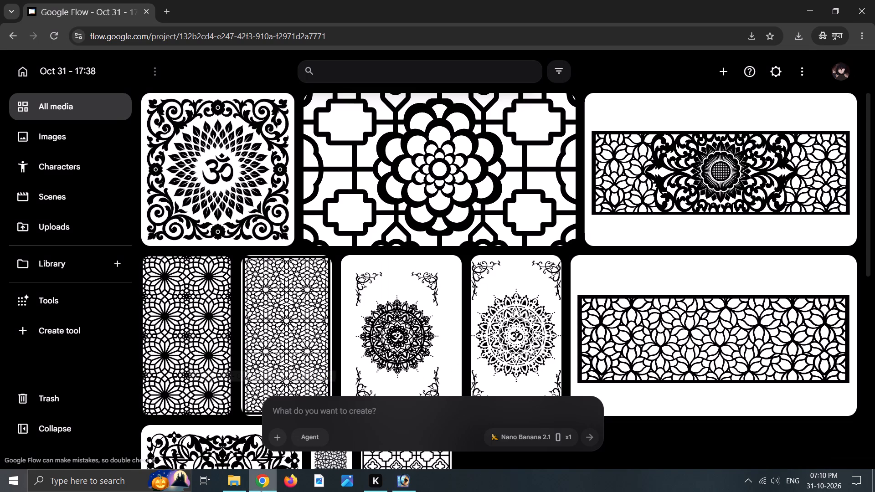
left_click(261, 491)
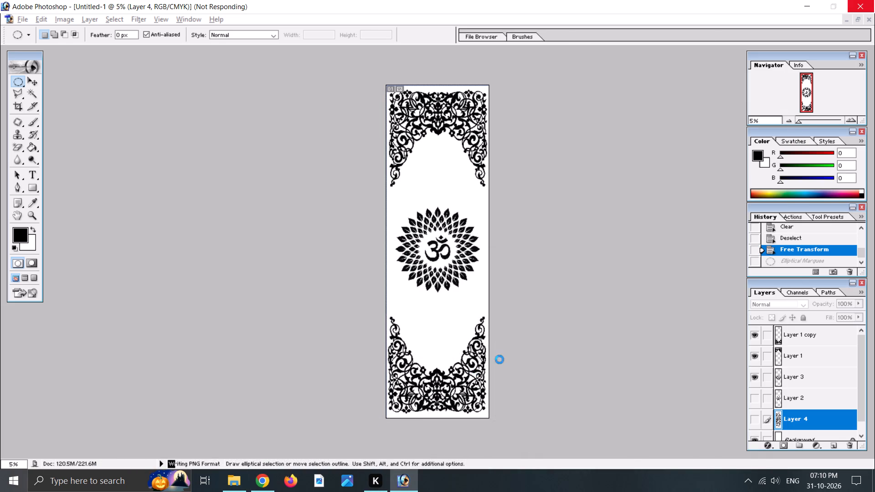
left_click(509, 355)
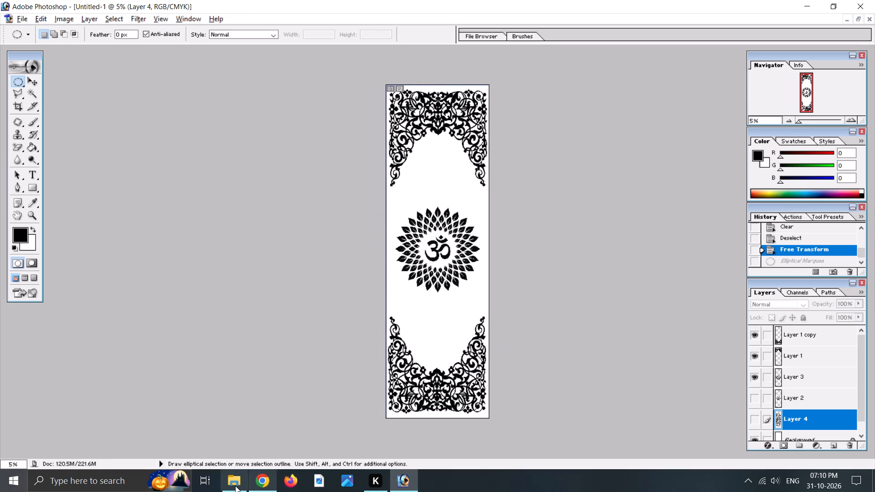
left_click(235, 486)
left_click(461, 209)
left_click(459, 188)
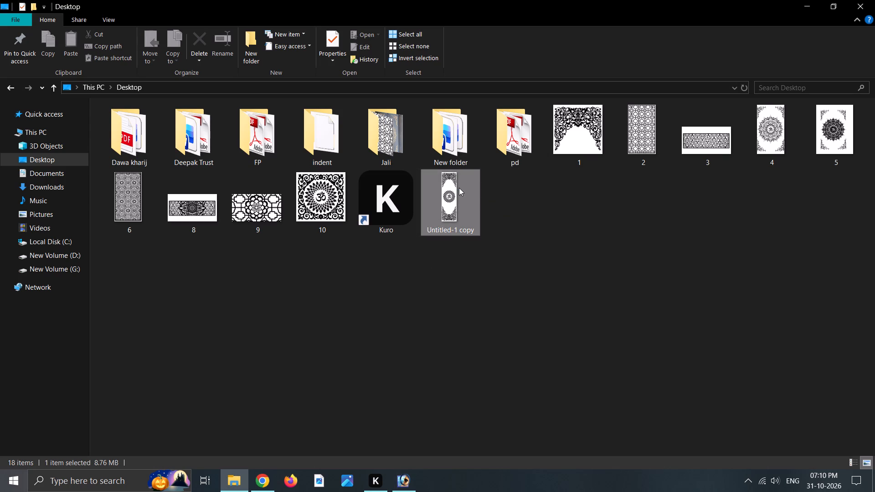
left_click_drag(460, 199, 365, 472)
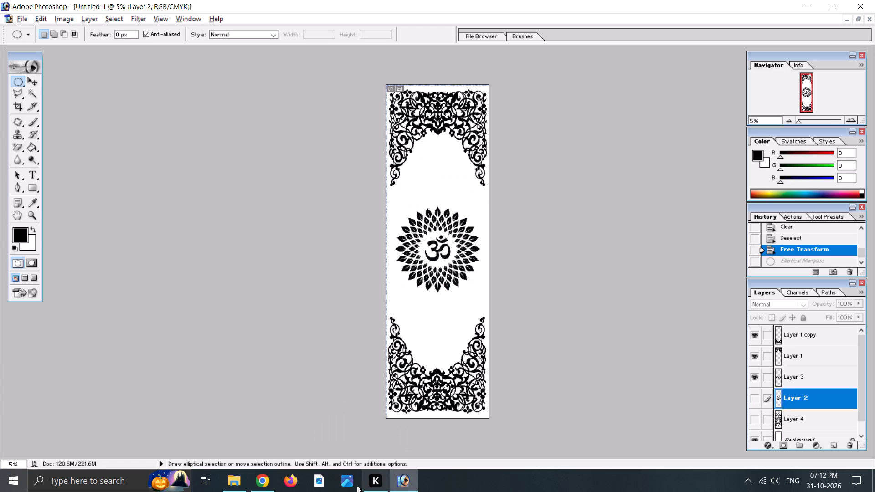
right_click(315, 482)
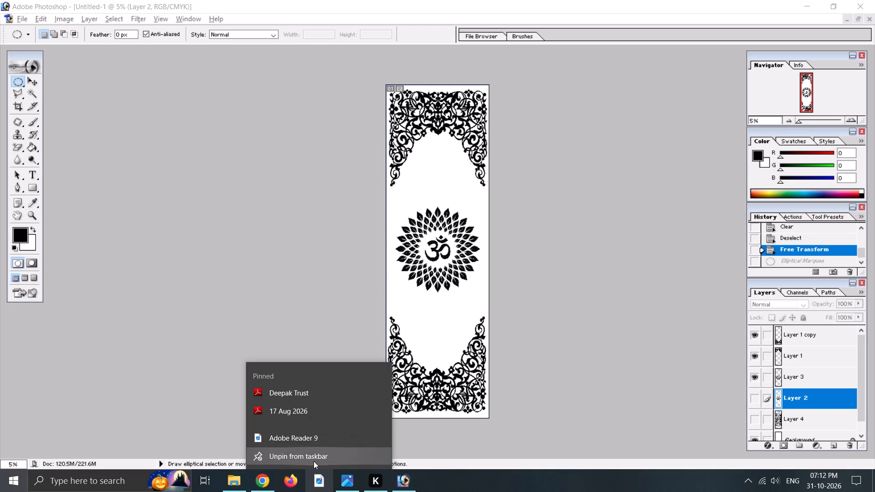
left_click(312, 461)
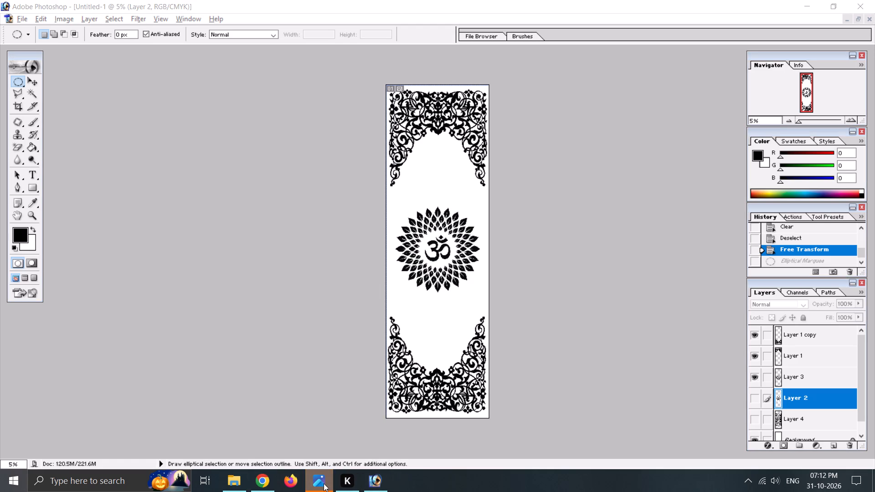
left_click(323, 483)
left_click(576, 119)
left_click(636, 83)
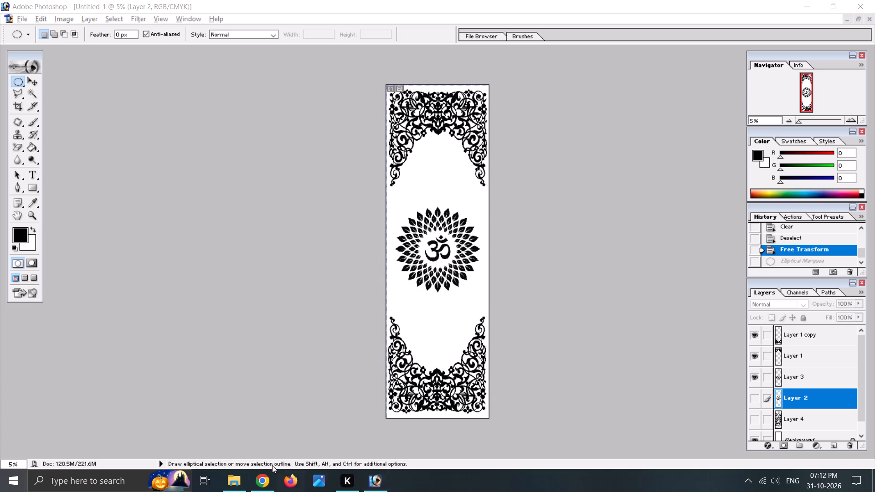
Switch to the Desktop folder in File Explorer and open the square Om image 10 in Photoshop.
left_click(242, 476)
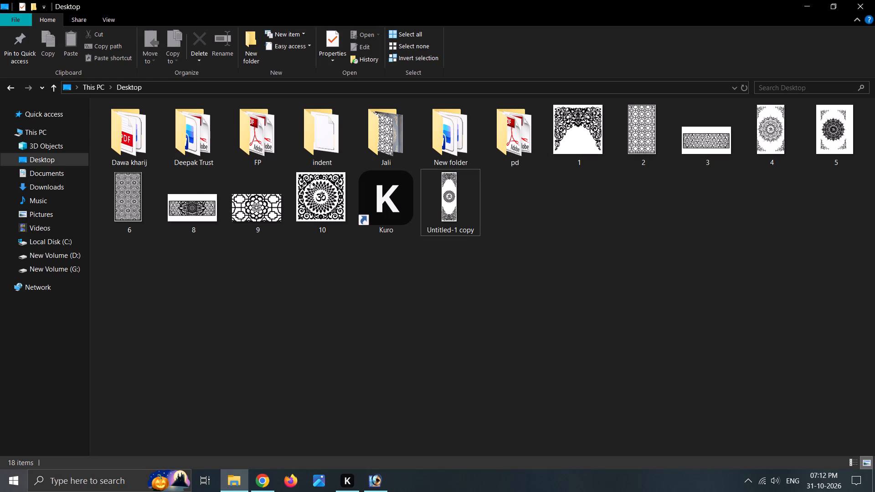
left_click_drag(310, 182, 375, 491)
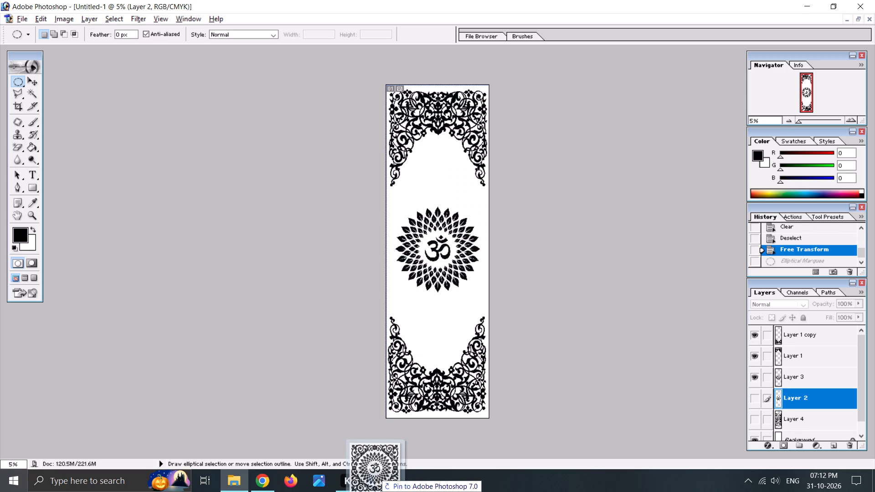
left_click_drag(375, 491, 434, 257)
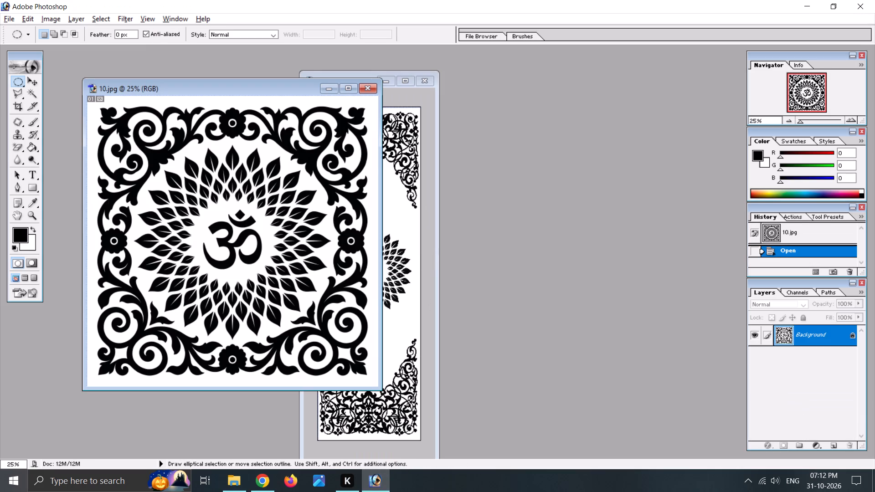
Copy the artwork from 10.jpg into the Untitled-1 panel as a new layer and close 10.jpg.
left_click(33, 78)
left_click_drag(197, 203, 411, 270)
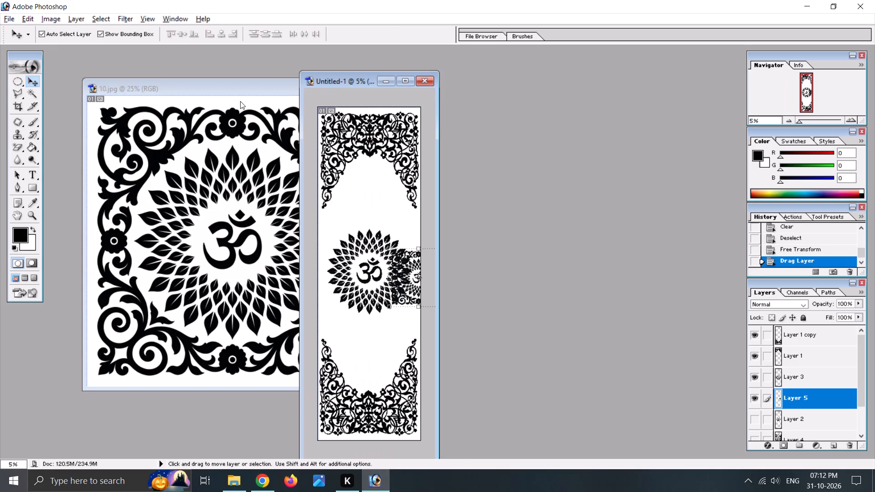
left_click(238, 102)
left_click(368, 88)
Move the square Om ornament on Layer 5 to the panel's centre, over the round Om medallion.
left_click_drag(412, 292, 411, 292)
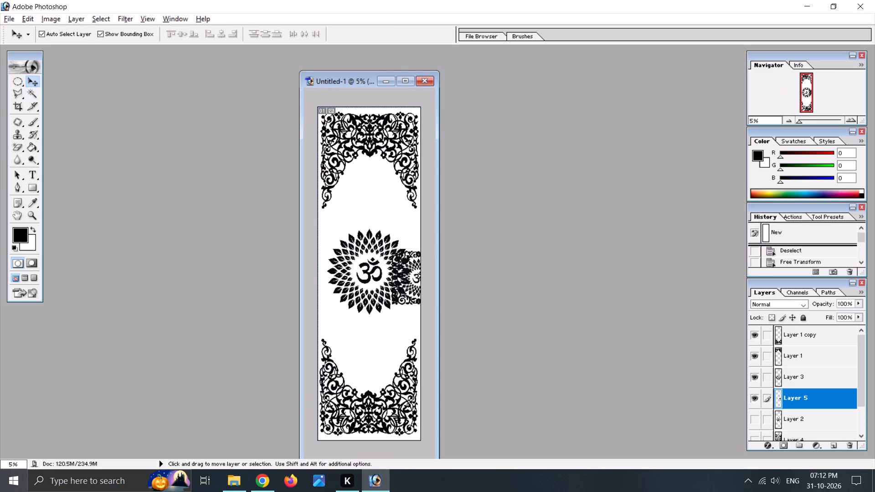
left_click_drag(411, 292, 363, 283)
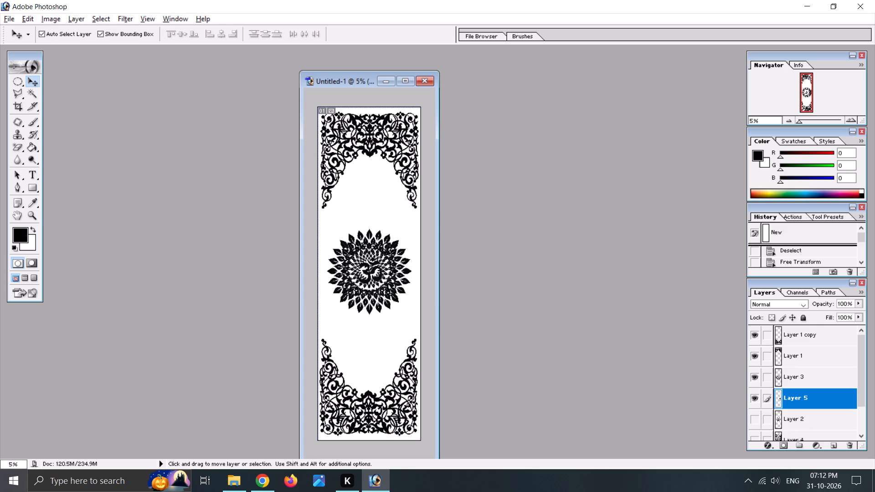
left_click_drag(363, 283, 361, 287)
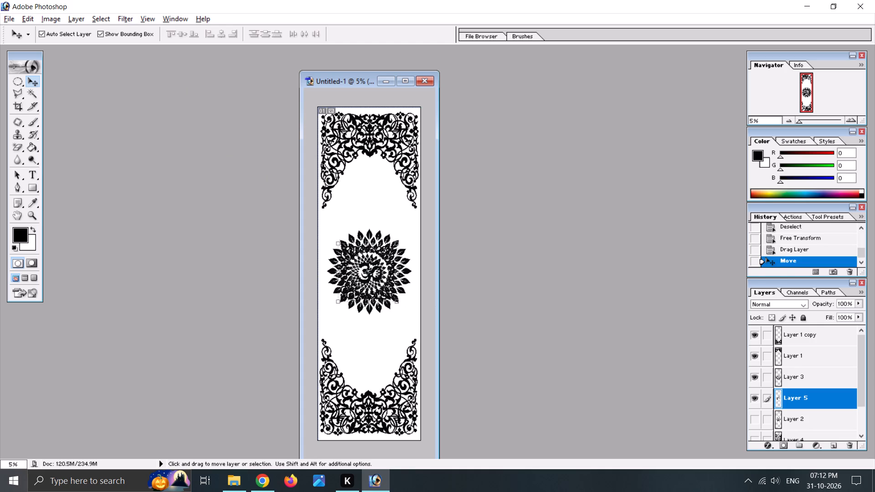
Scale the square Om ornament on Layer 5 proportionally to 140%.
left_click(403, 310)
left_click_drag(188, 35, 160, 36)
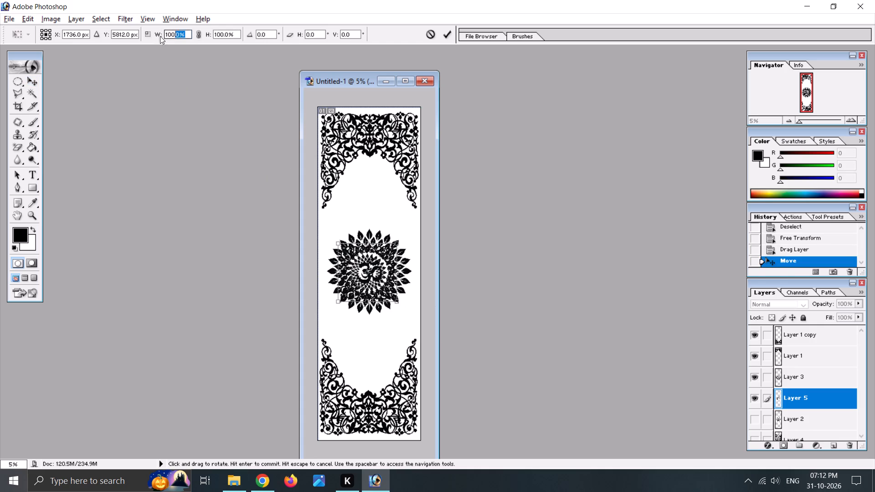
left_click_drag(160, 36, 145, 36)
type("140")
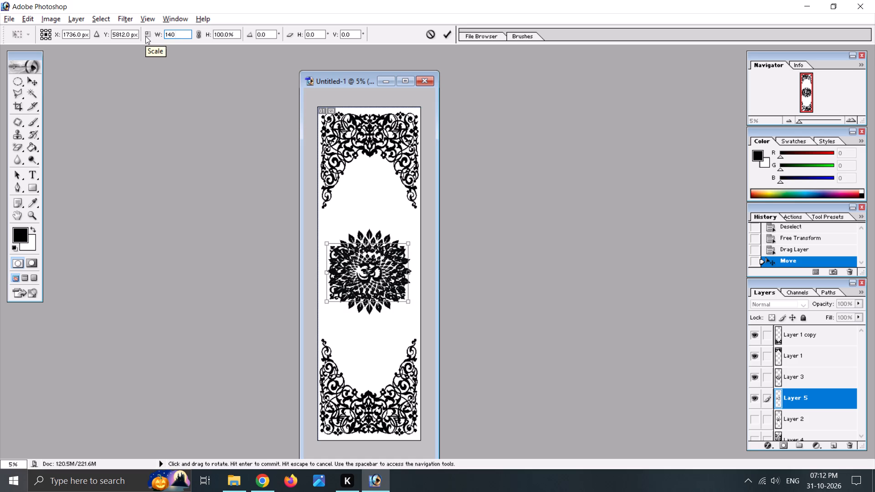
key("BackSpace")
key("BackSpace")
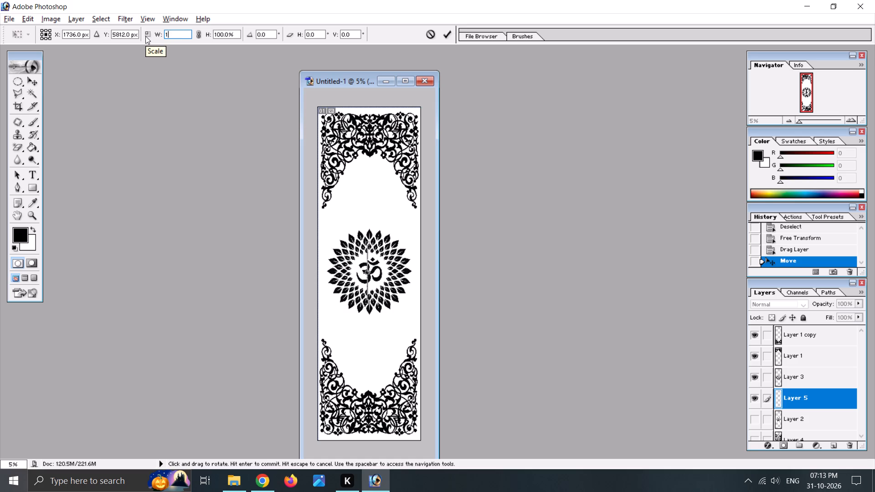
key("BackSpace")
left_click(196, 34)
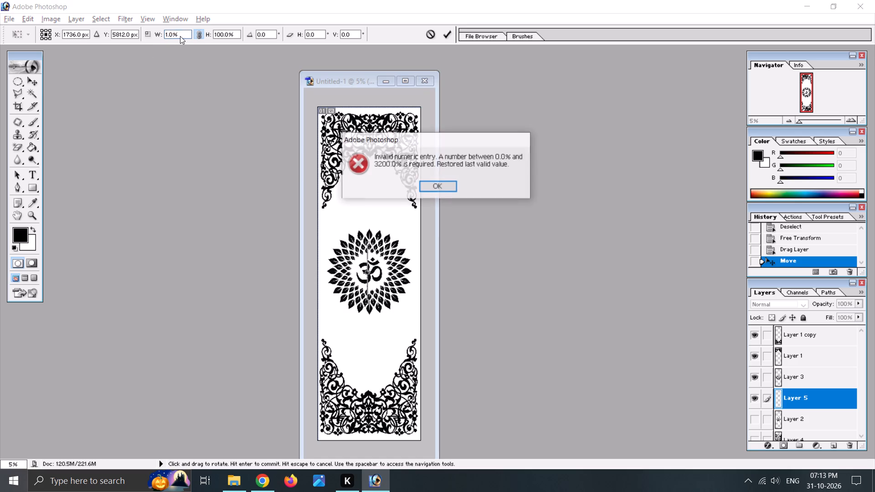
left_click(427, 181)
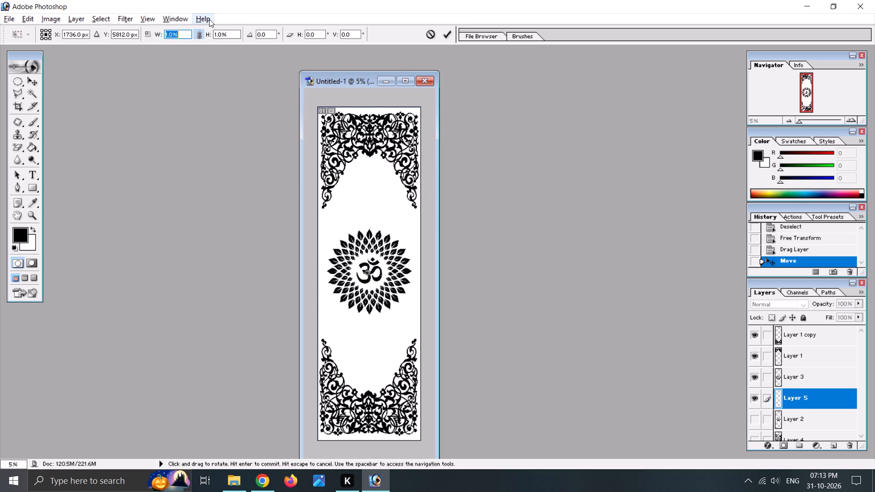
type("140")
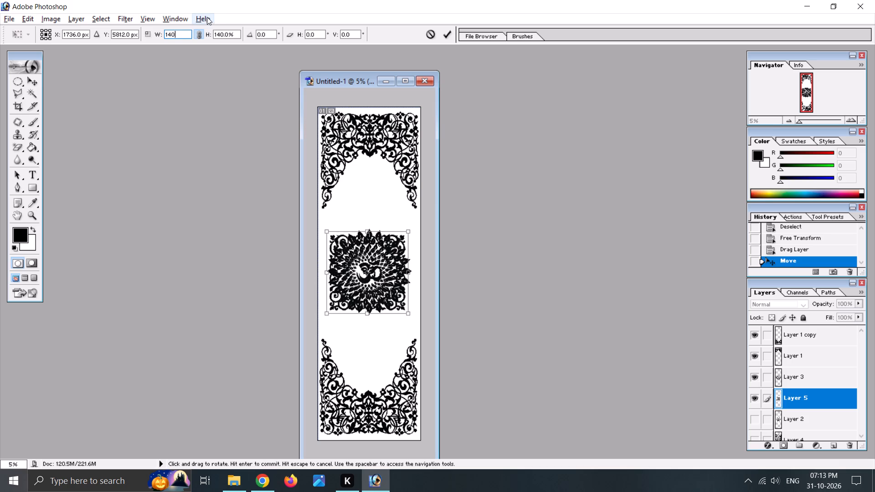
left_click(447, 33)
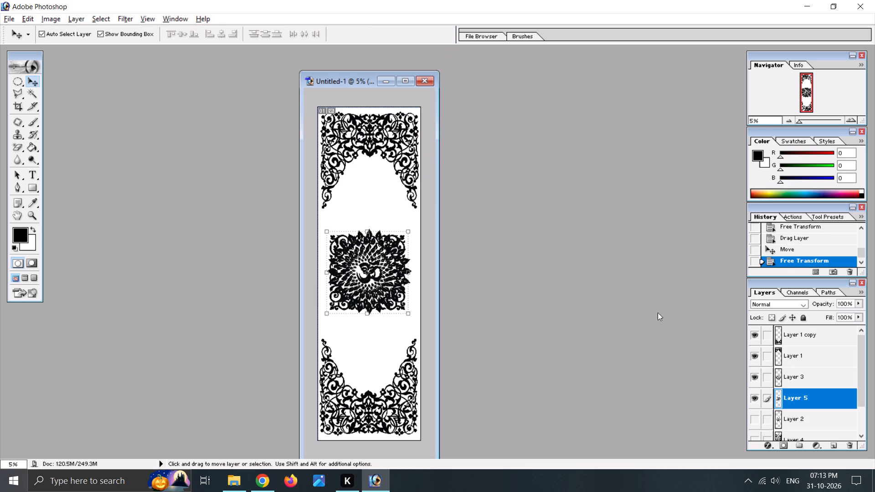
Hide Layer 3 so that only Layer 5's square ornament shows at the panel's centre.
left_click(753, 378)
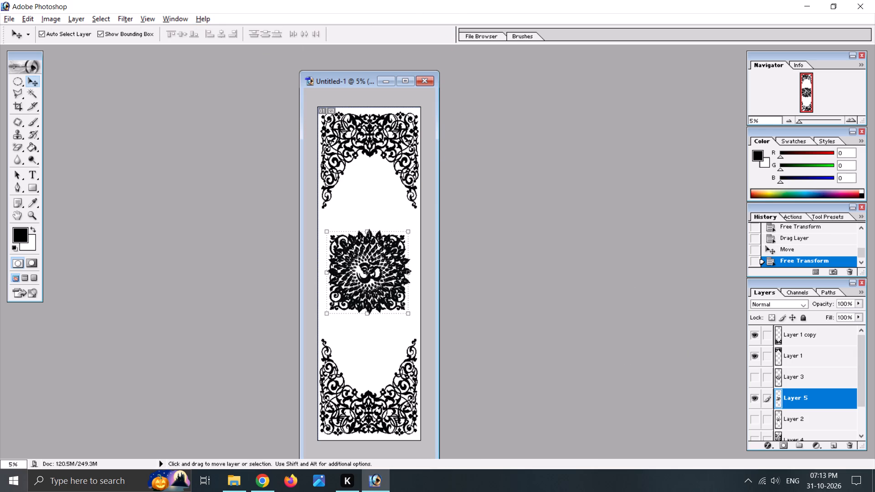
left_click(755, 397)
left_click(755, 397)
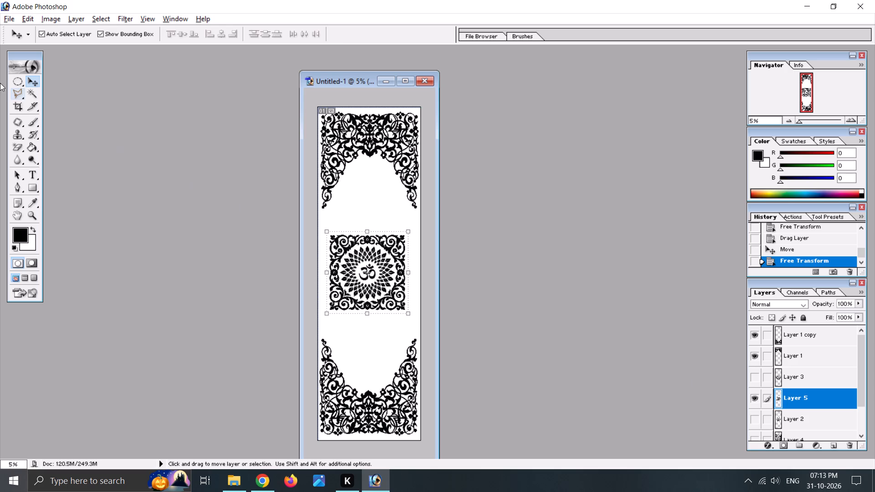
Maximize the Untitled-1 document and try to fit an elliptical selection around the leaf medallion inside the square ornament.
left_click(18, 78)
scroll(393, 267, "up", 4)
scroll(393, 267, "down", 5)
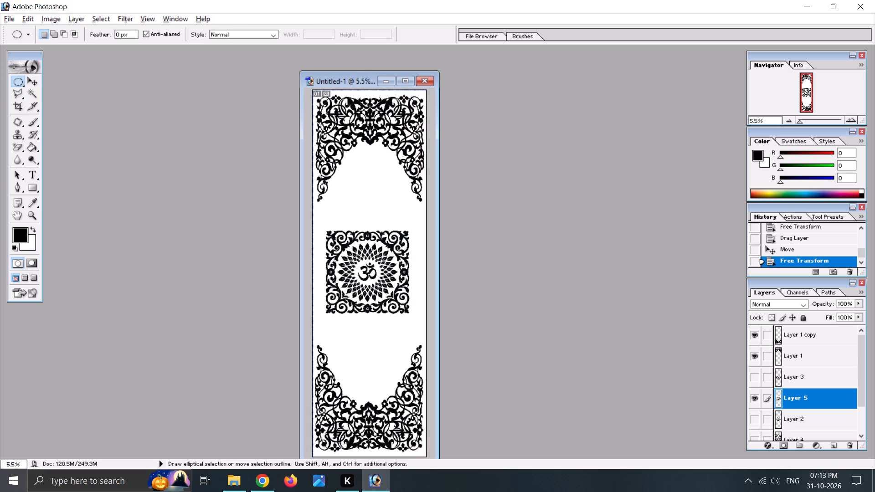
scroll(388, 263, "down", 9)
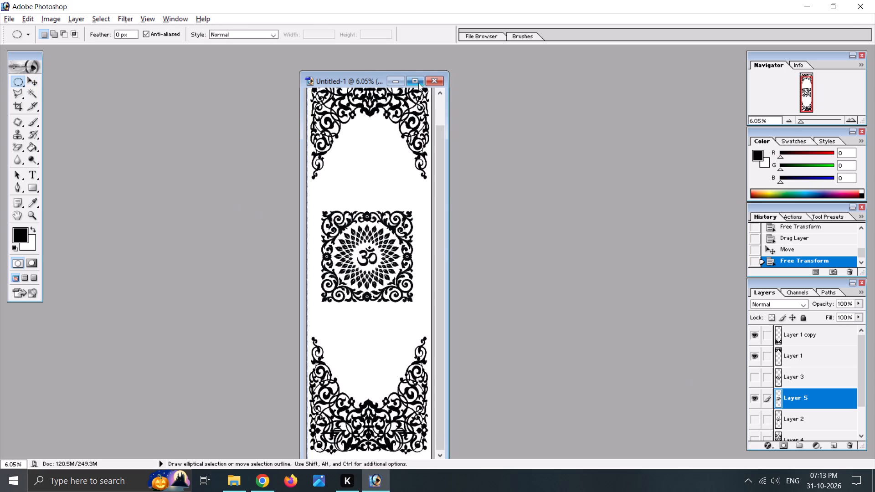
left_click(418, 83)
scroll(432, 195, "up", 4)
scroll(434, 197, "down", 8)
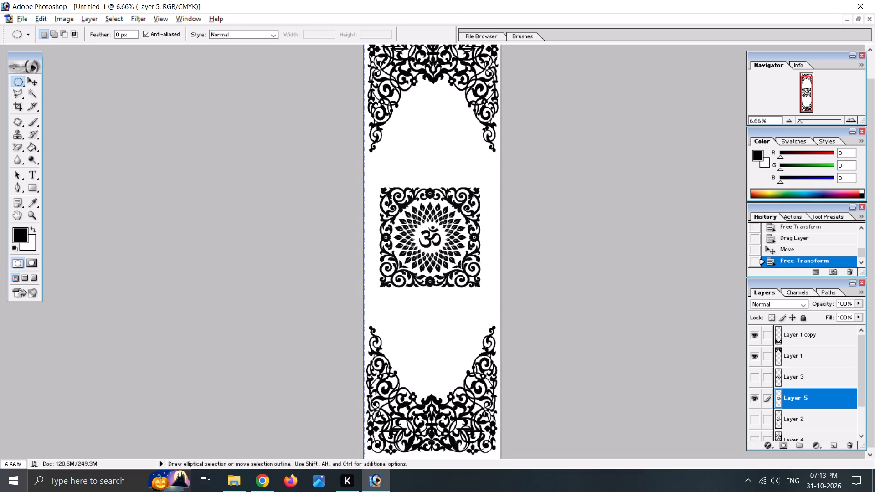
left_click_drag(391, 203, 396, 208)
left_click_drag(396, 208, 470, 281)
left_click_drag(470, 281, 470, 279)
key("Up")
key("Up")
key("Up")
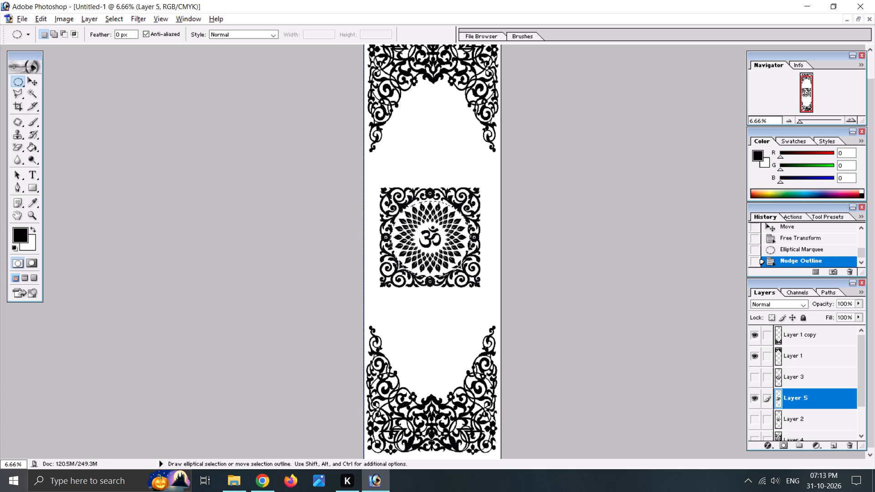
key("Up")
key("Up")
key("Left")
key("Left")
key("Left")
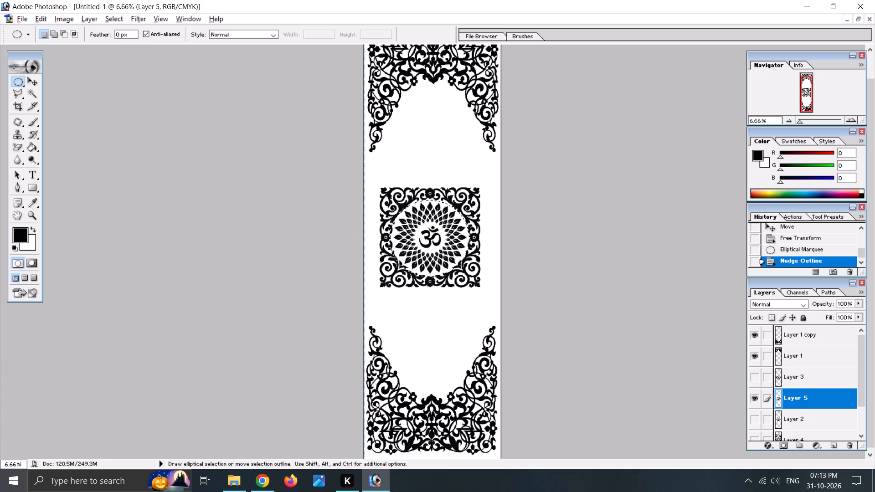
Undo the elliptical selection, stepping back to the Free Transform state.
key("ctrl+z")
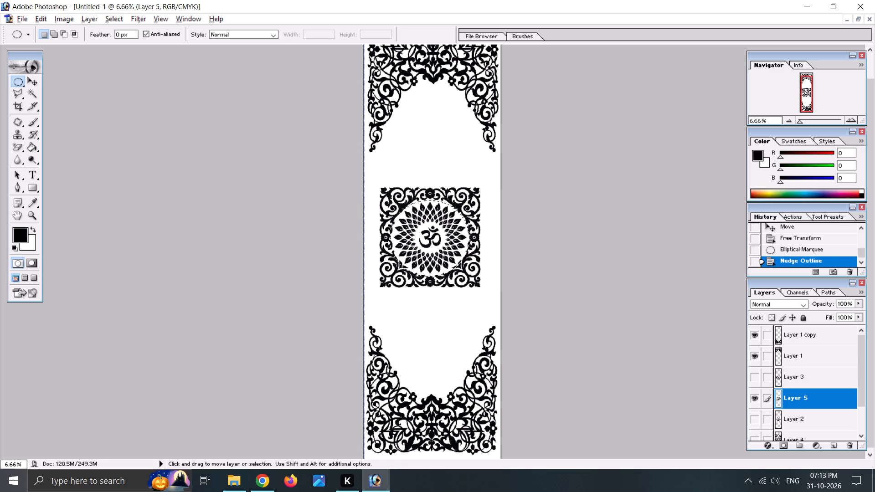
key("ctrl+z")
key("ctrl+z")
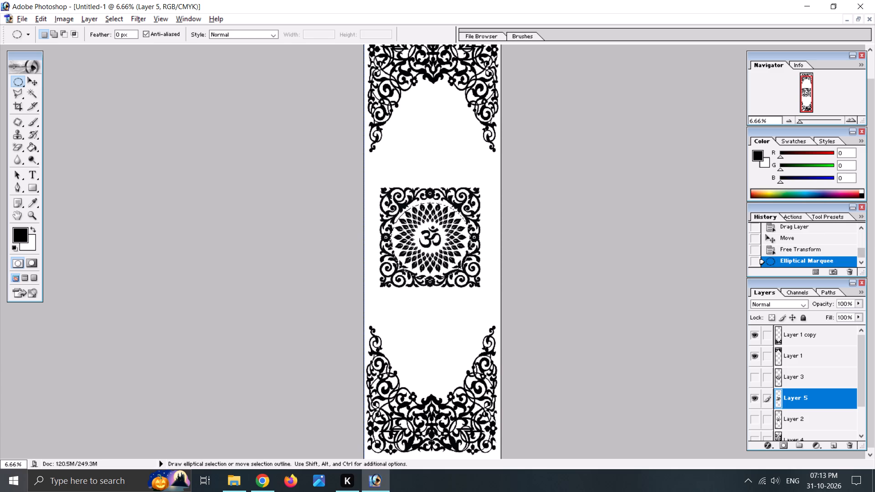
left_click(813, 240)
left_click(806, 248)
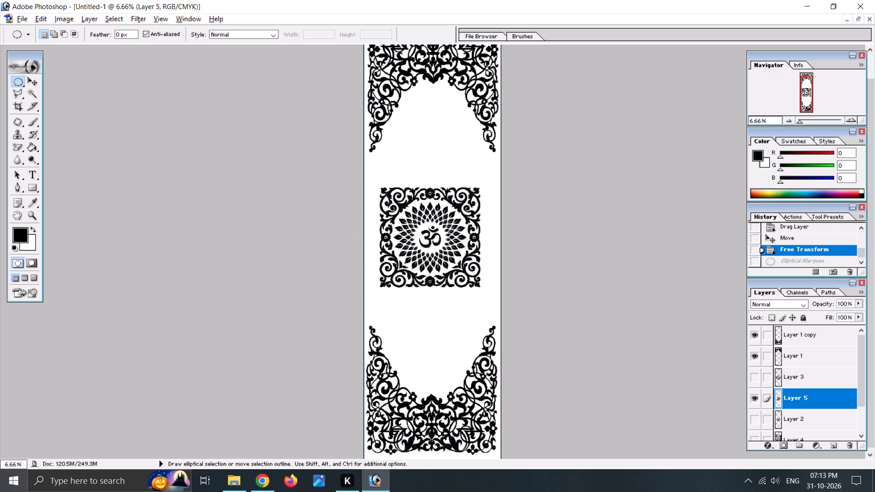
Fit a circular selection around the leaf-and-Om medallion on Layer 5, clear it from the square frame, and deselect.
left_click_drag(397, 206, 474, 277)
left_click_drag(474, 277, 470, 277)
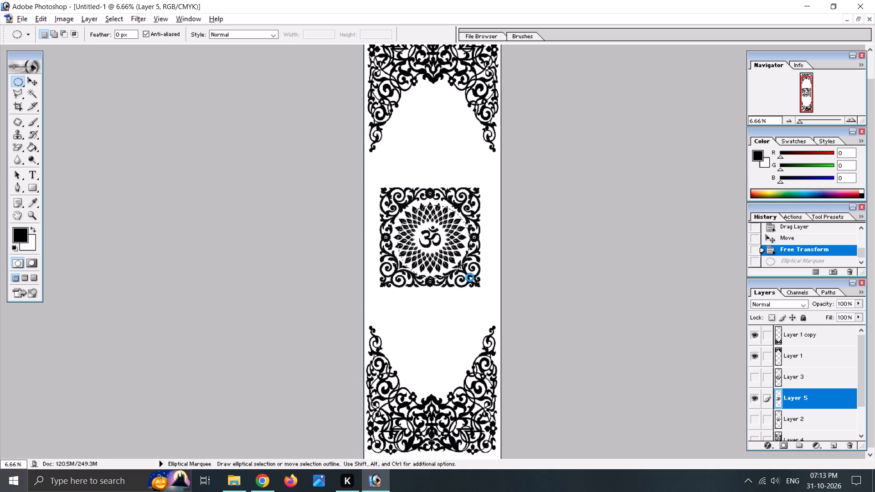
key("Left")
key("Left")
key("Left")
key("Left")
key("Left")
key("Left")
key("Left")
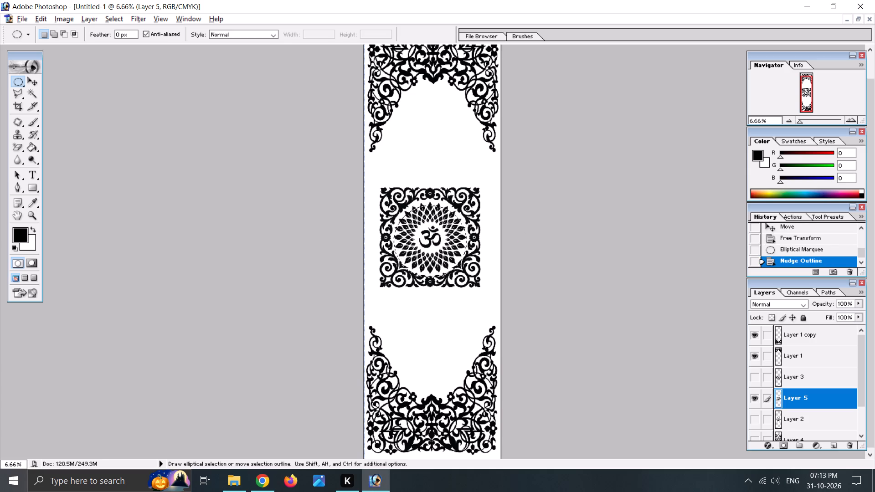
key("Up")
key("Up")
key("Up")
key("Up")
key("Up")
key("Up")
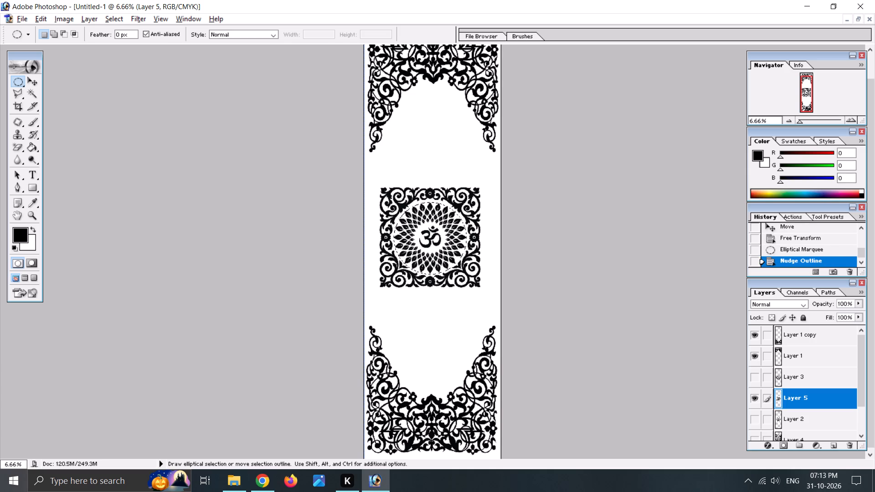
key("Up")
key("Up")
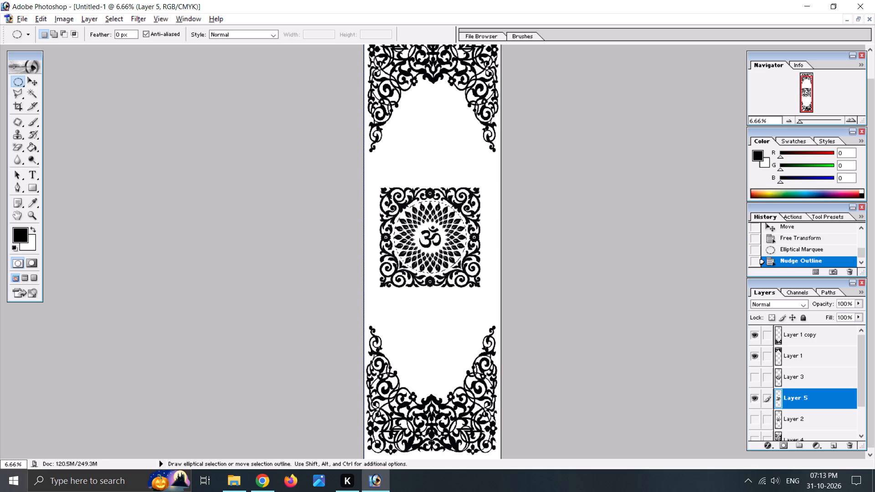
key("Delete")
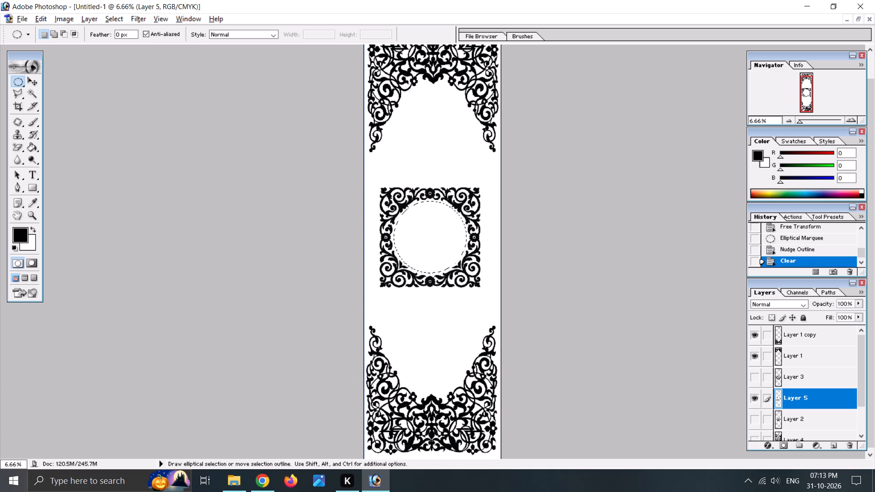
left_click(448, 328)
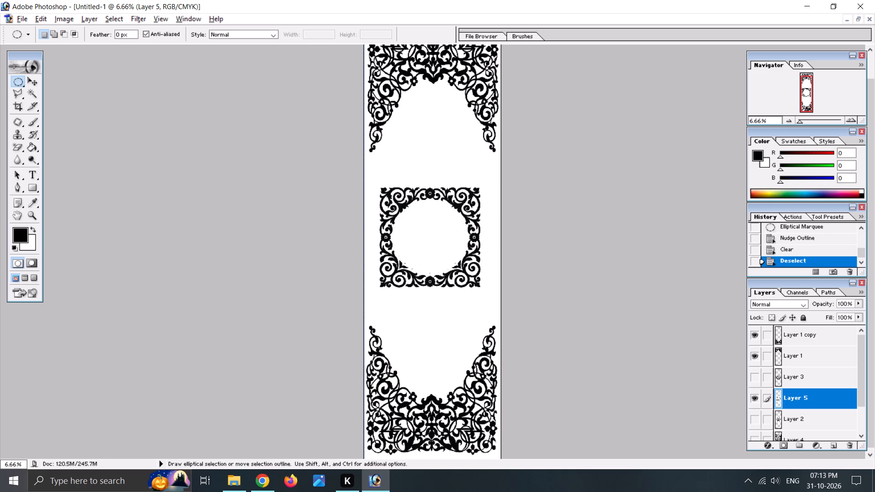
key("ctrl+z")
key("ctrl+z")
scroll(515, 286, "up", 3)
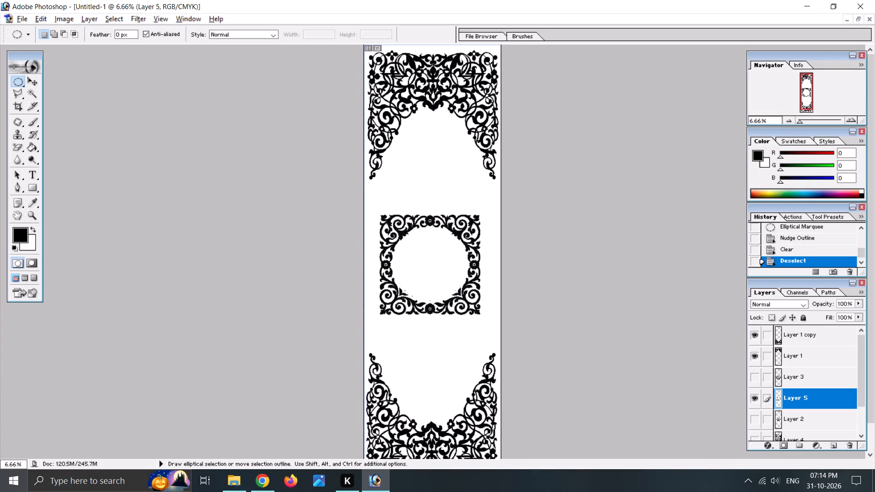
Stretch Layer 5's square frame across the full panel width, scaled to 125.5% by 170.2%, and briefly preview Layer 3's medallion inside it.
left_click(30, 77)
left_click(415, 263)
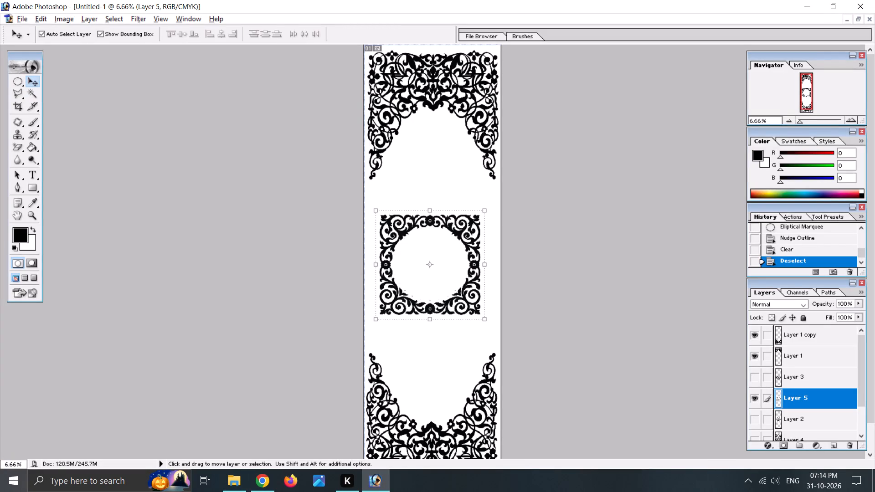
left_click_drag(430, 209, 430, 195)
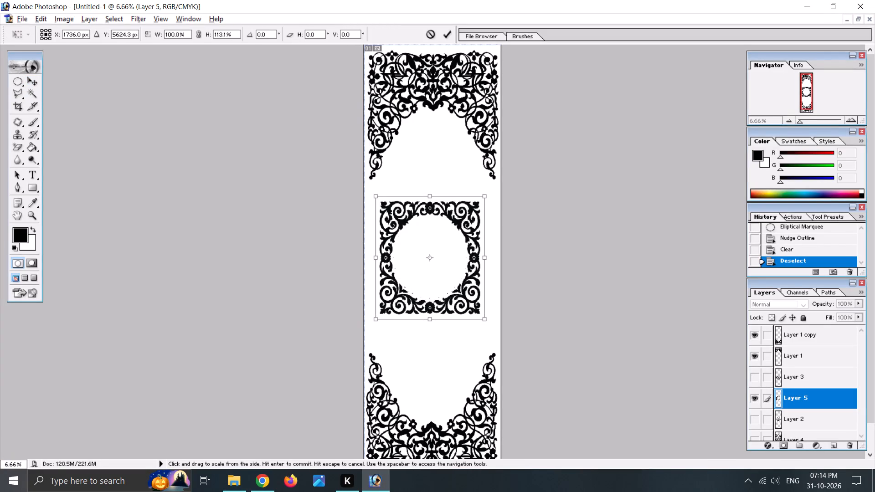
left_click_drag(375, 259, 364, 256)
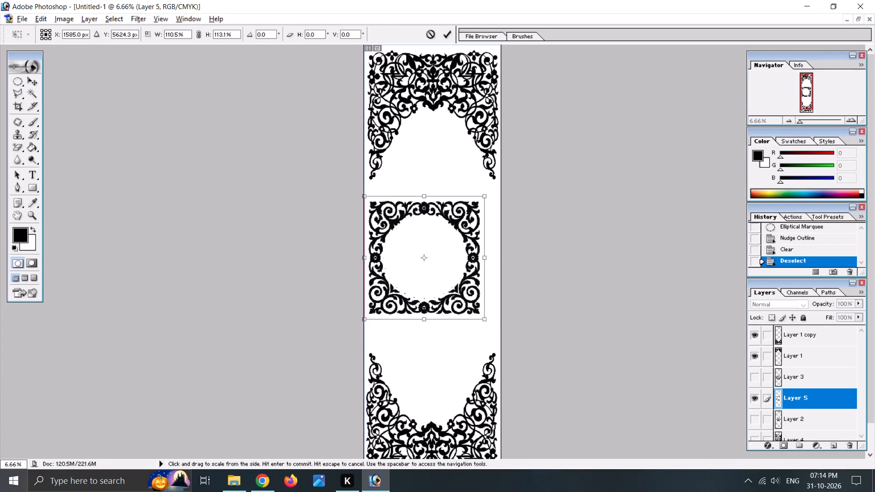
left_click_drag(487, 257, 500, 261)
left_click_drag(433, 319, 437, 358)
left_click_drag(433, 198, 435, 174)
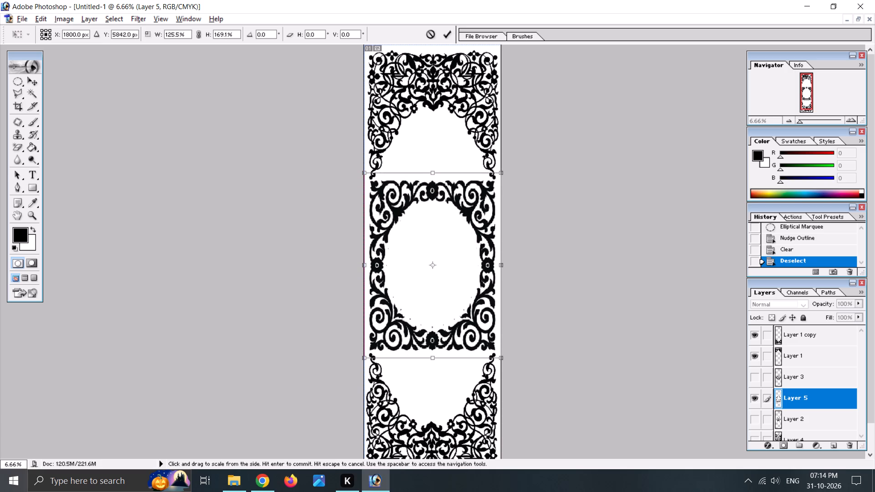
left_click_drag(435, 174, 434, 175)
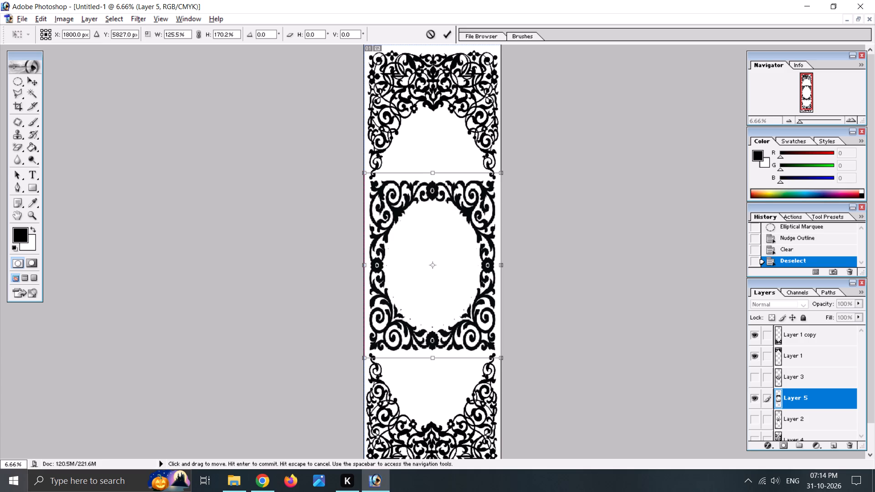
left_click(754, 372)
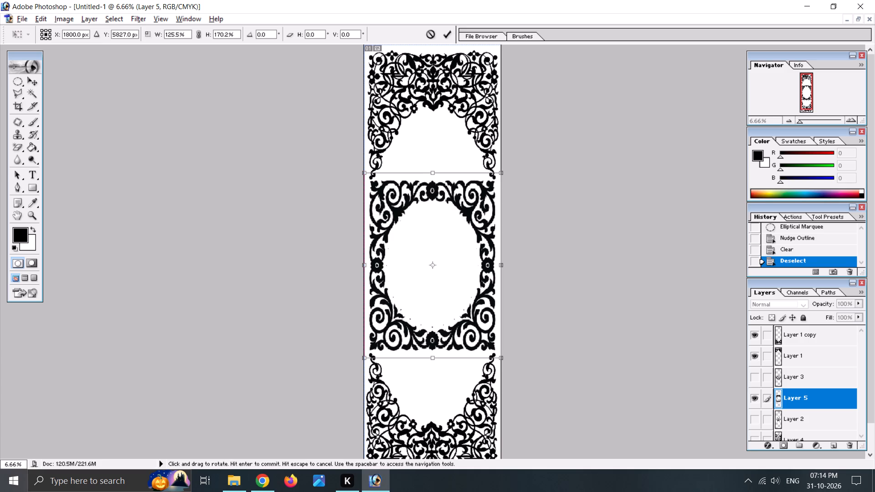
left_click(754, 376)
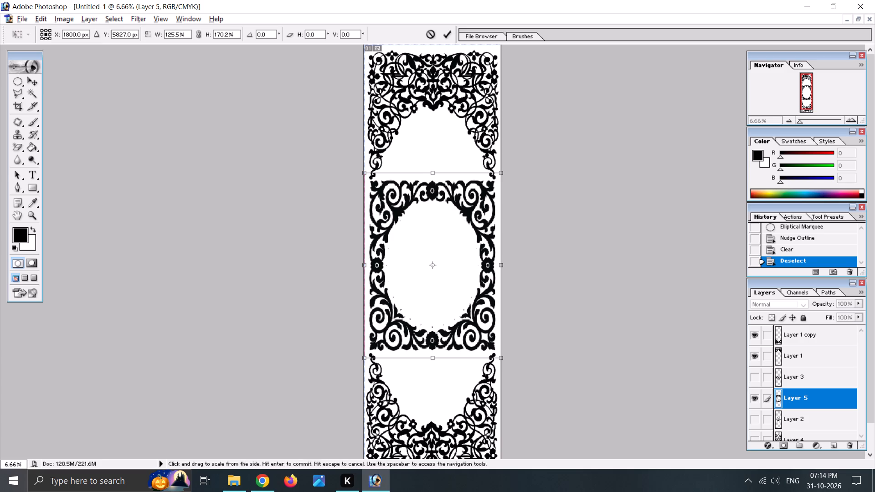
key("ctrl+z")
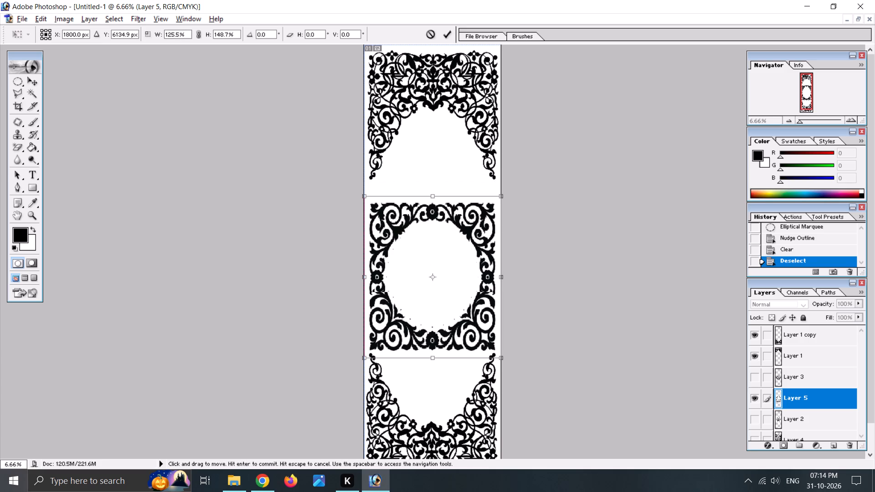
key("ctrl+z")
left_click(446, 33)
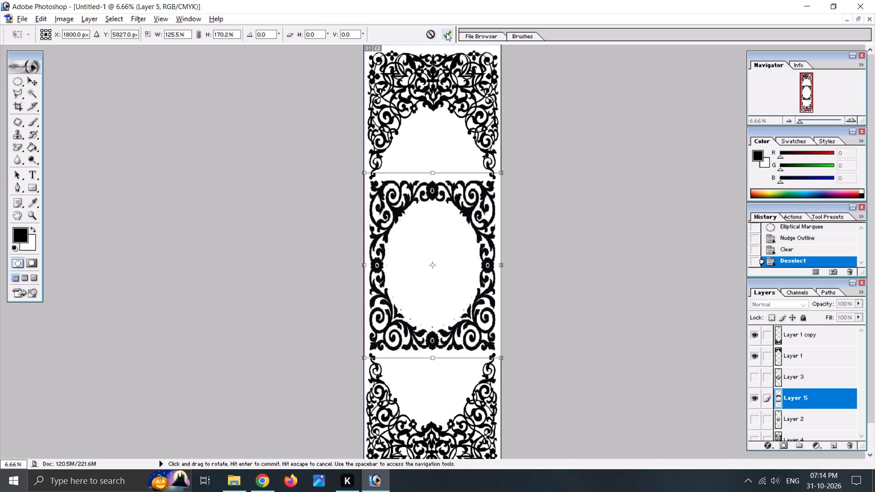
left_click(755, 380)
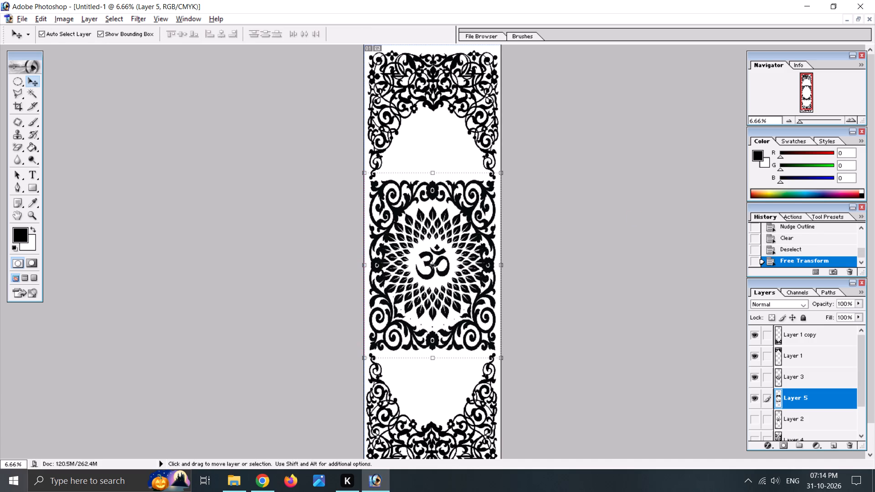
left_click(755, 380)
Delete Layer 5, which holds the square frame.
key("Delete")
right_click(803, 407)
left_click(771, 309)
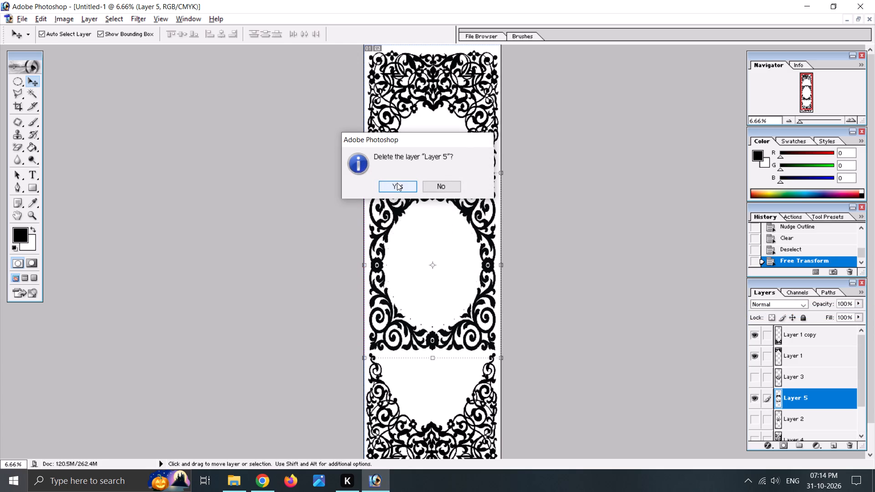
left_click(397, 183)
Show Layer 3's leaf-and-Om medallion at the panel's centre, keeping Layer 2 hidden.
left_click(757, 399)
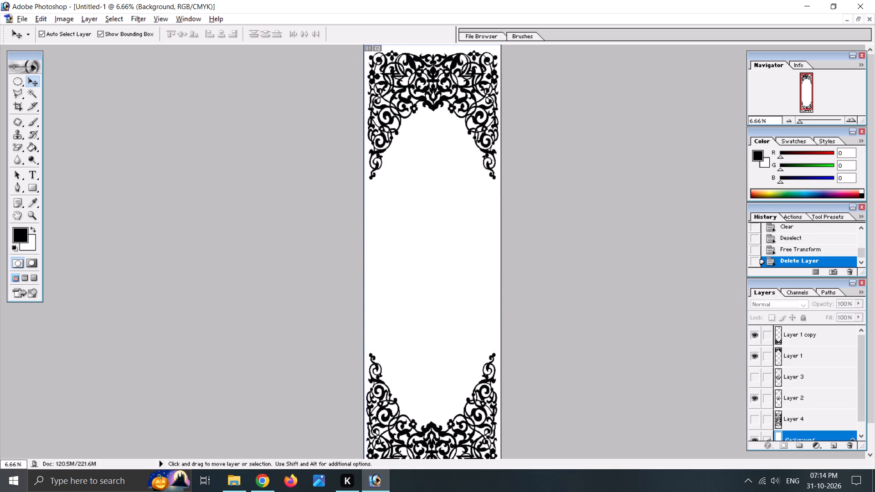
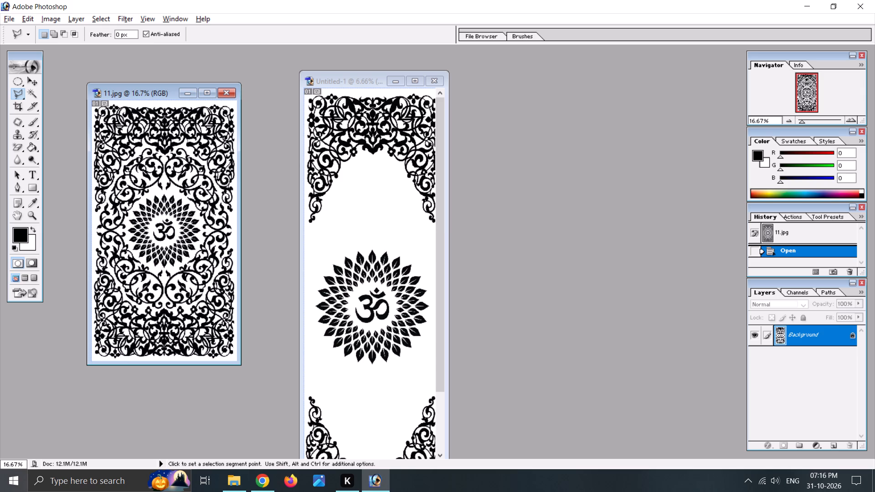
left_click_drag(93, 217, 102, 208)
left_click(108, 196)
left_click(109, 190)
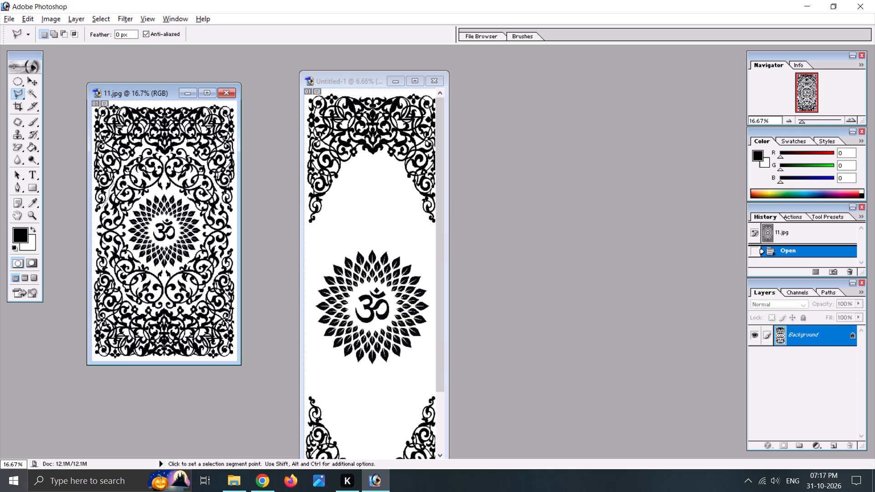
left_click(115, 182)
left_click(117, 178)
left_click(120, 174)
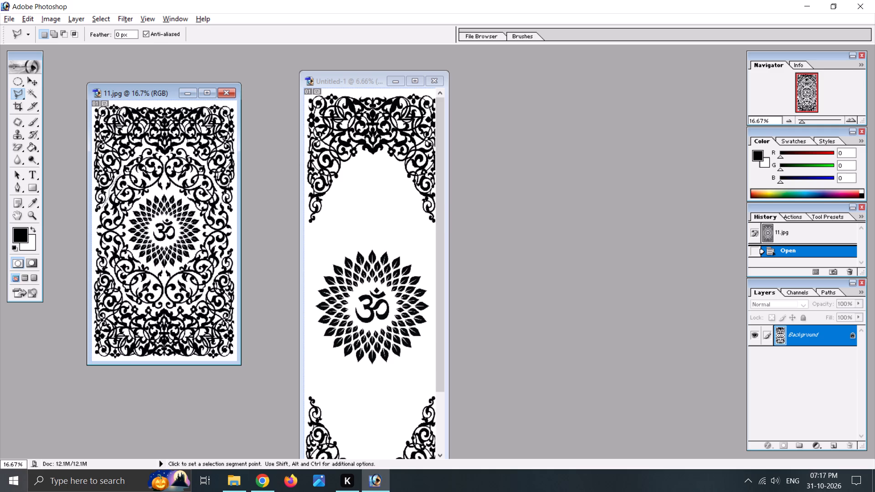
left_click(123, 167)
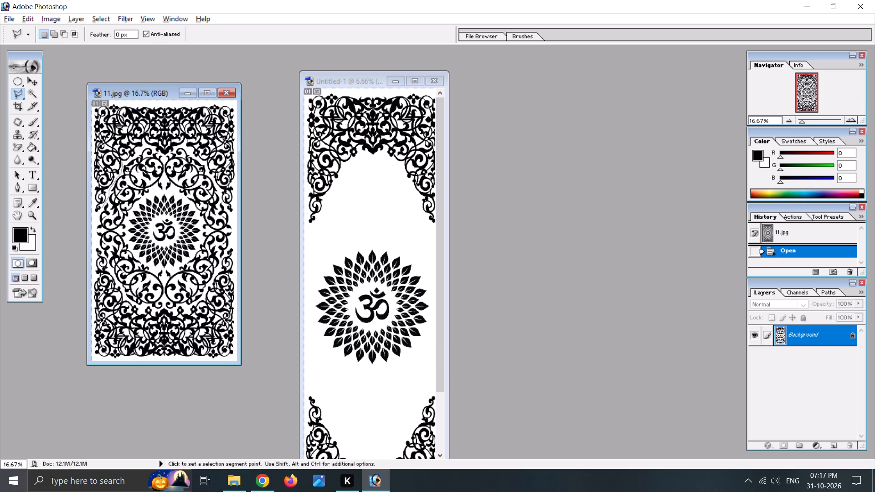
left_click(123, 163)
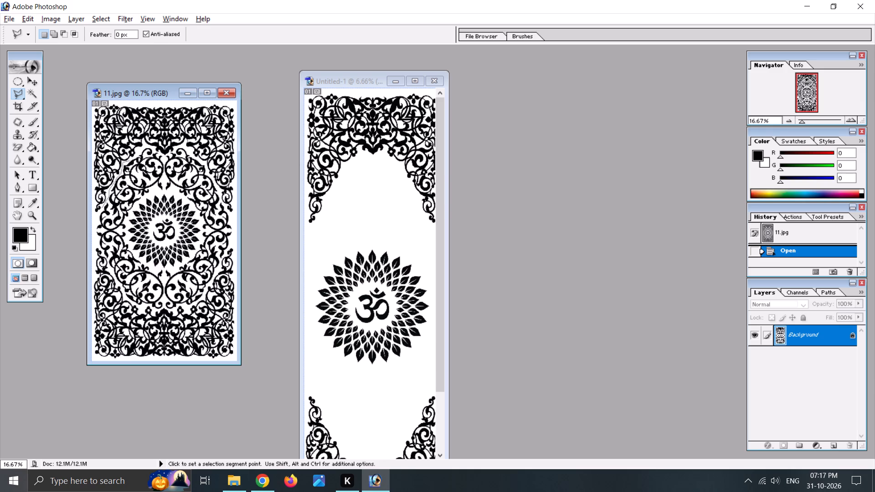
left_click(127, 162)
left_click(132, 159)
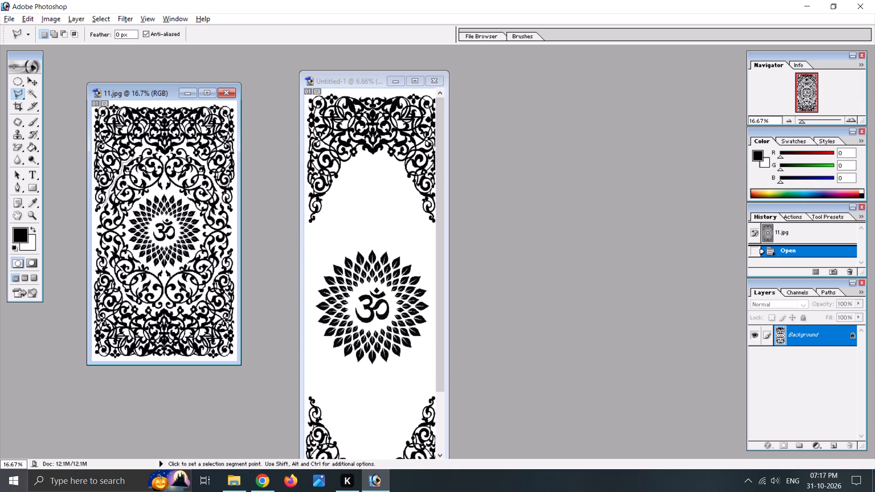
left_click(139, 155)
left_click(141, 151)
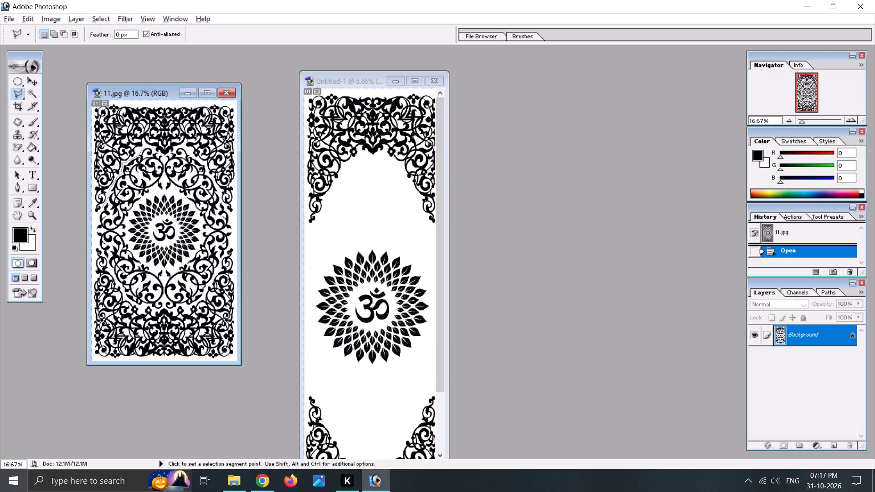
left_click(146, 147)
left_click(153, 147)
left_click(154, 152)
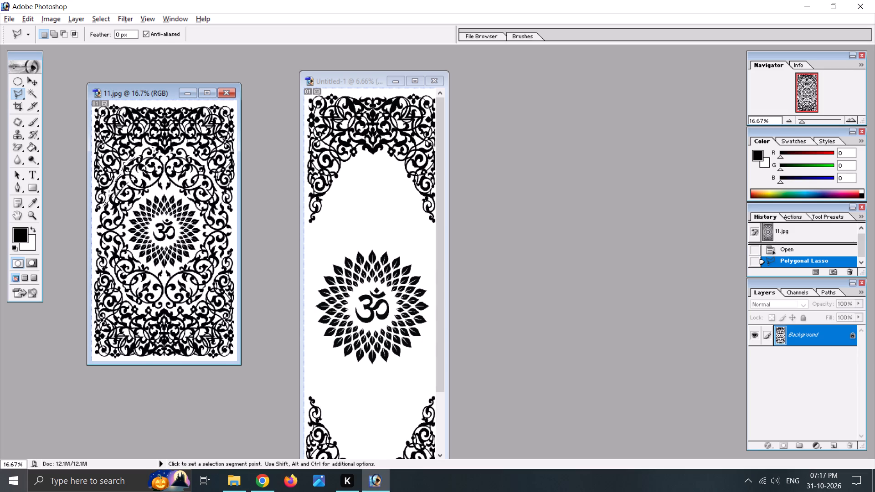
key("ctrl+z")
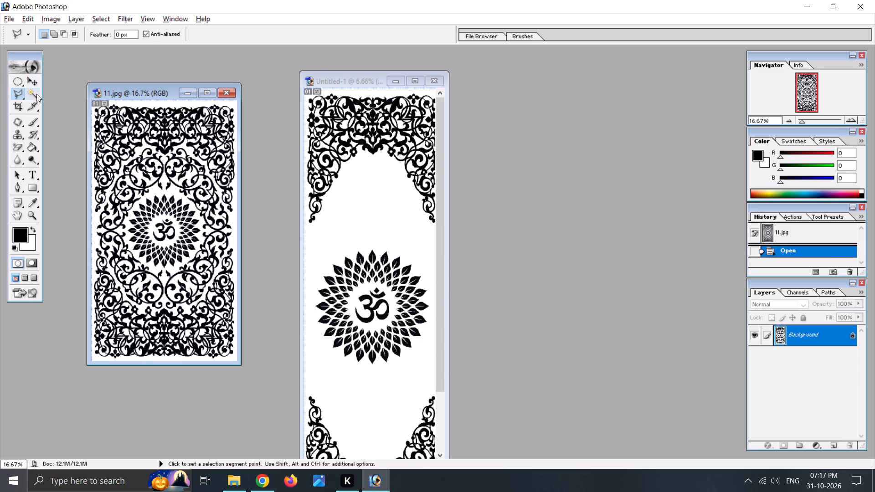
Select the black scrollwork above the central wreath in 11.jpg with the Magic Wand at tolerance 32 and delete it.
left_click(28, 90)
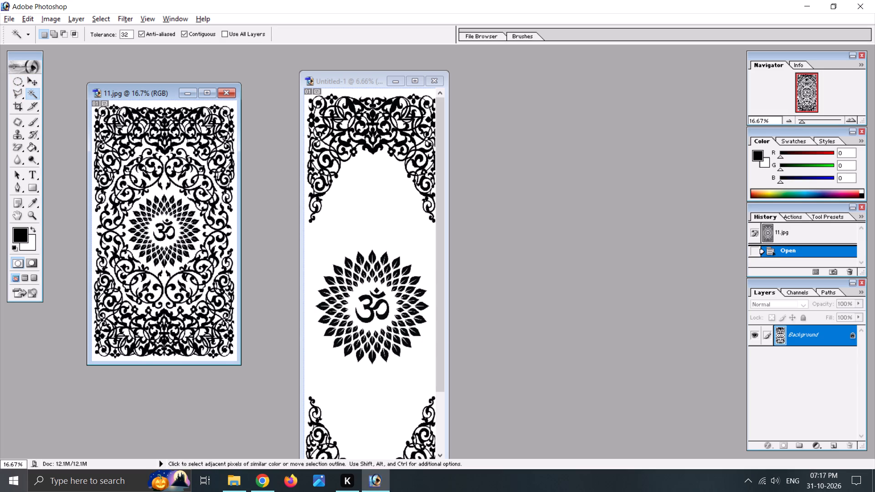
left_click(135, 141)
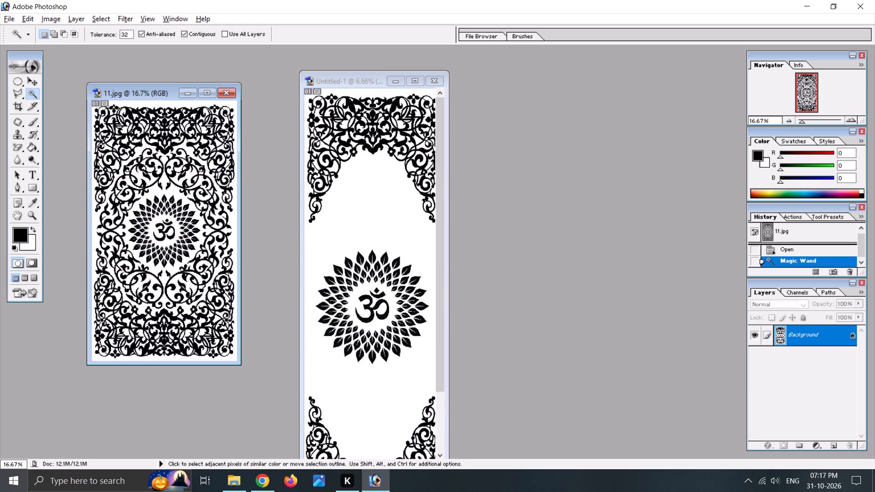
left_click(141, 148)
left_click(138, 145)
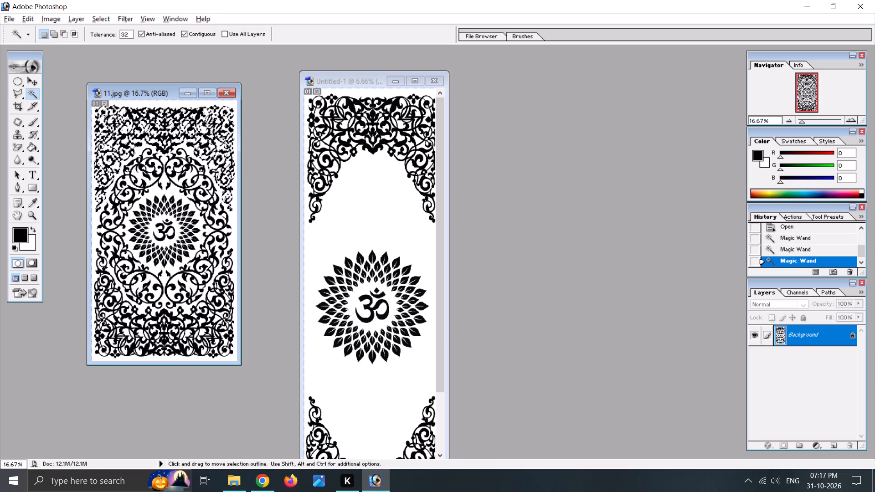
key("Delete")
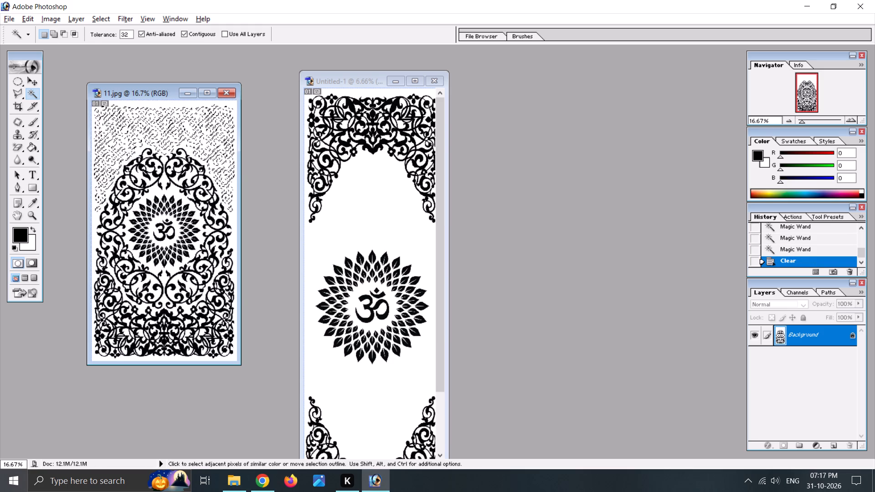
Select the black scrollwork below the central wreath with the Magic Wand and delete it.
left_click(114, 298)
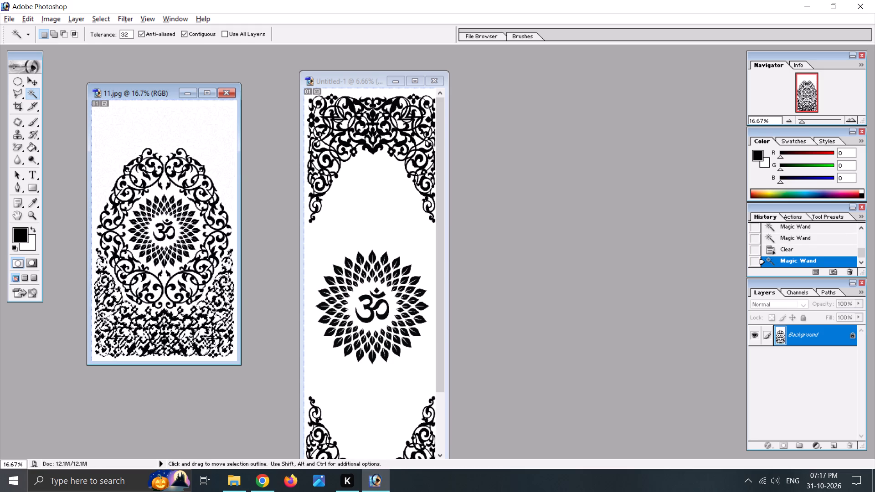
key("Delete")
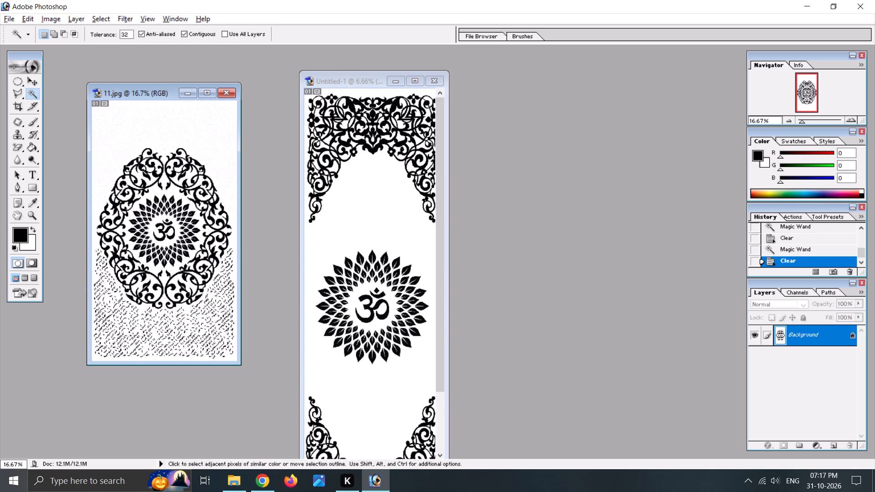
Select the white background around the wreath with the Magic Wand, clear it of leftover traces, and deselect.
left_click(138, 137)
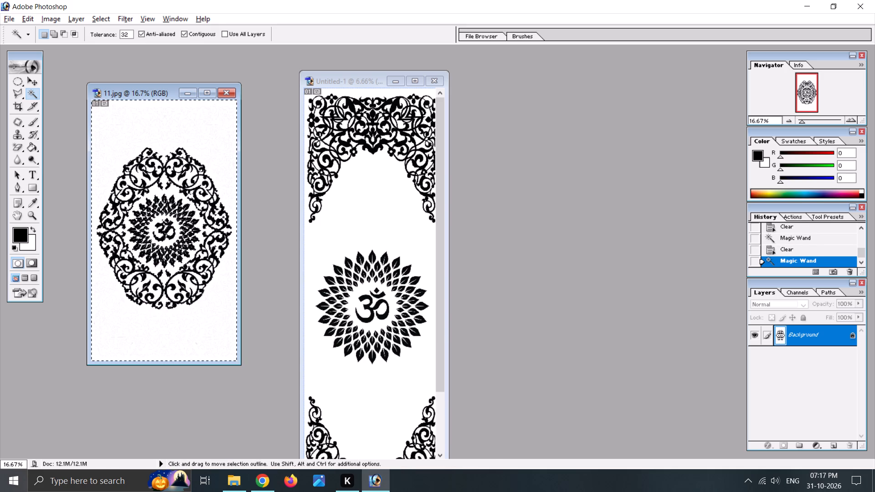
key("Delete")
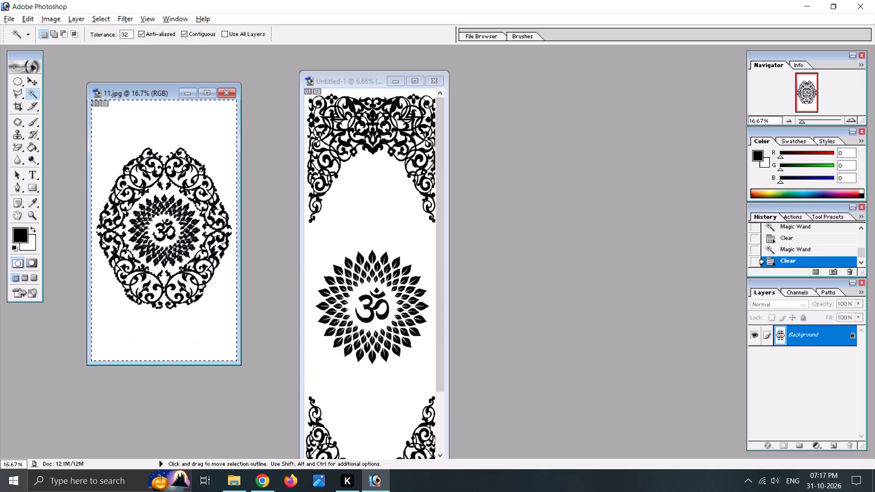
left_click(154, 191)
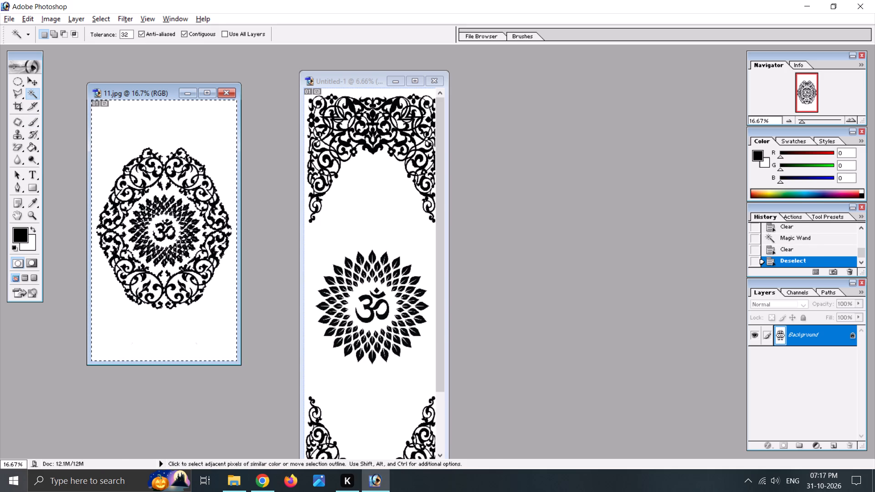
Select the white background around the wreath in 11.jpg with the Magic Wand, clear its leftover specks, and deselect.
left_click(154, 191)
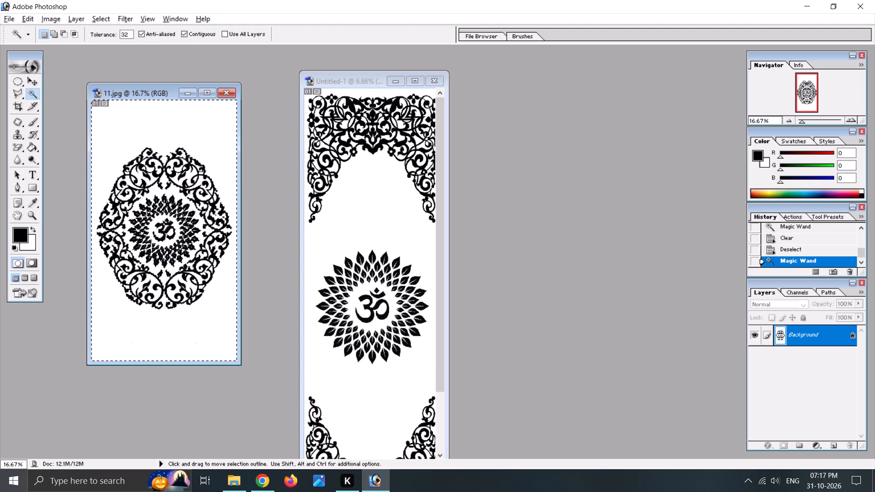
right_click(154, 190)
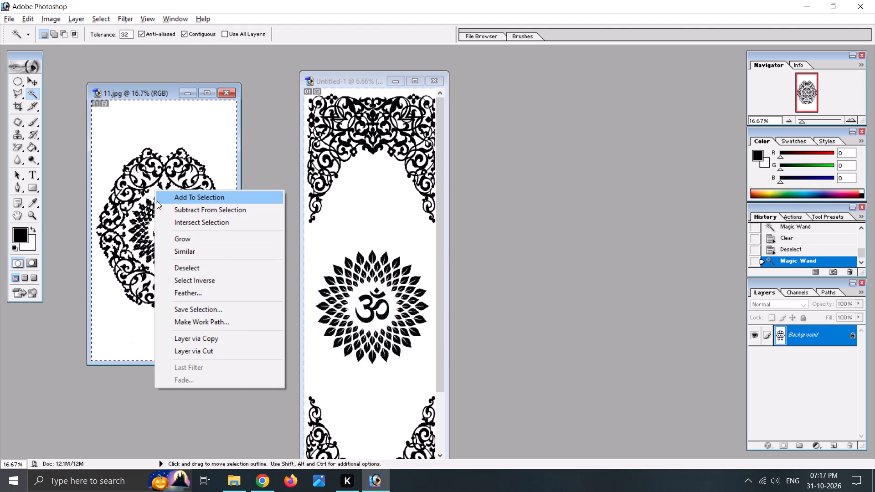
left_click(110, 118)
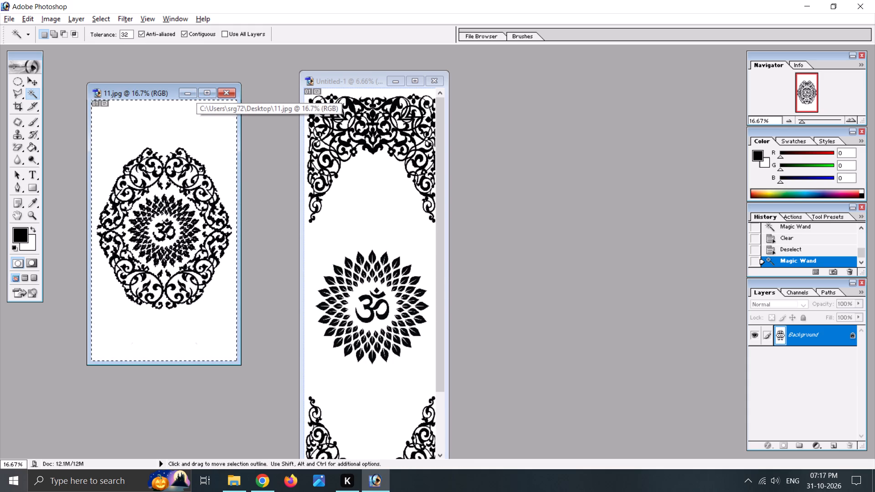
left_click(34, 95)
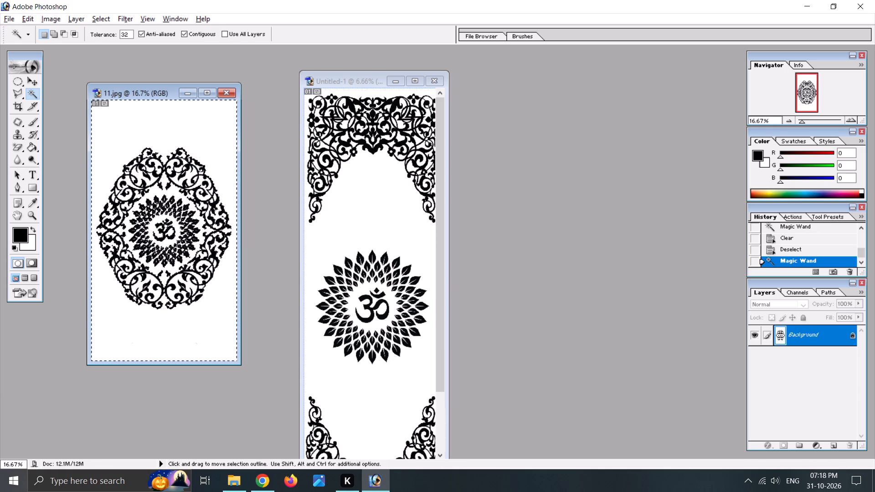
key("Delete")
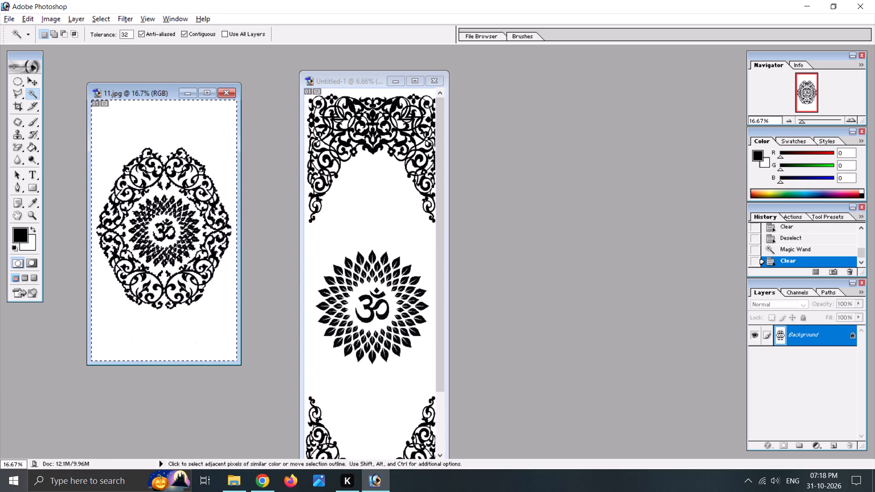
left_click(36, 78)
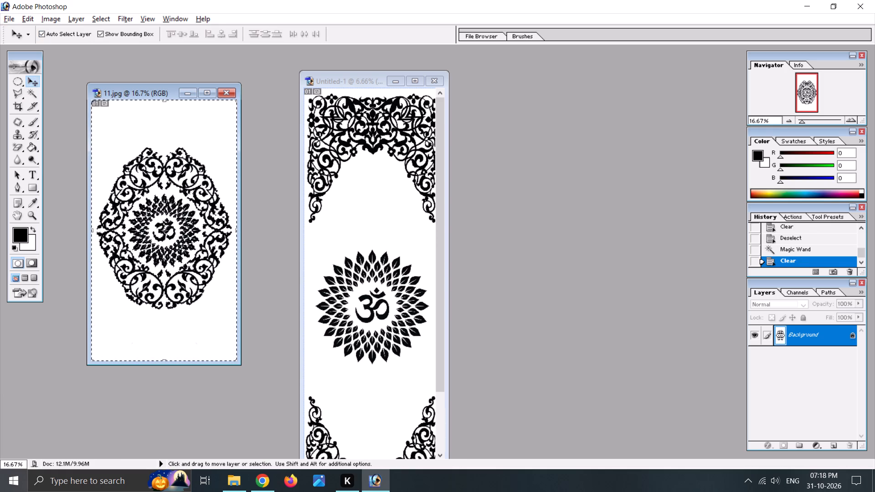
left_click(169, 264)
left_click(26, 87)
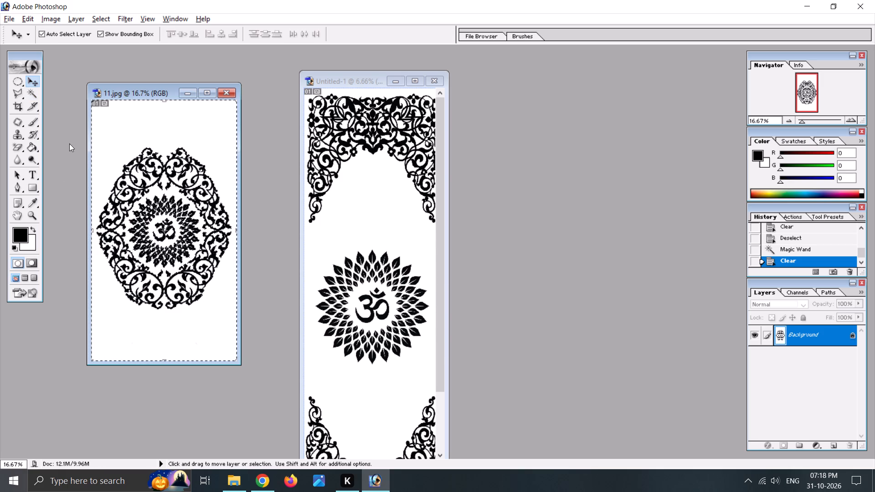
left_click(31, 93)
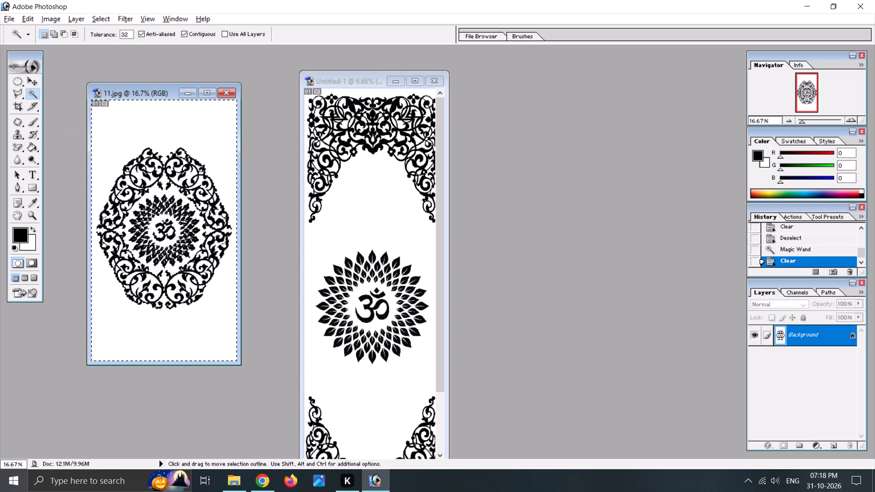
left_click(146, 134)
left_click(29, 81)
left_click(181, 233)
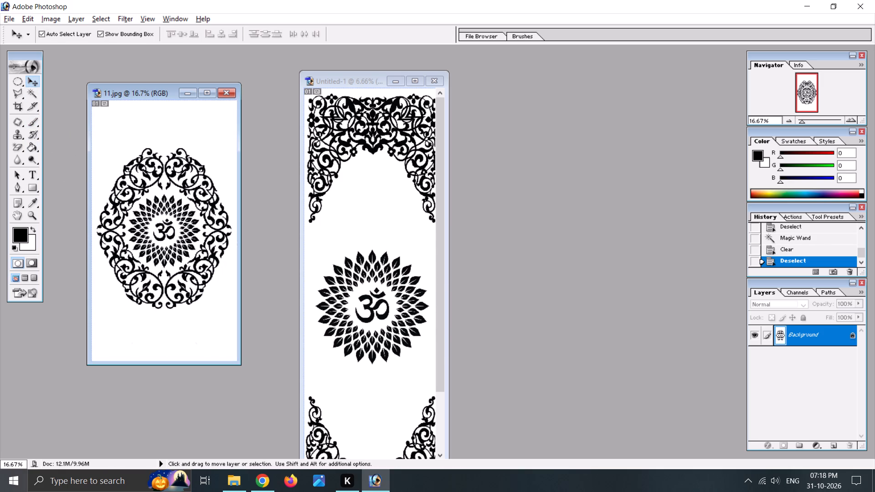
Select the central Om flower in 11.jpg with the Elliptical Marquee, nudge the outline to fit, delete the flower, and deselect.
left_click(14, 83)
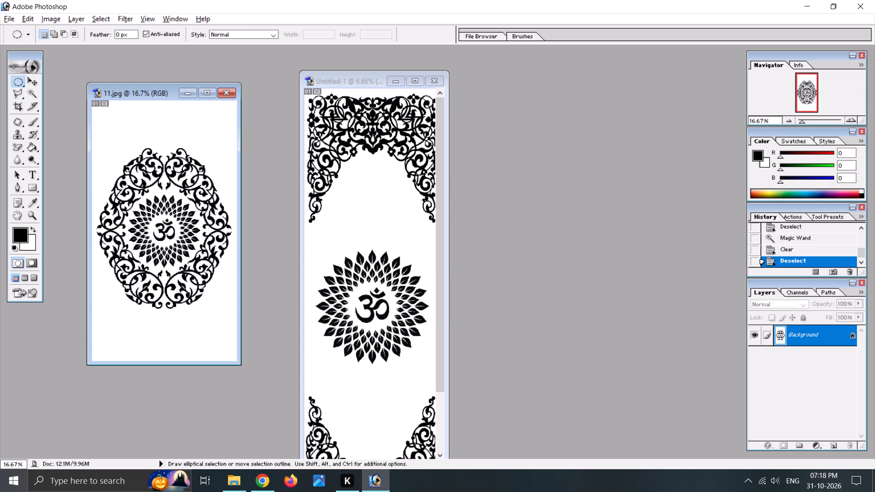
left_click_drag(130, 195, 202, 271)
key("Up")
key("Up")
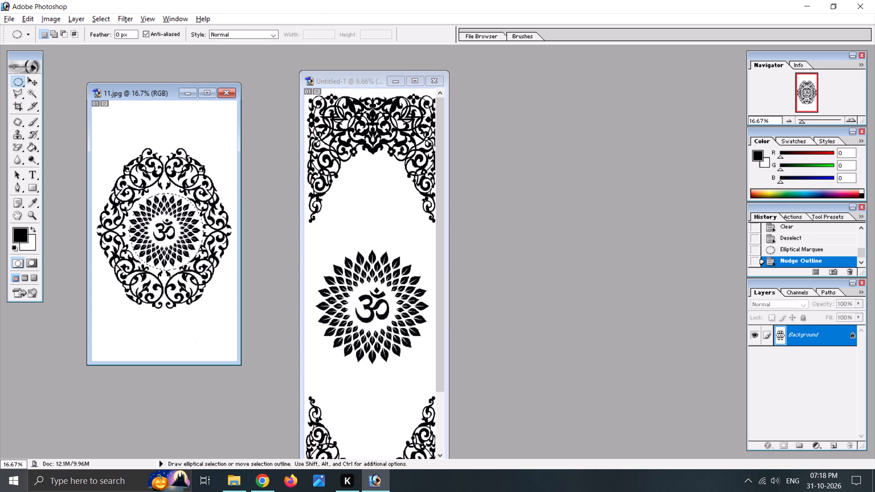
key("Left")
key("Left")
key("Left")
key("Left")
key("Up")
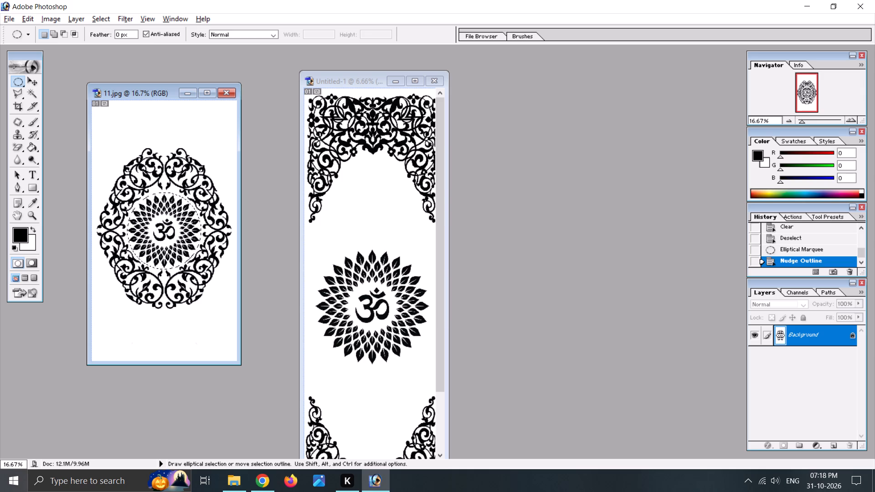
key("Up")
key("Left")
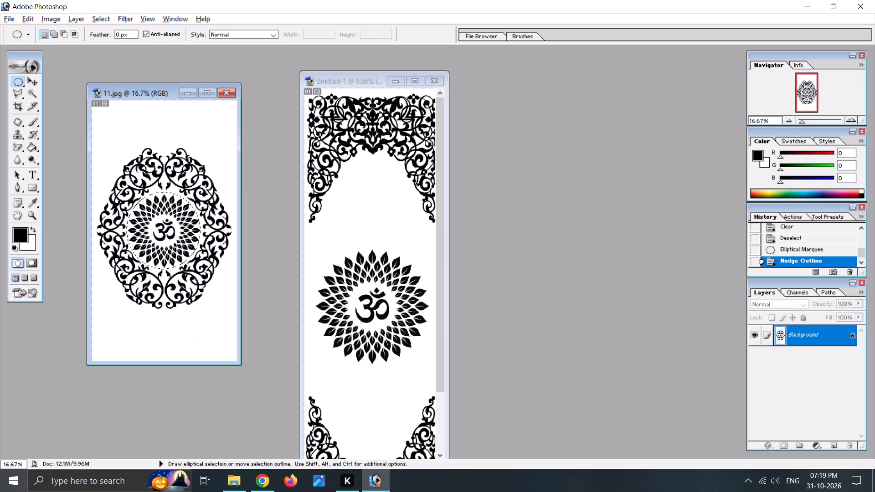
key("Right")
key("Delete")
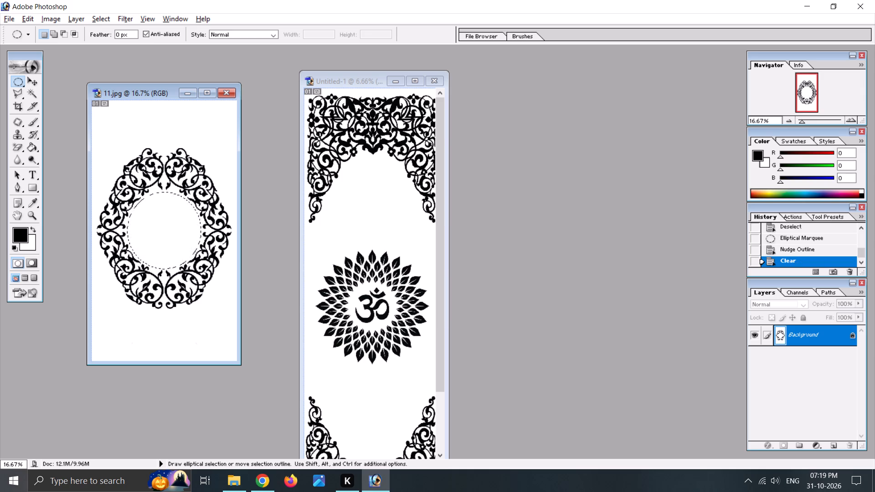
left_click(31, 77)
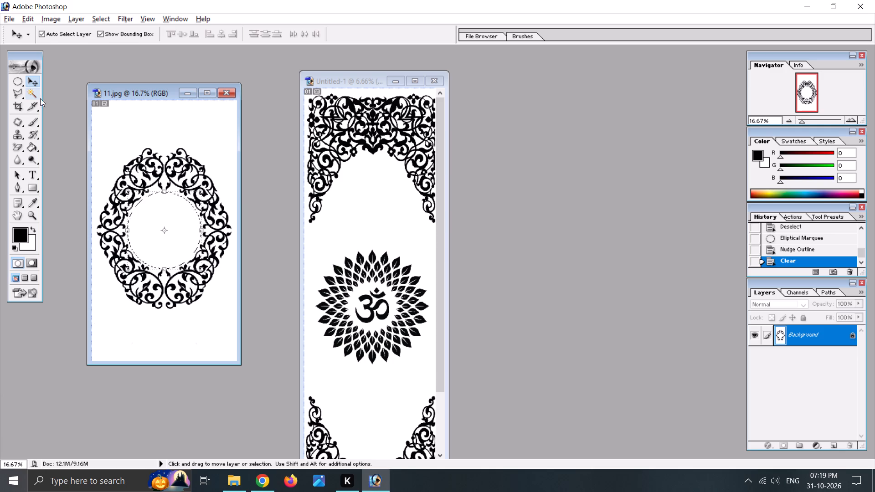
left_click(14, 78)
left_click(140, 150)
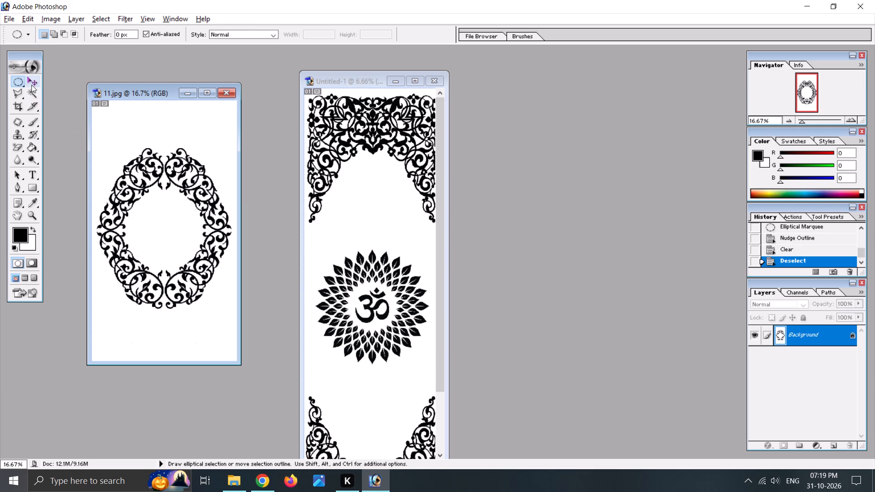
Copy the empty scroll wreath from 11.jpg into Untitled-1 with the Move tool, placing it over the Om flower.
left_click(31, 84)
left_click(138, 172)
left_click_drag(141, 189, 366, 253)
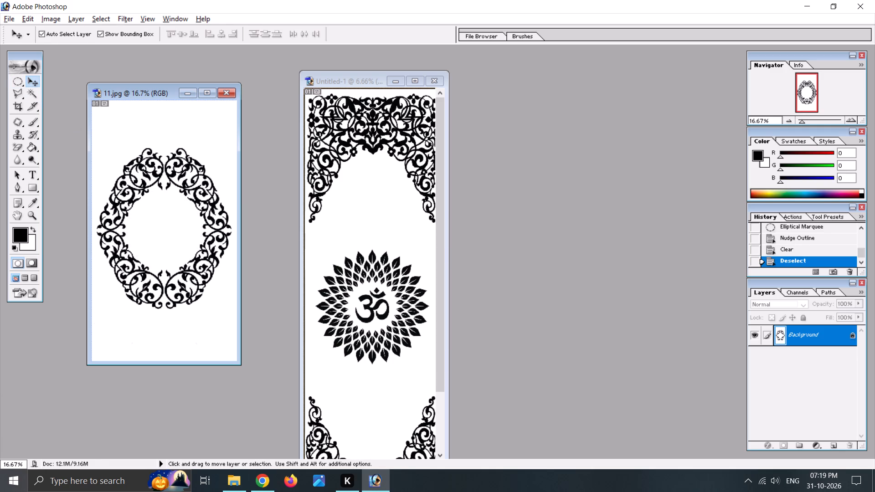
left_click_drag(366, 253, 370, 260)
Scale the wreath layer in Untitled-1 to 280% in width and height, keeping its aspect ratio.
left_click(417, 82)
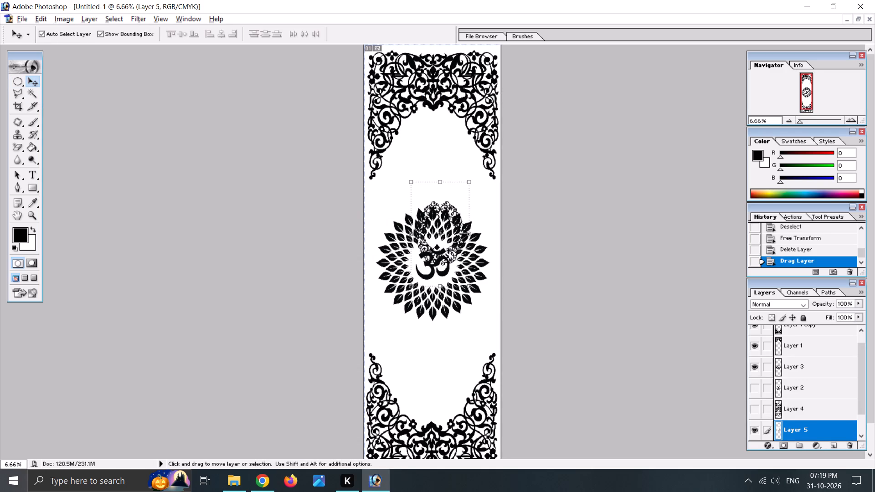
left_click(474, 292)
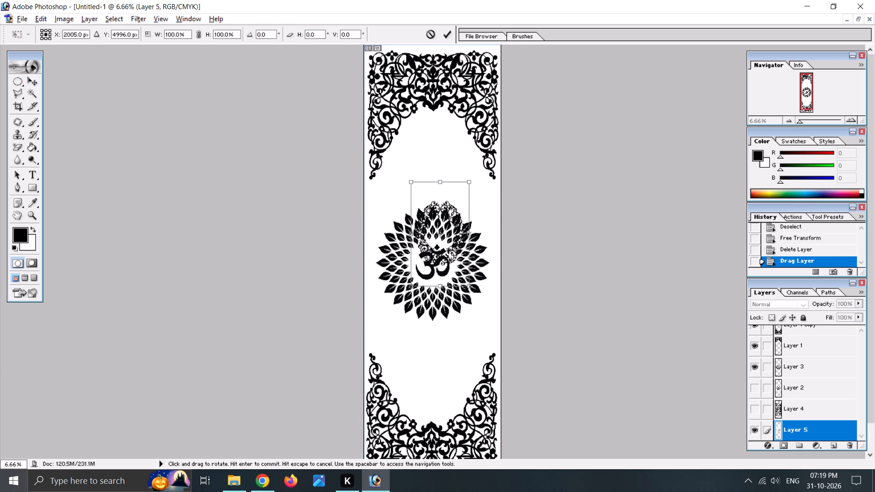
left_click_drag(186, 34, 162, 38)
left_click_drag(162, 38, 149, 39)
type("200")
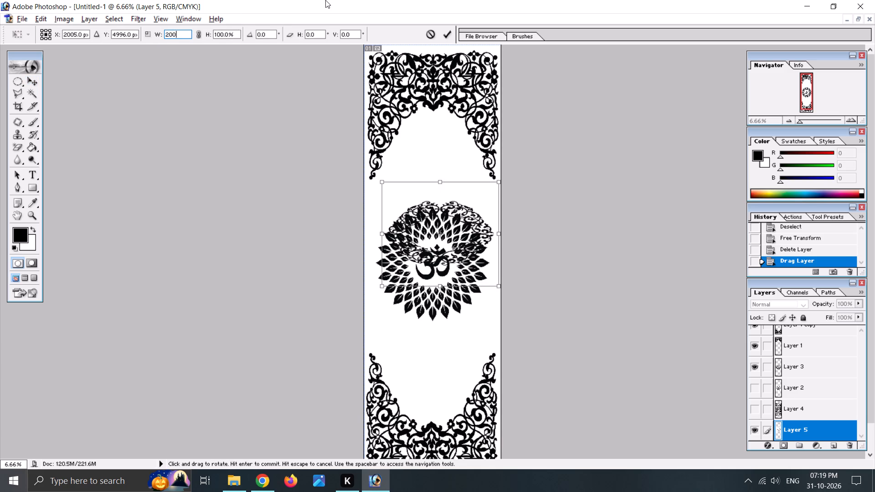
left_click(196, 34)
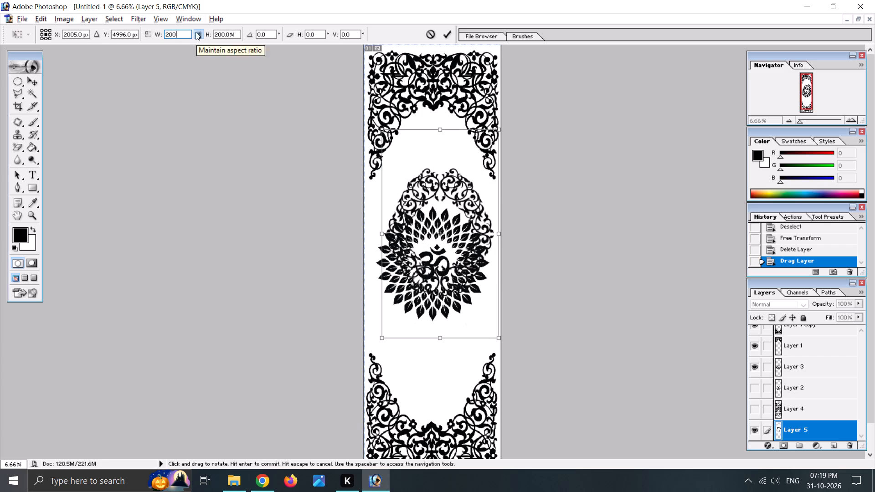
left_click_drag(184, 35, 156, 37)
type("300")
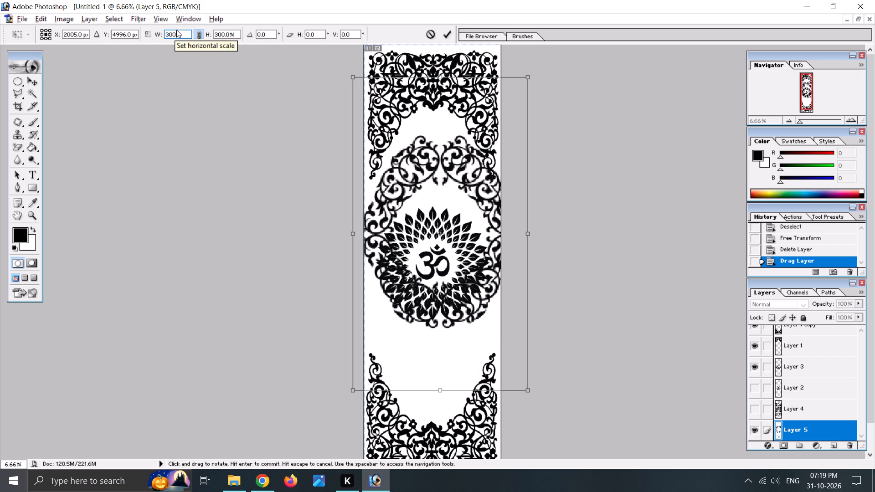
key("BackSpace")
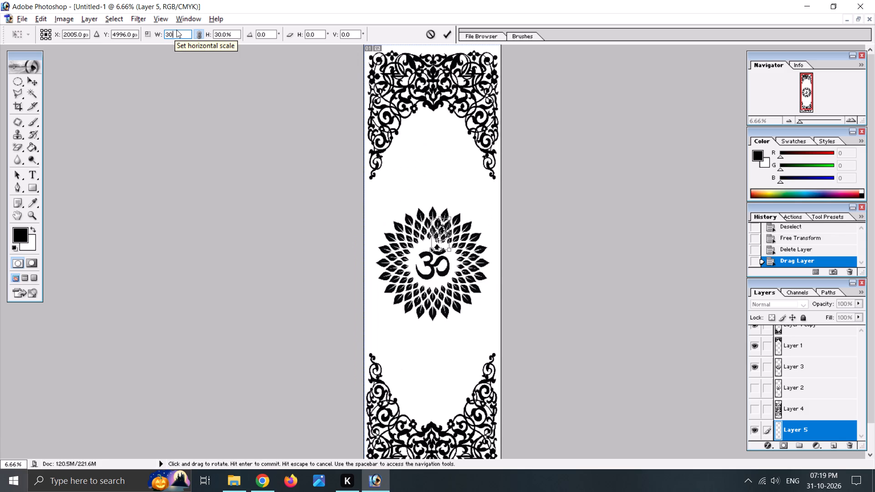
key("BackSpace")
key("BackSpace")
type("280")
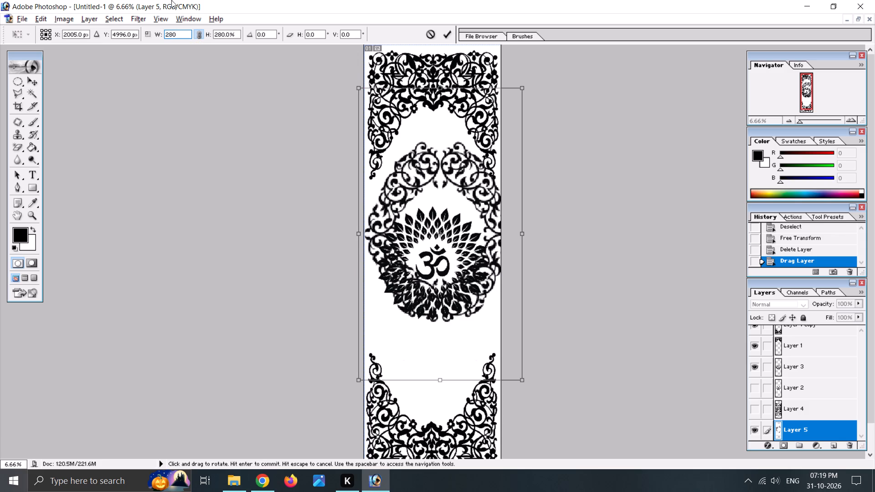
left_click(450, 34)
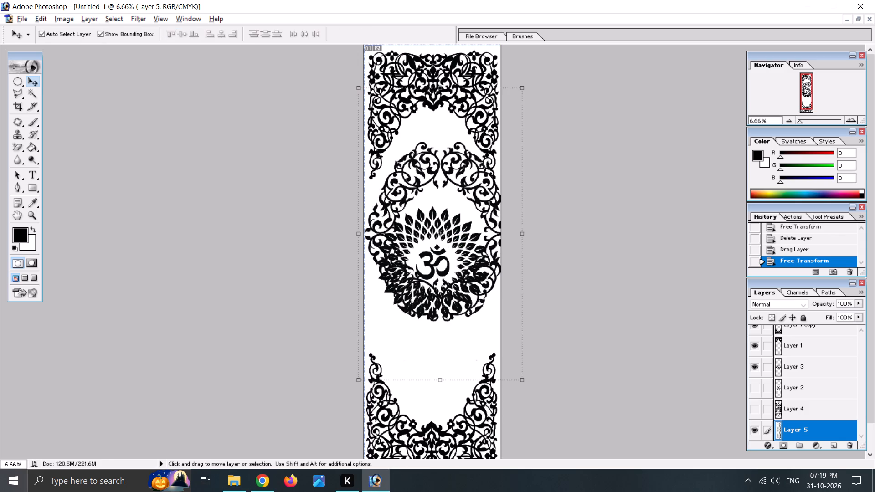
Move the enlarged wreath so that it is centred around the Om flower.
left_click_drag(466, 256, 460, 284)
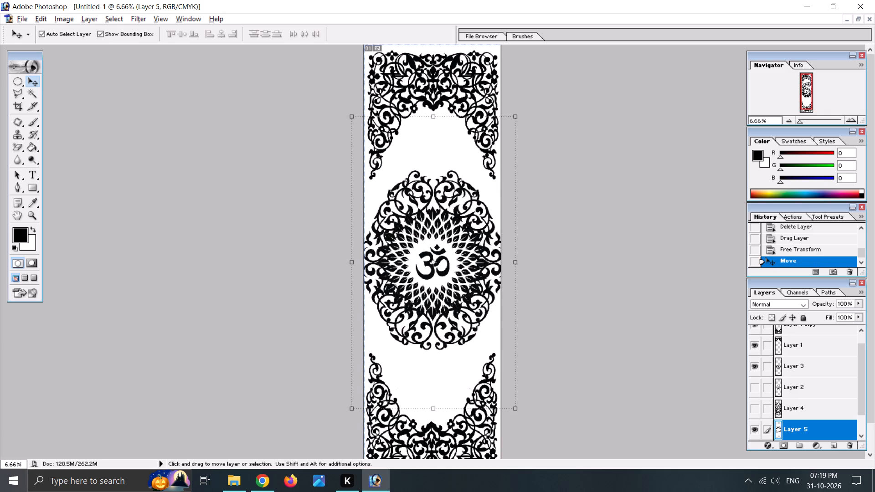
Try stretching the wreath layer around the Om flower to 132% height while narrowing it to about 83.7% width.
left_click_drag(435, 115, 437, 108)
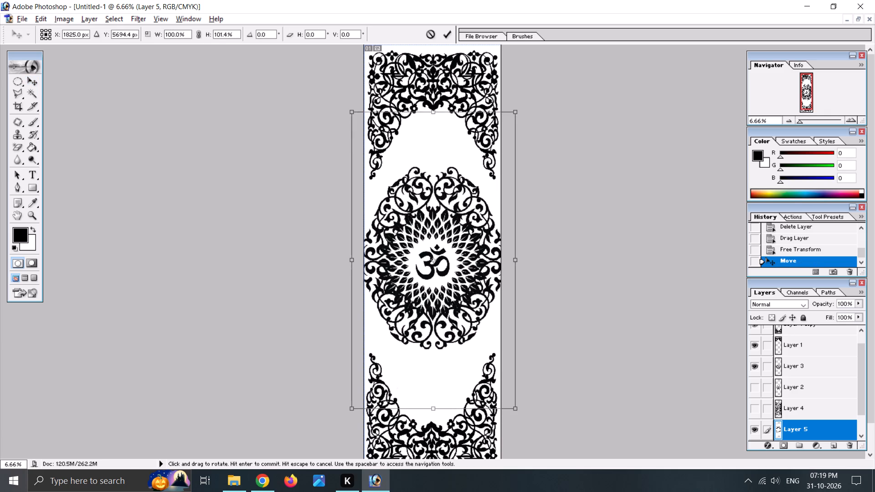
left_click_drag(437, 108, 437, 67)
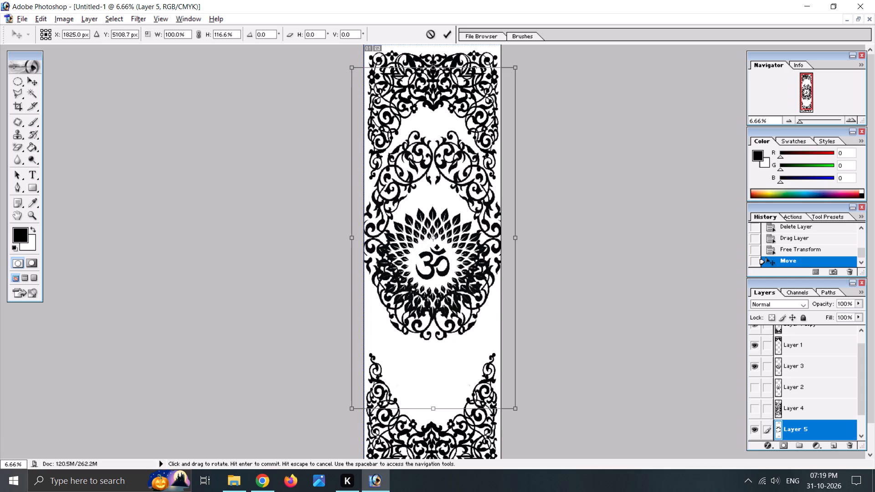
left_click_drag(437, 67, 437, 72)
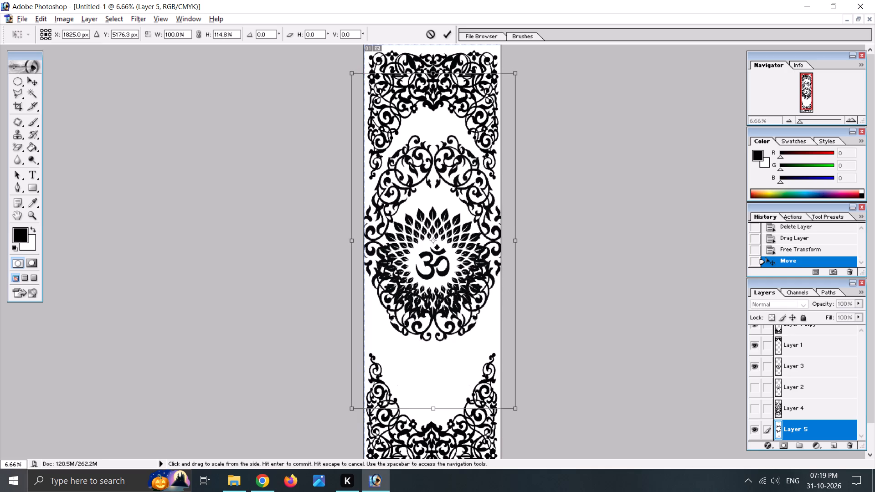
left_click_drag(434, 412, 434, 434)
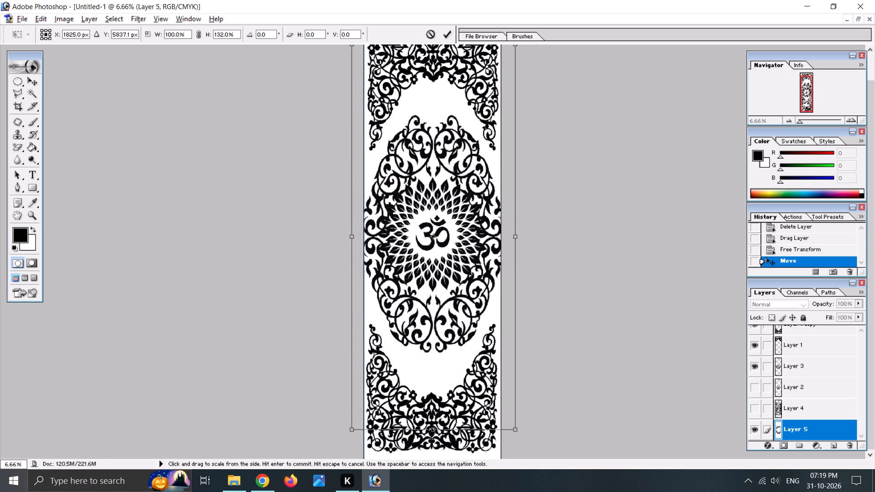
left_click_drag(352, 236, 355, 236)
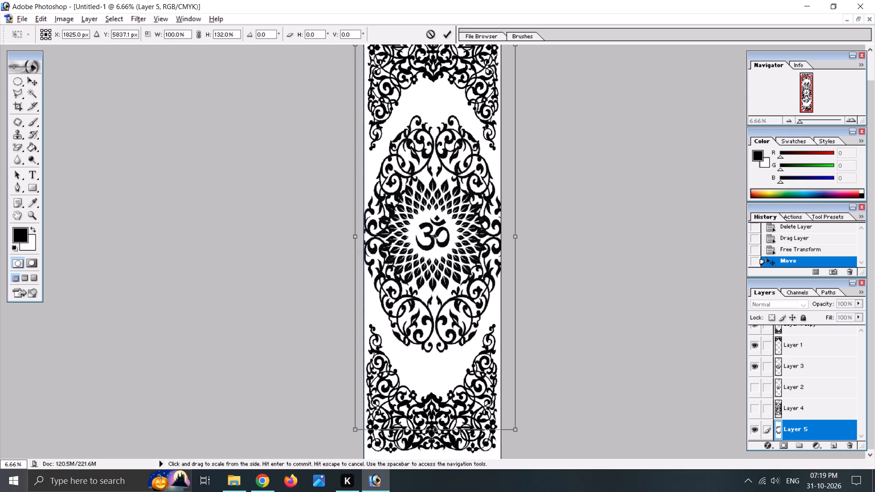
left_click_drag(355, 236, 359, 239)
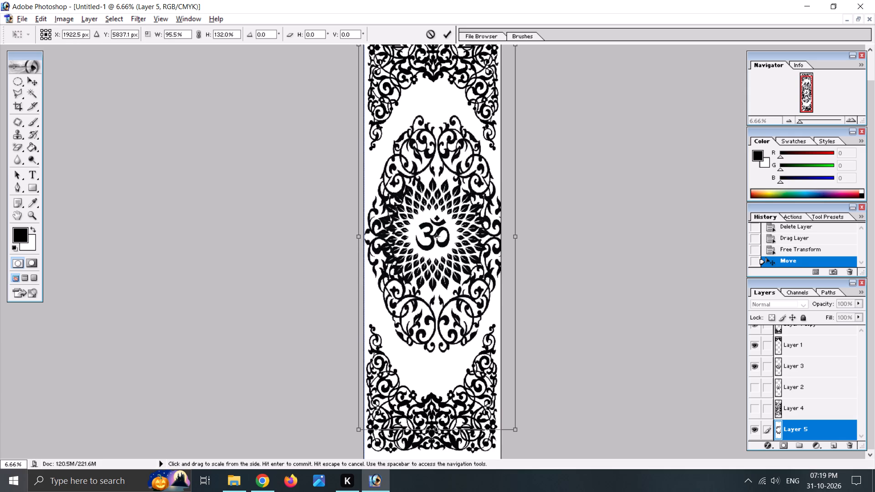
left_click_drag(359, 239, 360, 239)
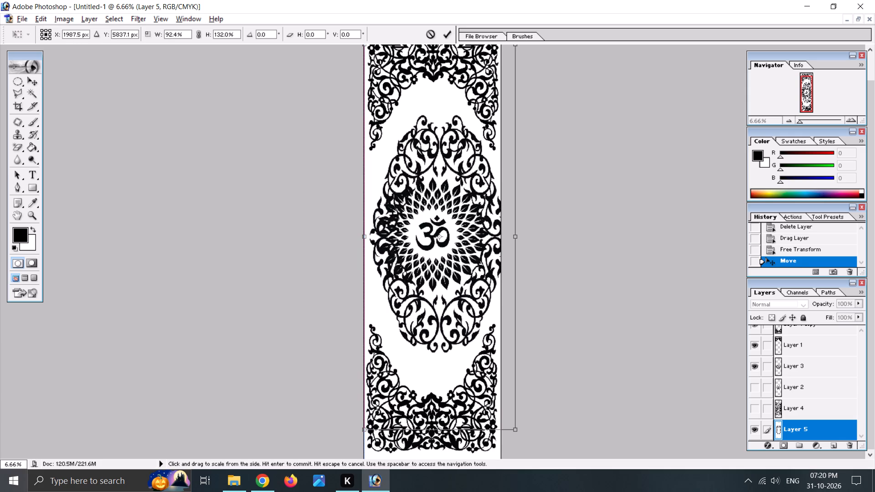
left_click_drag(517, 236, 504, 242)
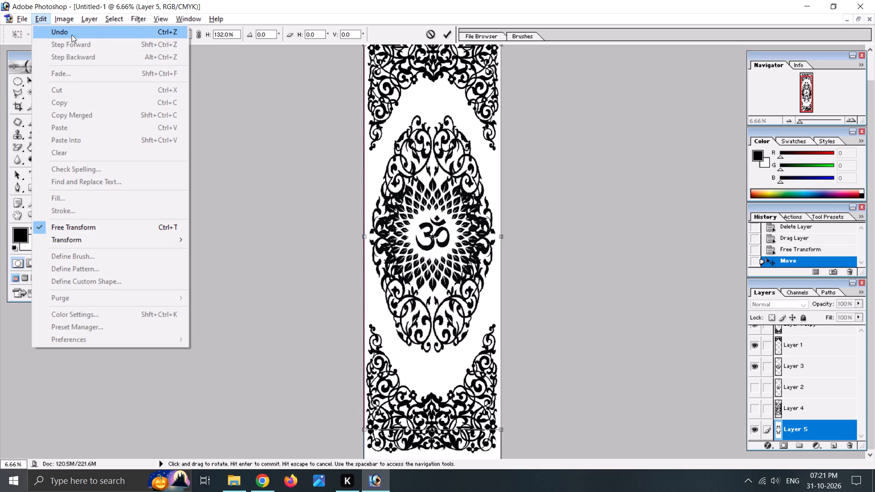
left_click(21, 22)
left_click(21, 22)
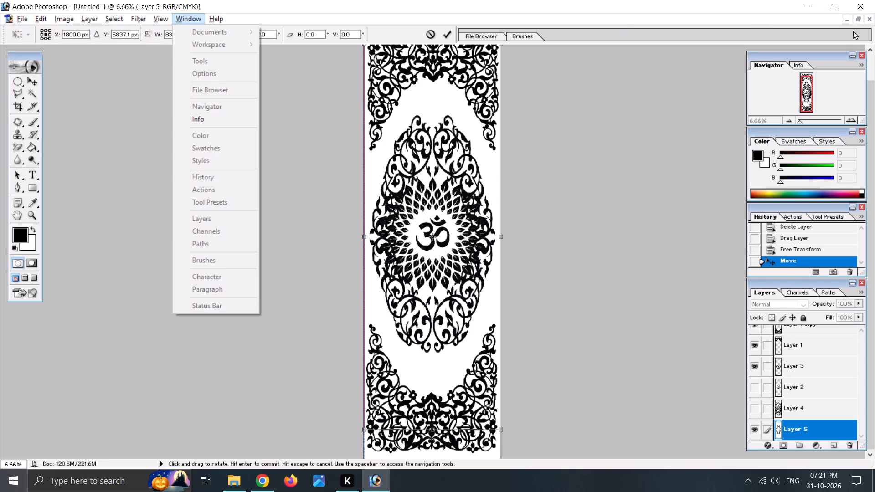
left_click(856, 20)
left_click(13, 20)
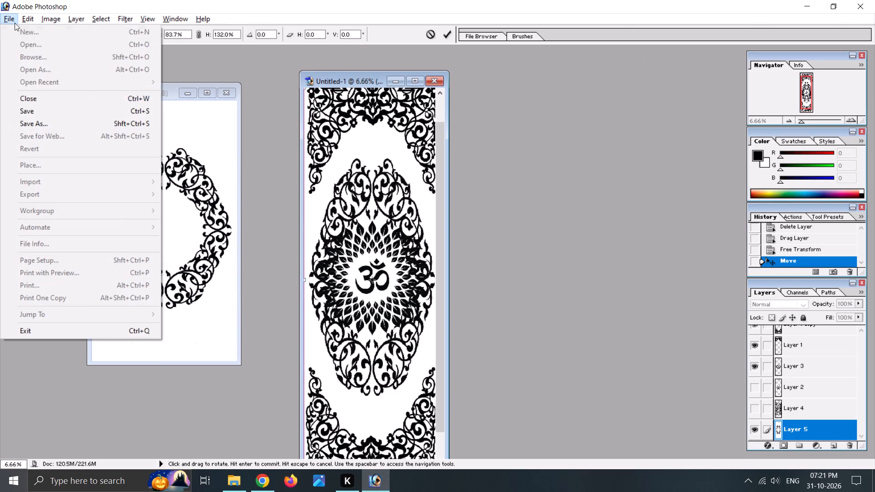
left_click(206, 164)
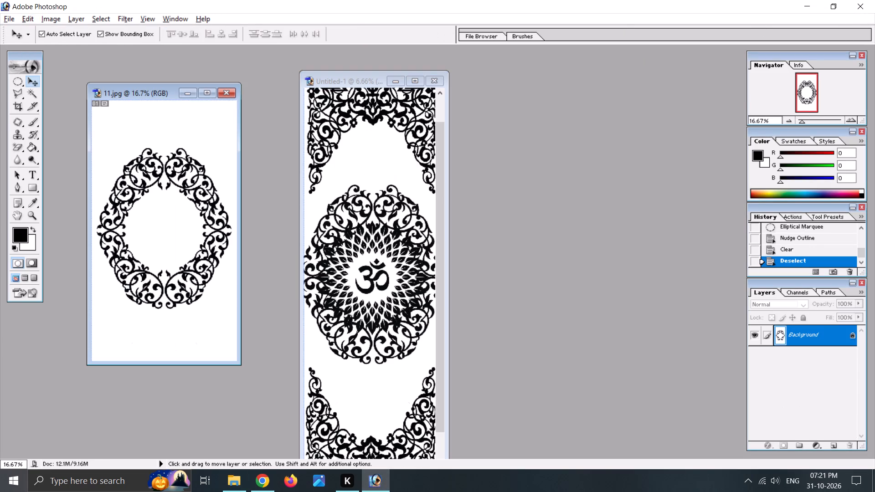
left_click(224, 97)
left_click(438, 189)
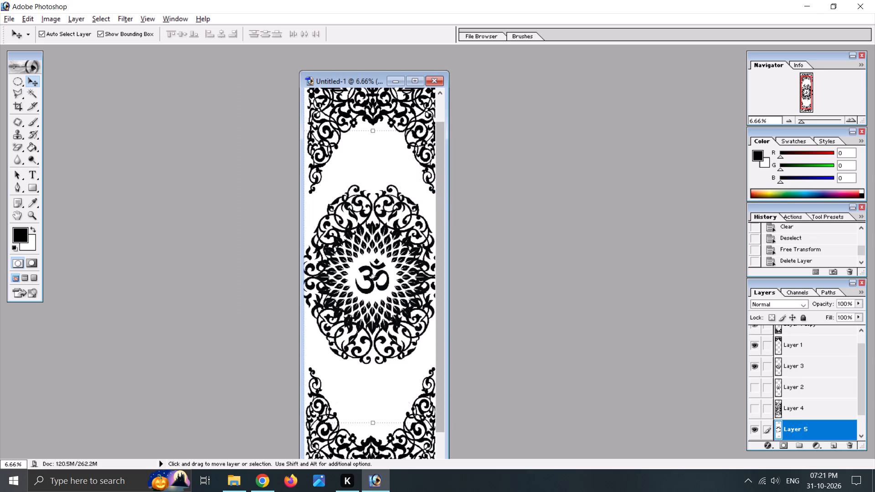
left_click(417, 82)
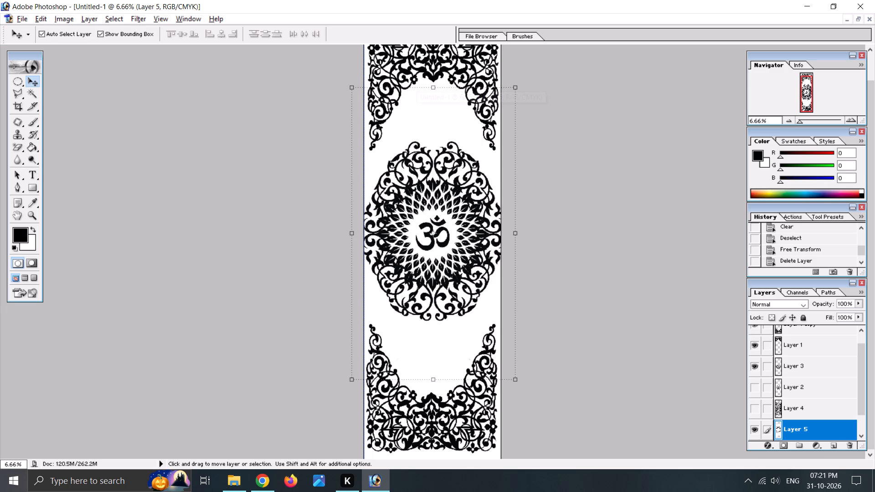
Scale the central Om flower on Layer 3 proportionally to 70% in width and height.
left_click(437, 235)
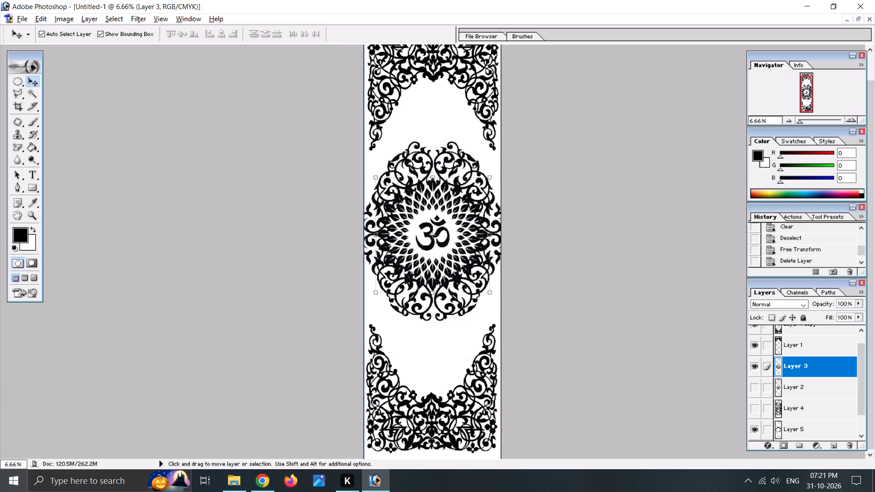
left_click(494, 300)
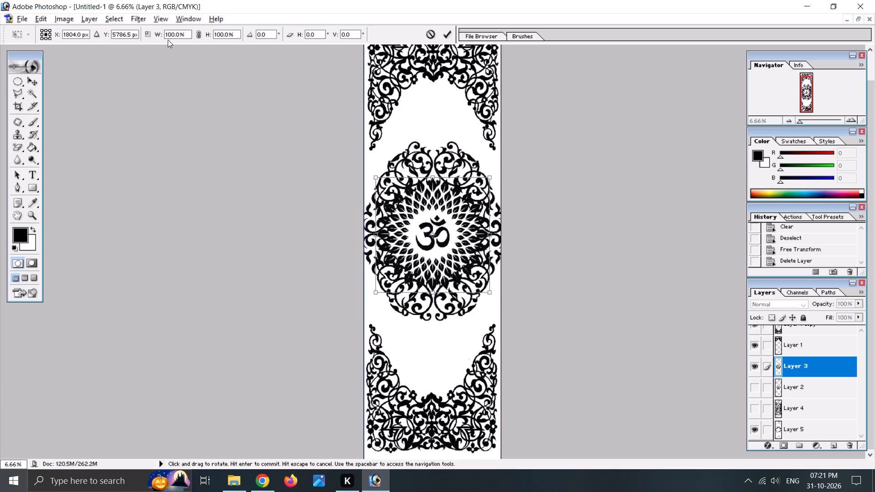
left_click(196, 36)
left_click_drag(183, 36, 148, 37)
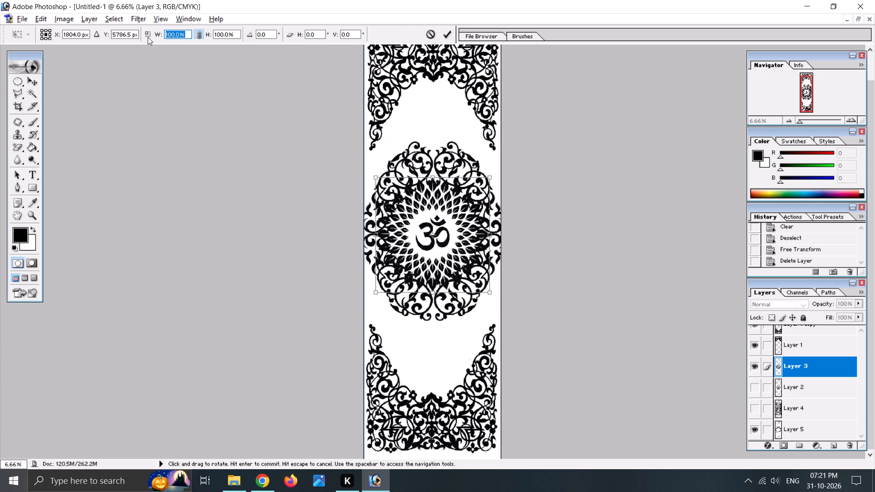
type("50")
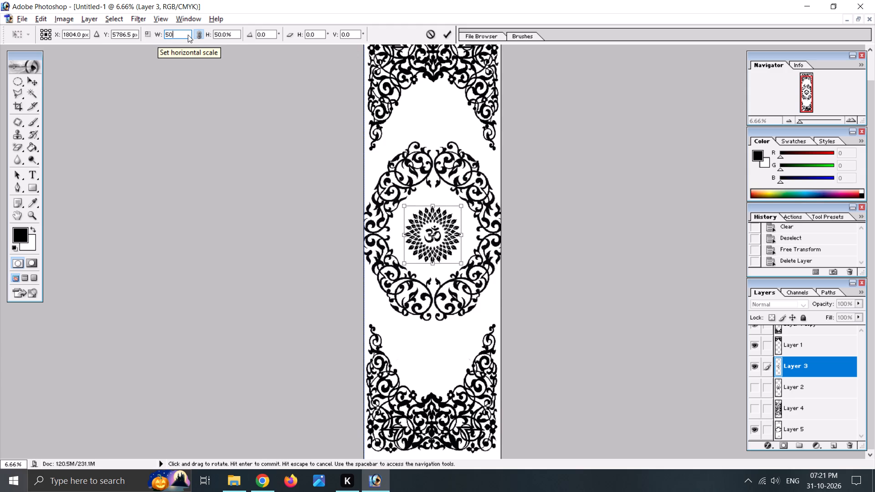
key("BackSpace")
key("BackSpace")
type("60")
key("BackSpace")
key("BackSpace")
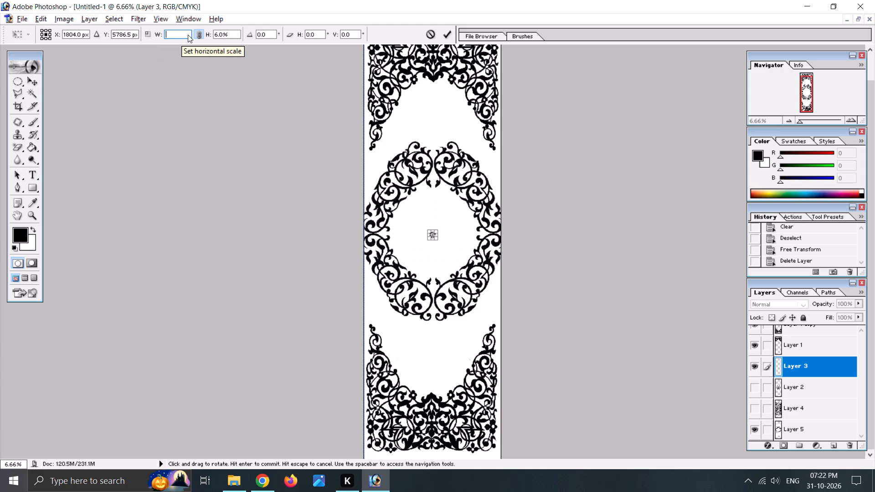
type("70")
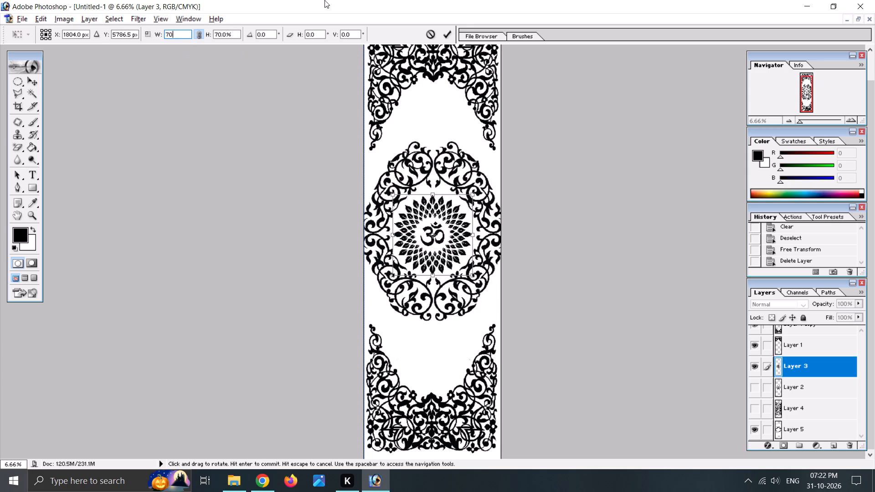
left_click(450, 36)
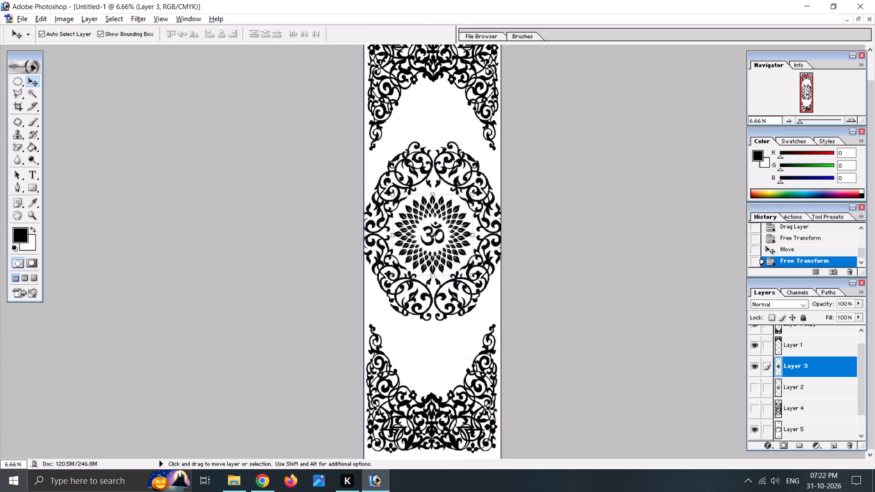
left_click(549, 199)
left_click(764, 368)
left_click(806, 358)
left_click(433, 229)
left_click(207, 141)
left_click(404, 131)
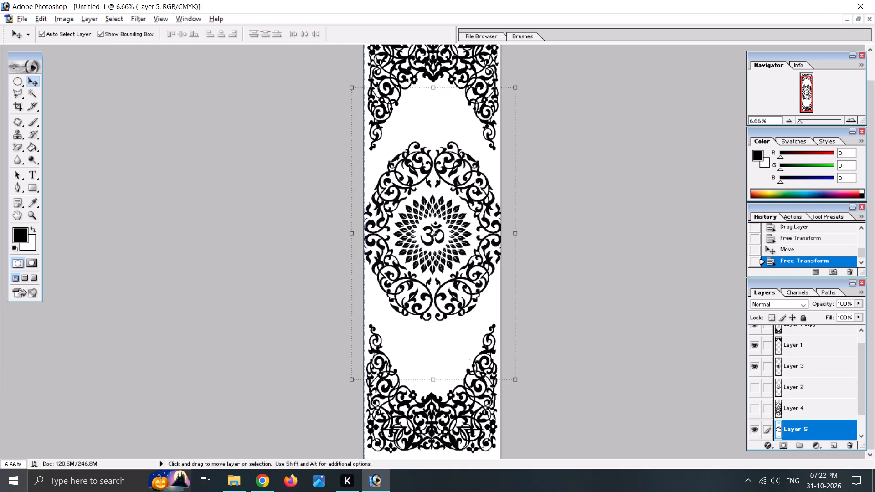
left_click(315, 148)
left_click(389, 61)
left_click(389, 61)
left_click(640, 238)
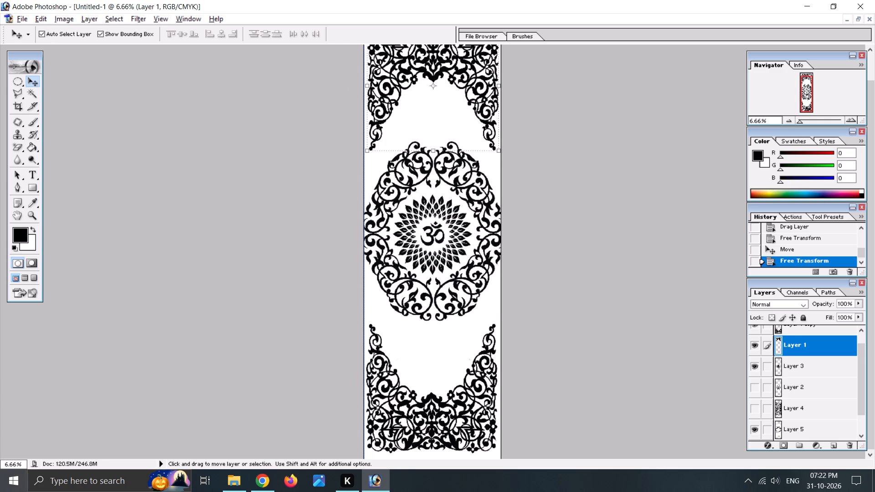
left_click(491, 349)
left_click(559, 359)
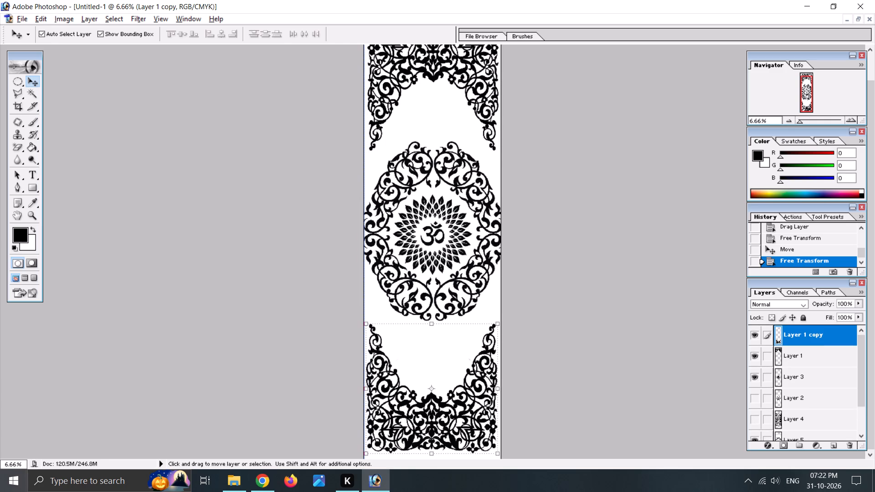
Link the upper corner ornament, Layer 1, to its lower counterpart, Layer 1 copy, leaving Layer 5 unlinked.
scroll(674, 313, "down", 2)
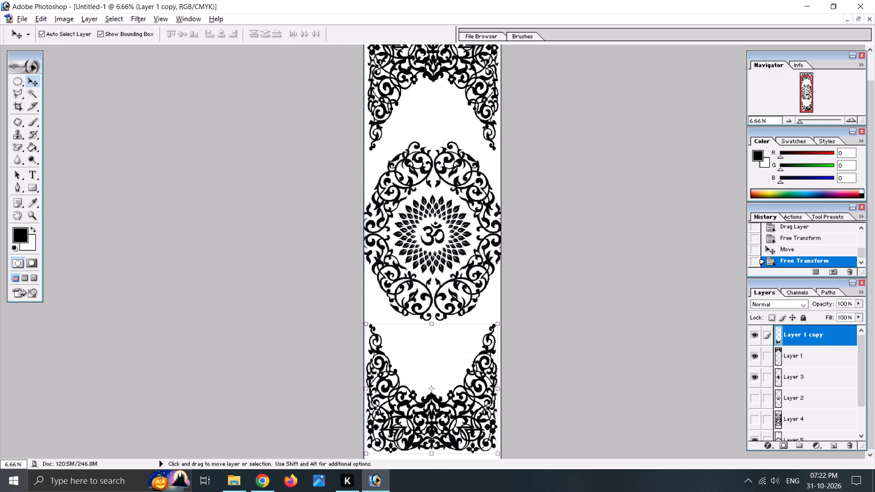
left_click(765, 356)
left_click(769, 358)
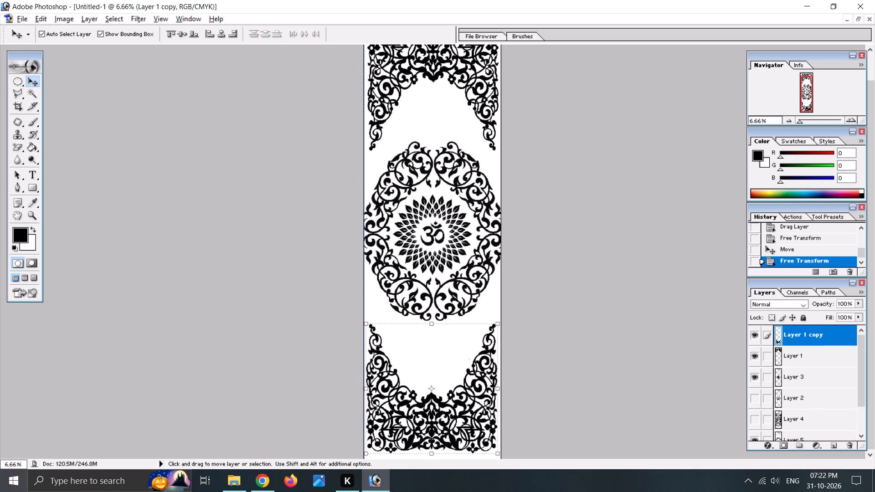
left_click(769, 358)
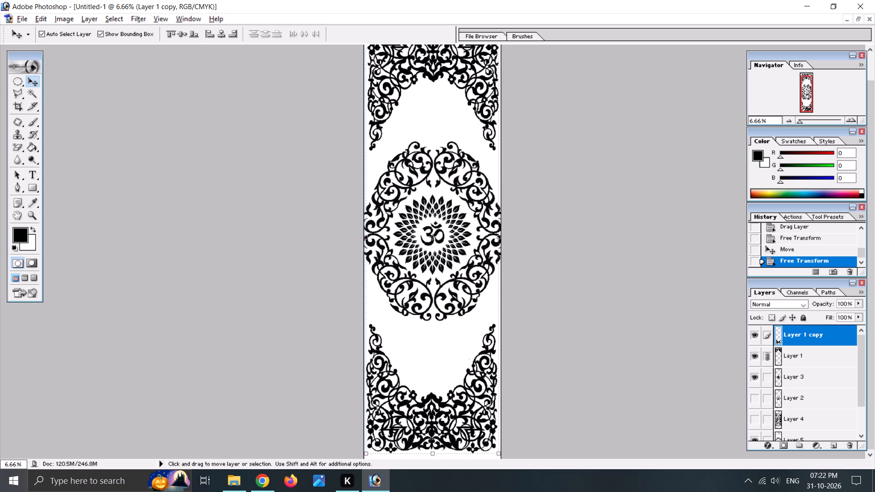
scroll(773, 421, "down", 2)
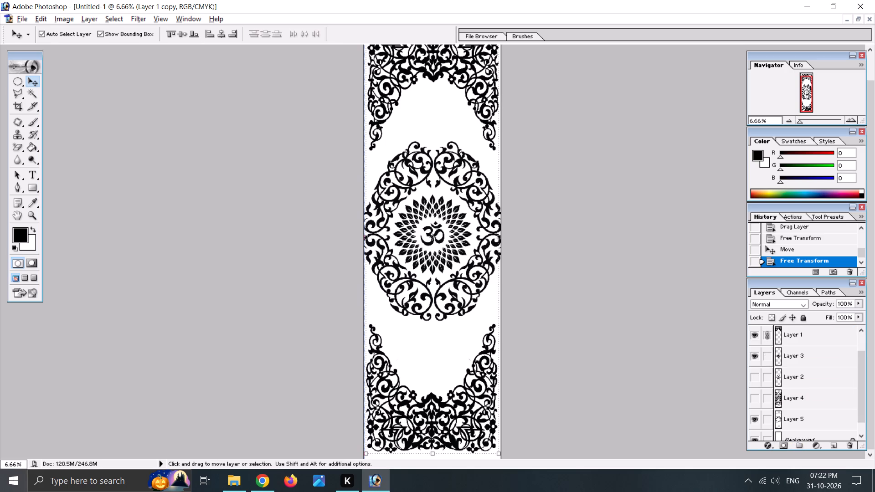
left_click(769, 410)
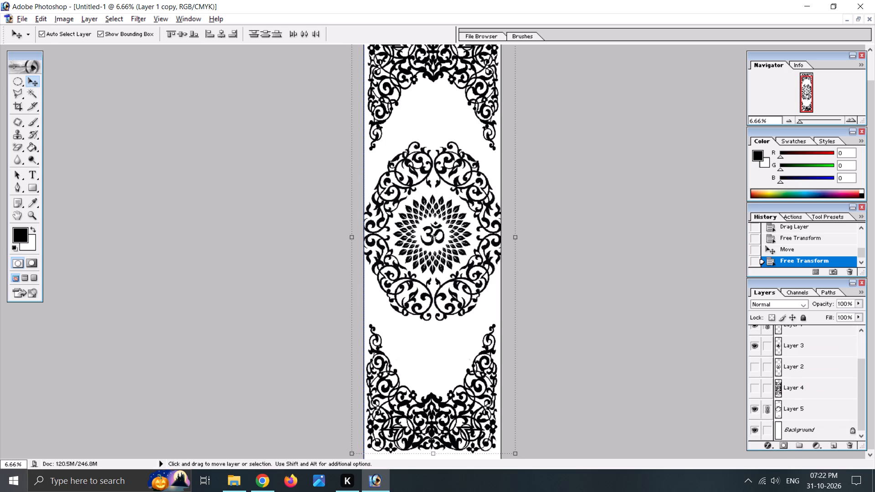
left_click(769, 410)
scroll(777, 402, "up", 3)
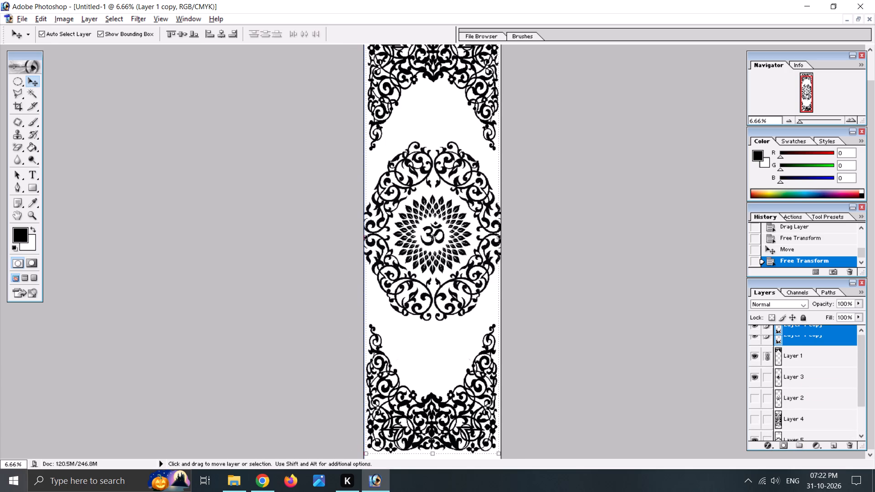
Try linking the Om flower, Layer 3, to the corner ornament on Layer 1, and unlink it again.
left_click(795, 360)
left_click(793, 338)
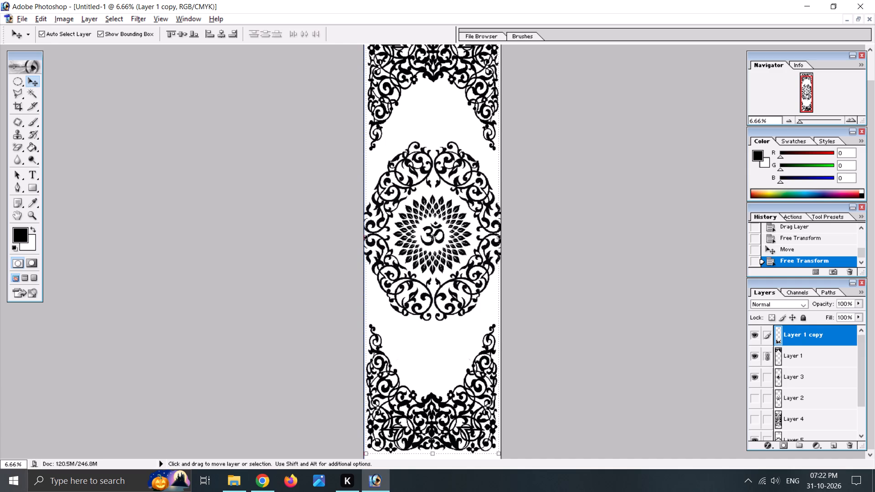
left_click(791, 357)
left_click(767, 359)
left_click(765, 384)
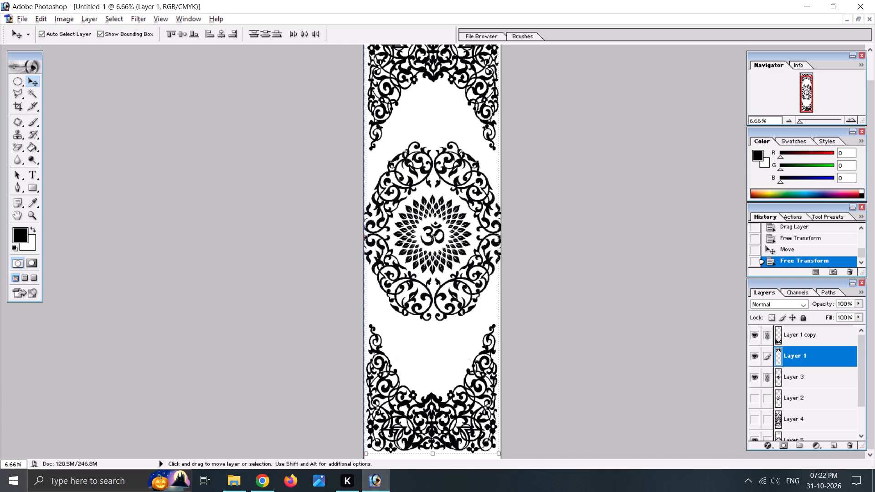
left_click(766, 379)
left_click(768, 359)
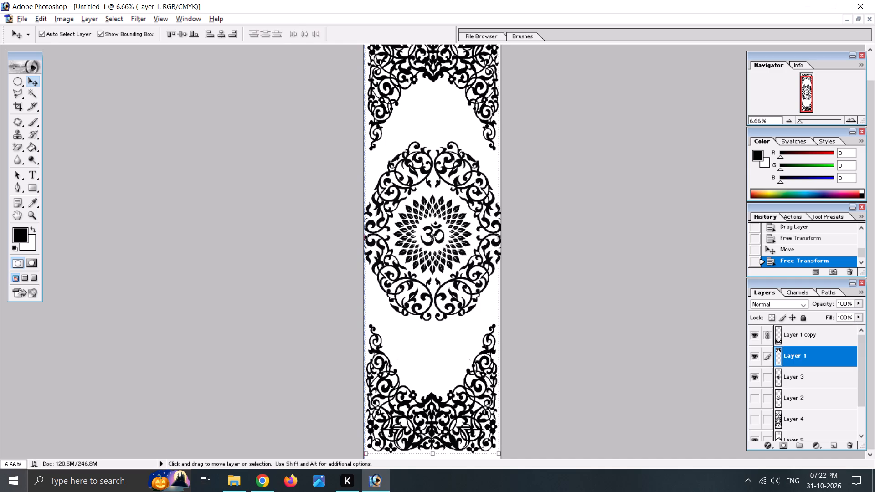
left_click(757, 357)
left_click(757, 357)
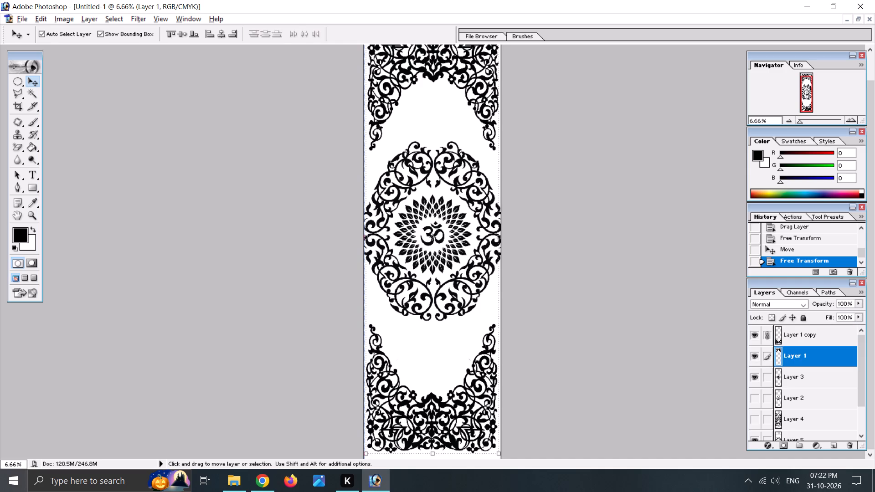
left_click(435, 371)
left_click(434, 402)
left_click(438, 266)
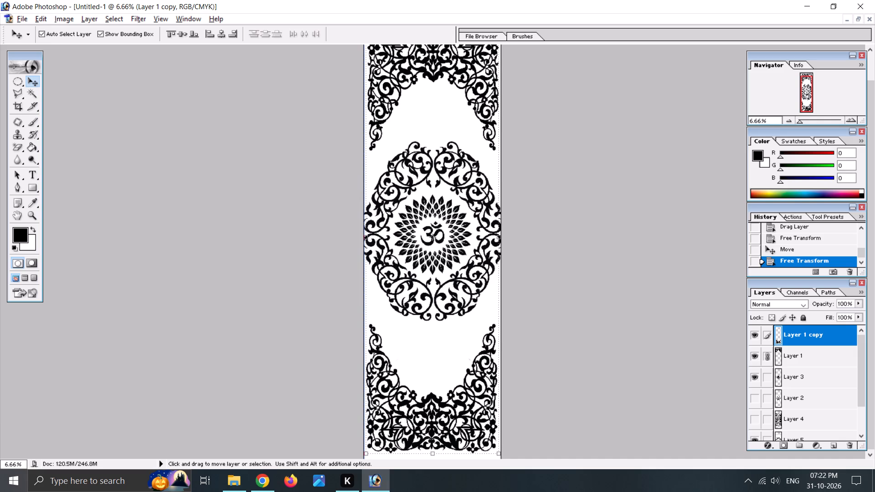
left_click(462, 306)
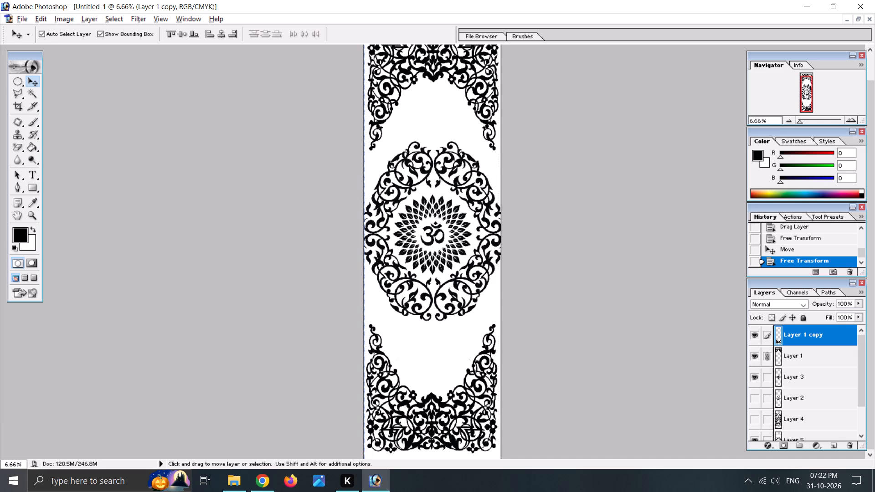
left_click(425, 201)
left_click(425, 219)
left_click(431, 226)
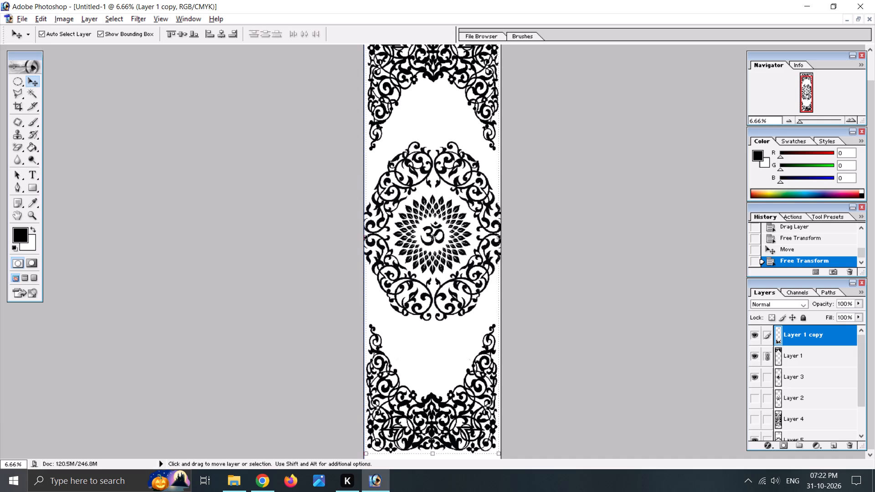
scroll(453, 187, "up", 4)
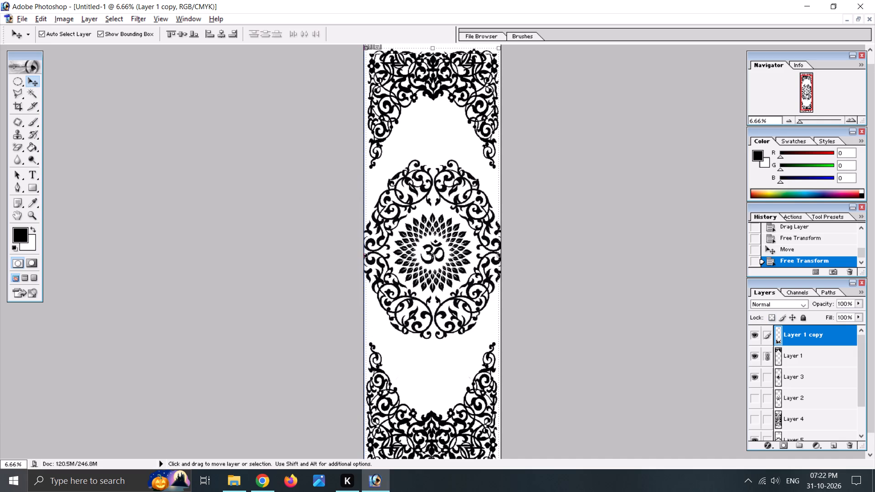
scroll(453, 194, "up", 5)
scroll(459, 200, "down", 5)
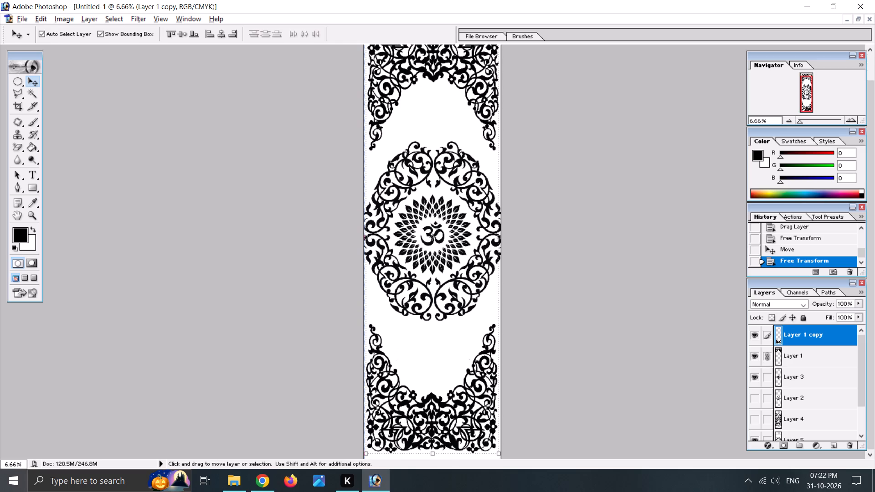
Link both corner ornament layers, Layer 1 and Layer 1 copy, to the Om flower on Layer 3.
left_click(788, 379)
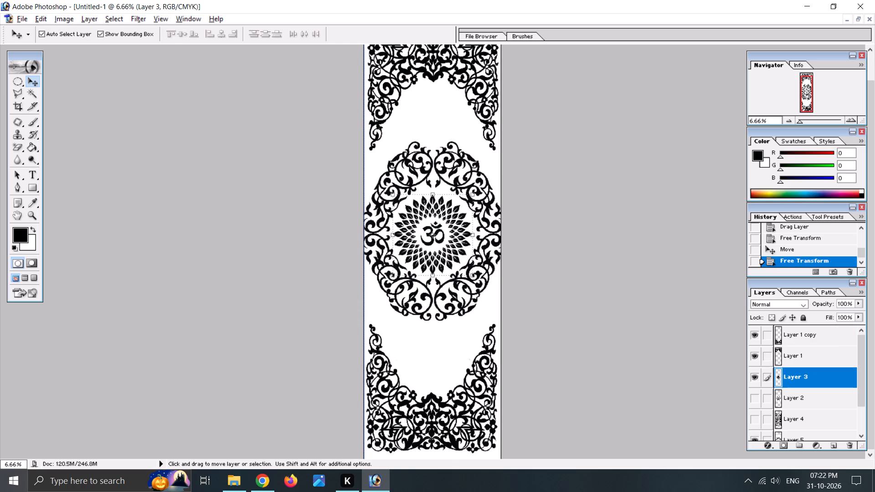
left_click(769, 339)
left_click(773, 354)
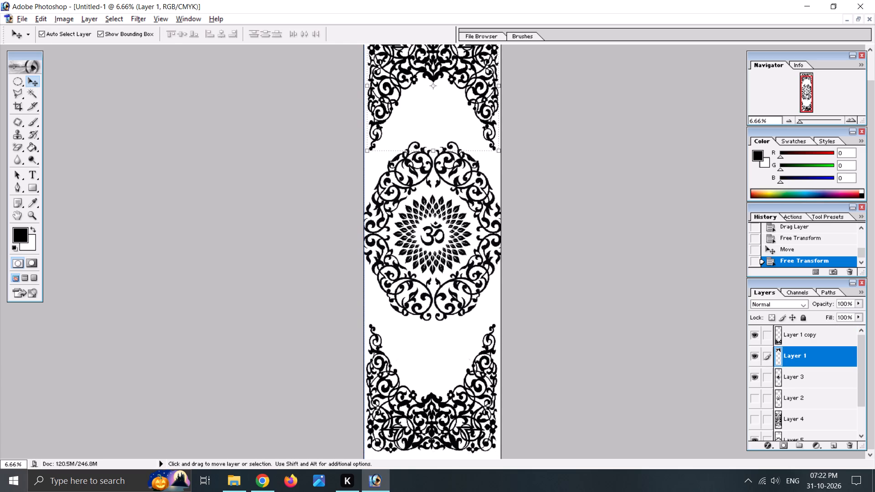
left_click(768, 337)
left_click(787, 378)
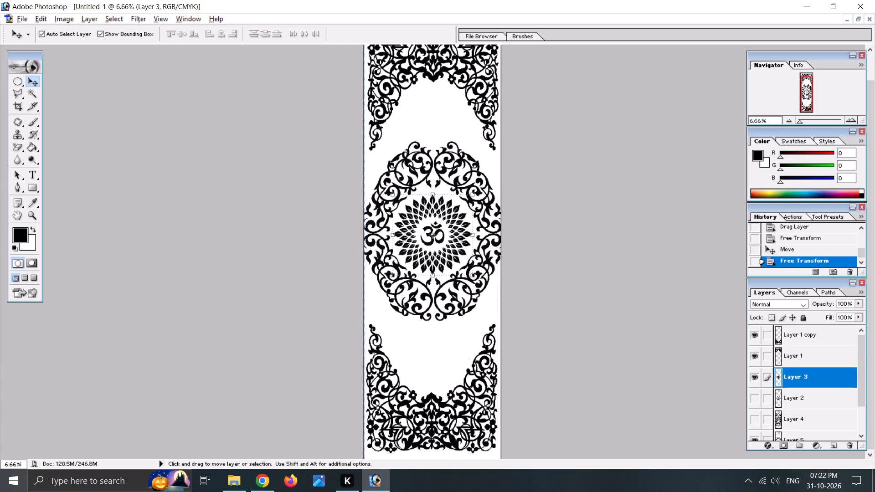
left_click(770, 338)
left_click(768, 357)
Reveal the round Om mandala on Layer 2 and make Layer 3 the active layer again.
scroll(772, 381, "down", 3)
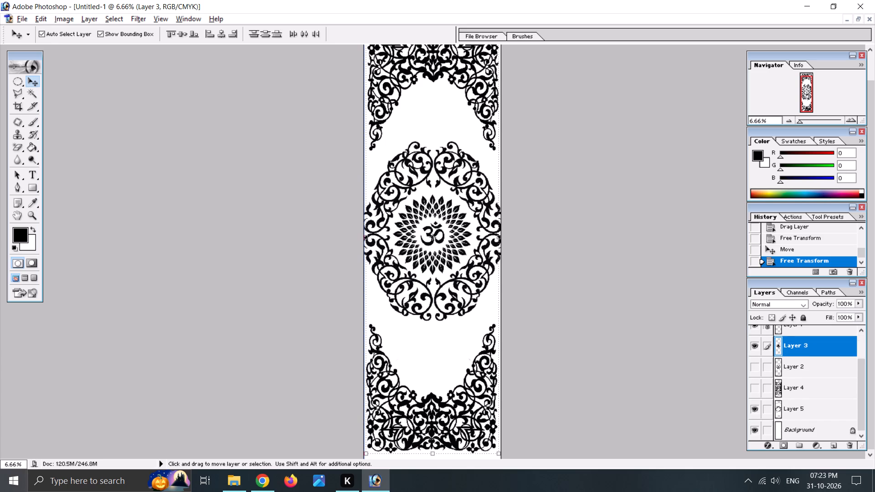
scroll(784, 380, "up", 6)
left_click(787, 405)
left_click(783, 380)
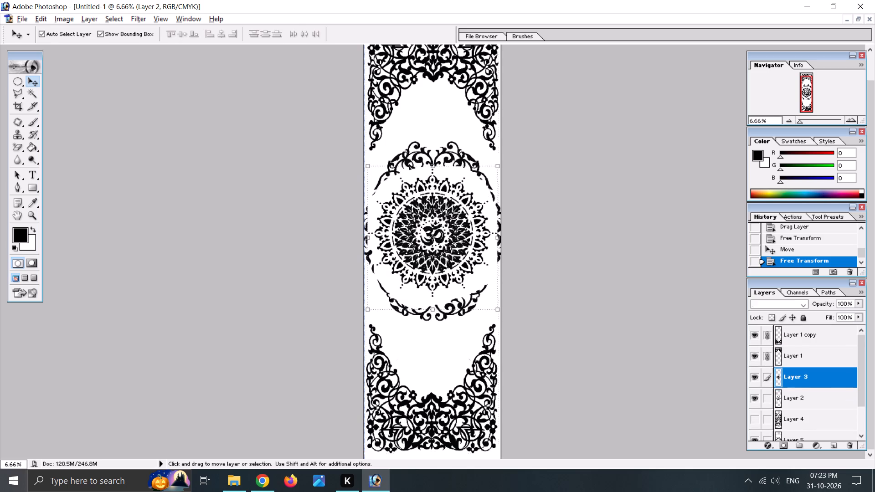
Unlink both corner ornament layers, Layer 1 and Layer 1 copy, from the Om flower on Layer 3.
left_click(793, 399)
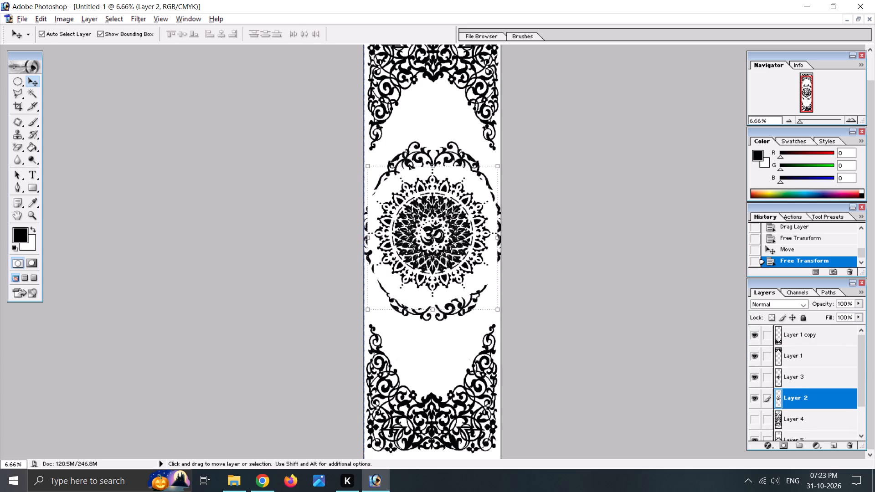
left_click(792, 381)
left_click(765, 337)
left_click(769, 356)
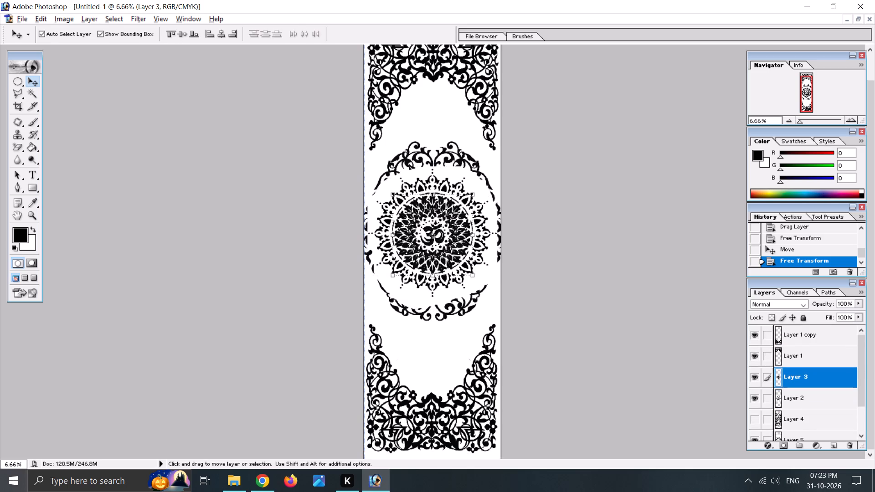
left_click(787, 357)
left_click(789, 334)
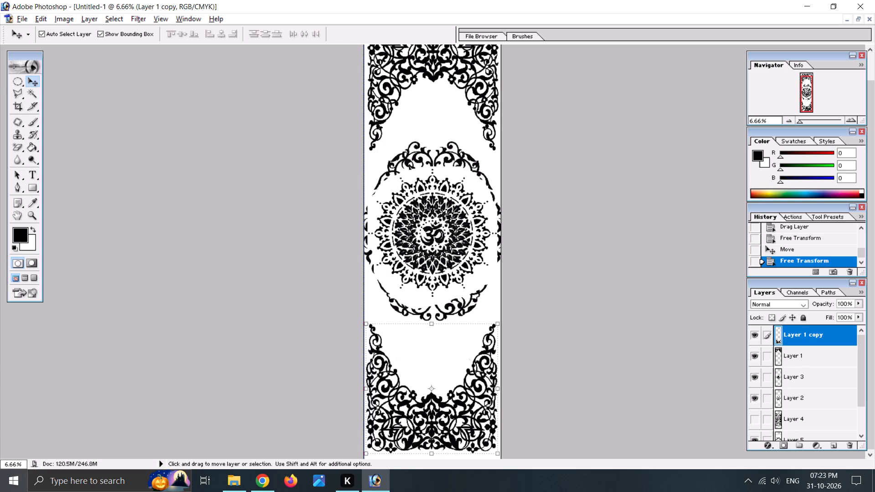
scroll(790, 359, "up", 4)
Delete Layer 4, the geometric star lattice pattern behind the mandala.
left_click(791, 384)
left_click(804, 415)
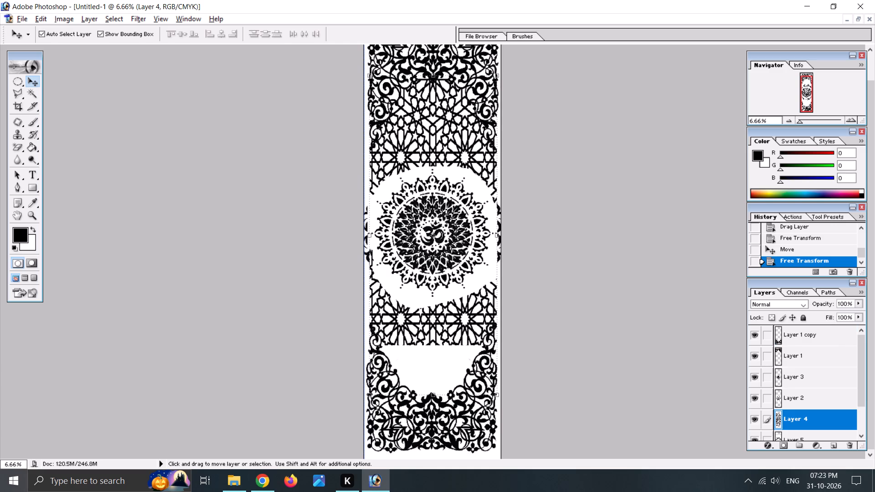
right_click(795, 419)
left_click(777, 326)
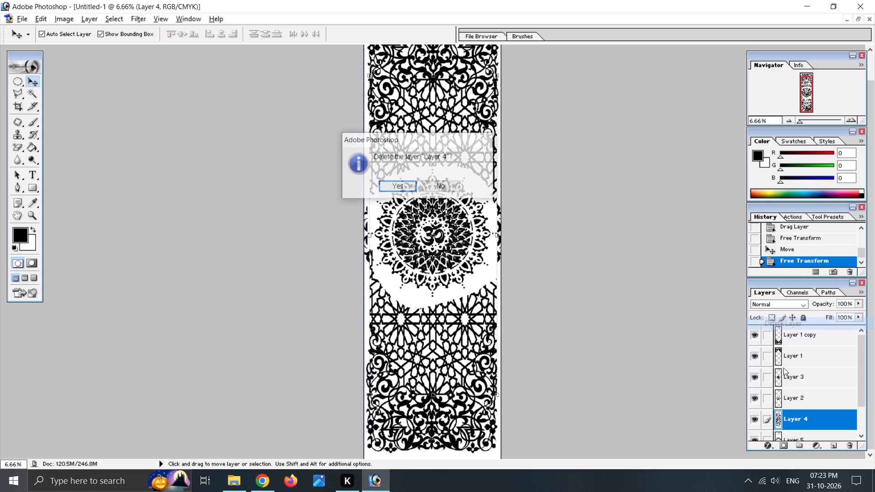
left_click(395, 184)
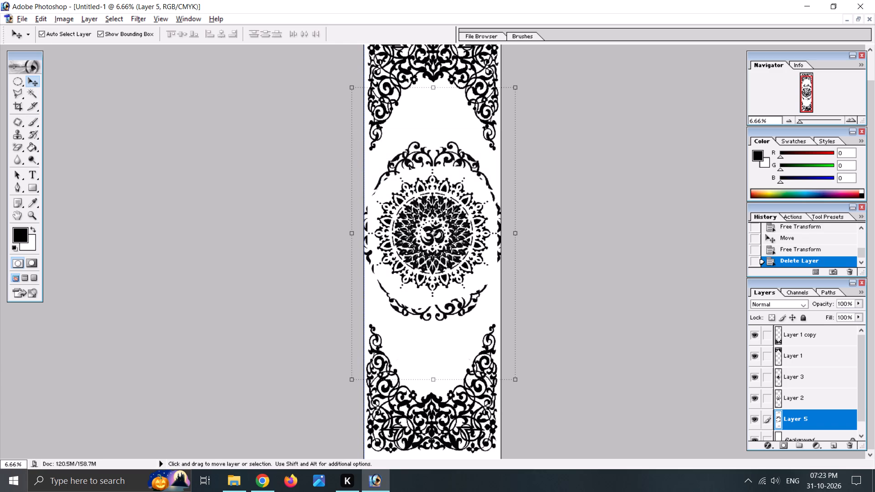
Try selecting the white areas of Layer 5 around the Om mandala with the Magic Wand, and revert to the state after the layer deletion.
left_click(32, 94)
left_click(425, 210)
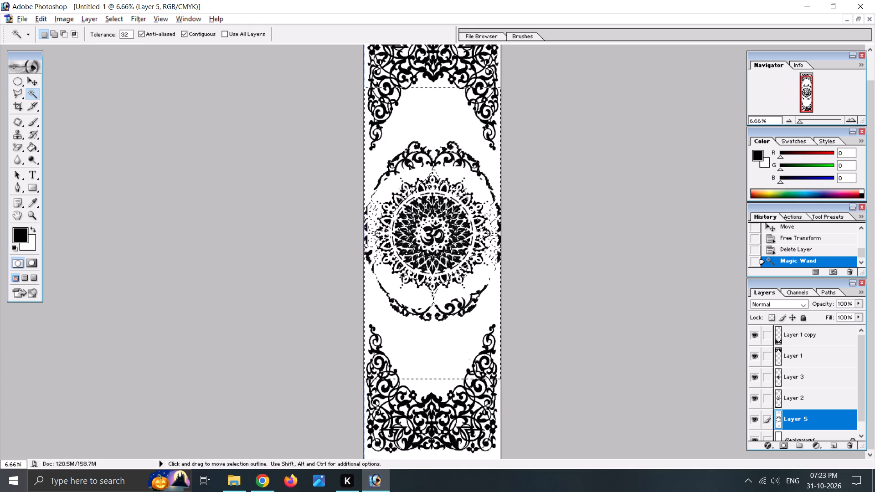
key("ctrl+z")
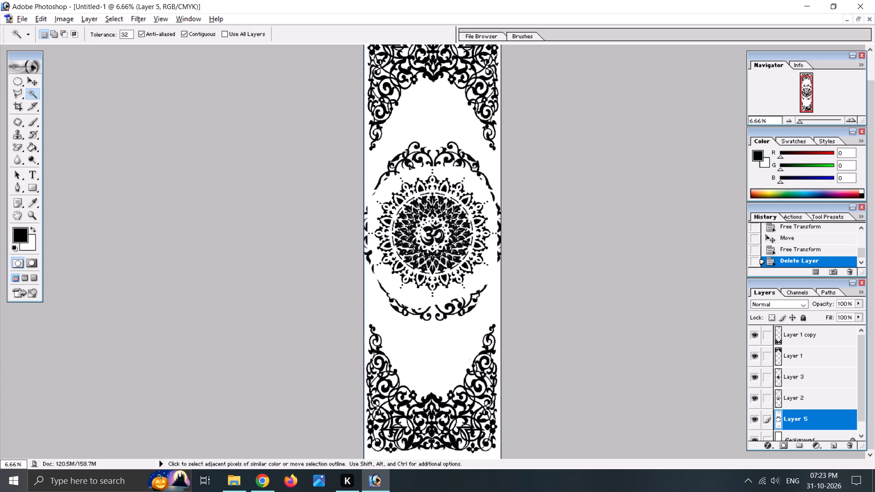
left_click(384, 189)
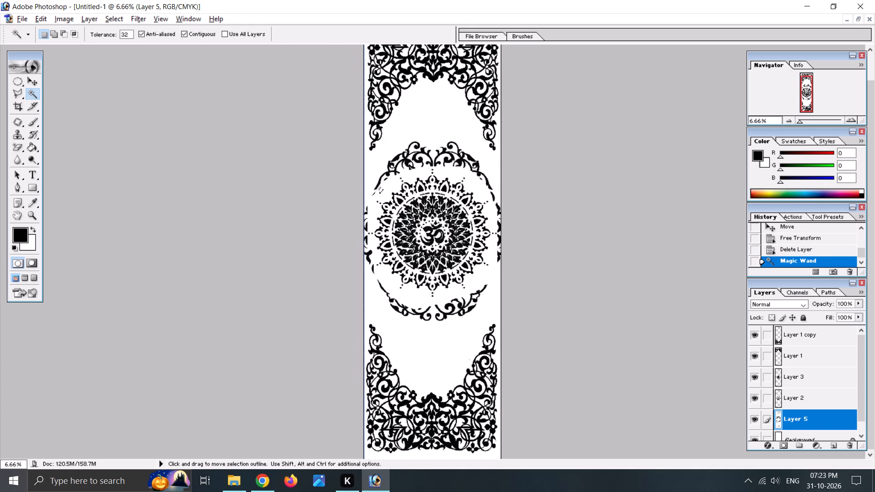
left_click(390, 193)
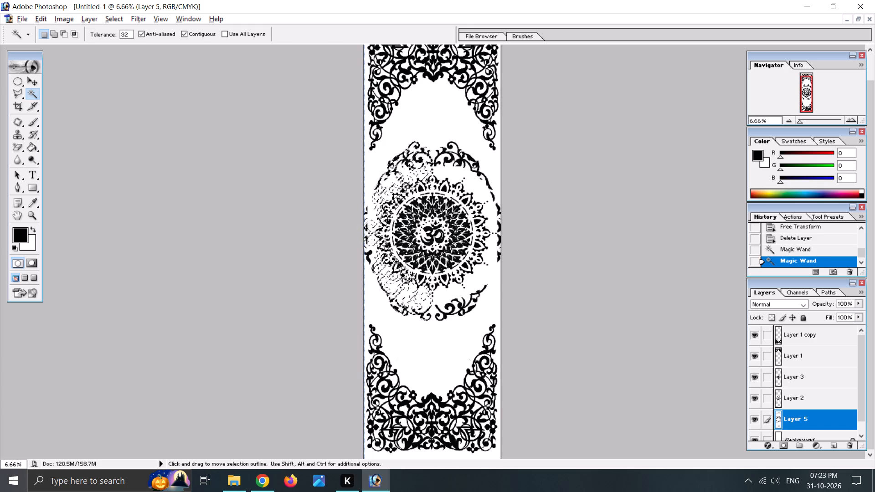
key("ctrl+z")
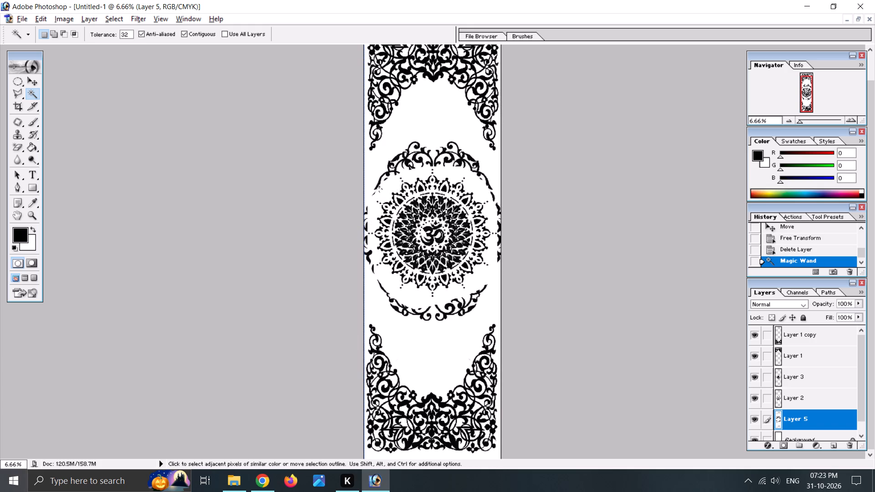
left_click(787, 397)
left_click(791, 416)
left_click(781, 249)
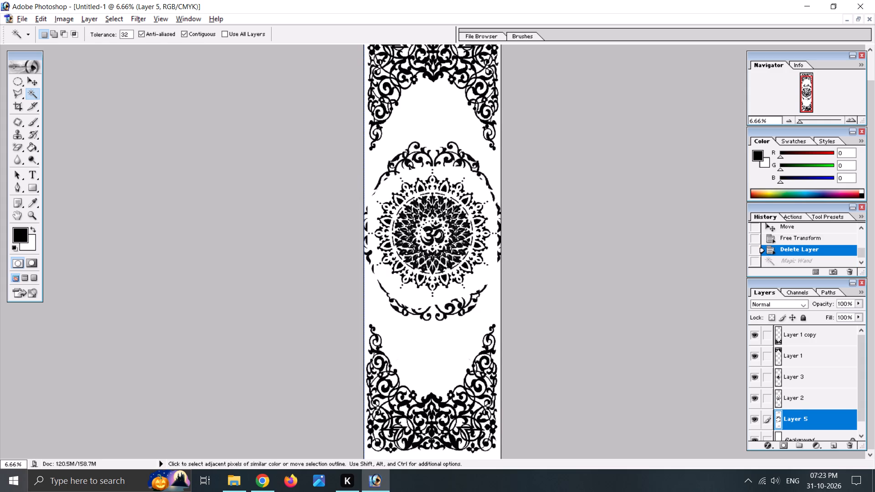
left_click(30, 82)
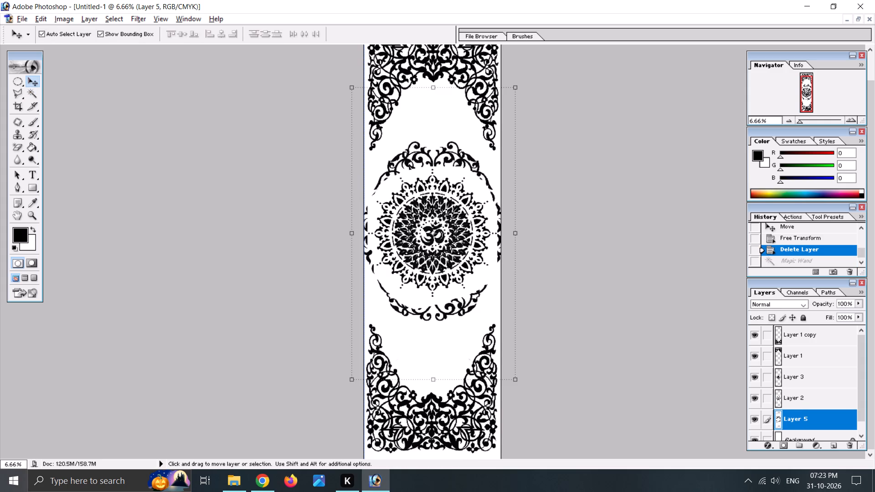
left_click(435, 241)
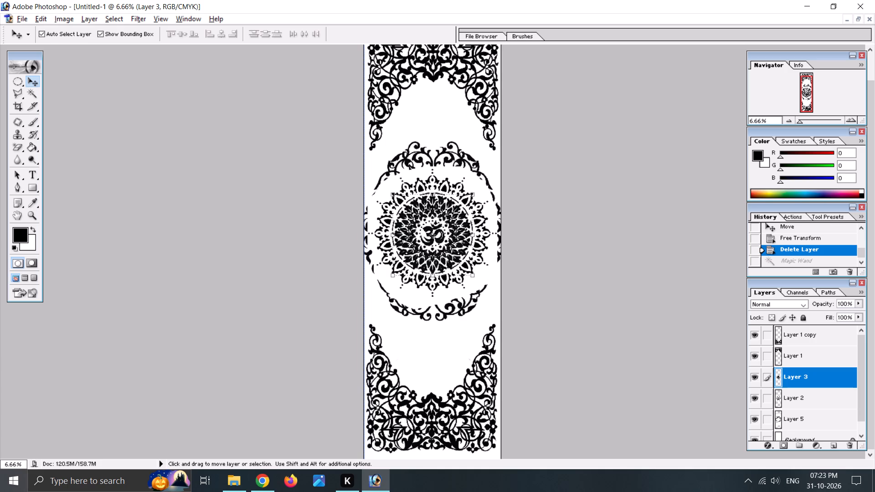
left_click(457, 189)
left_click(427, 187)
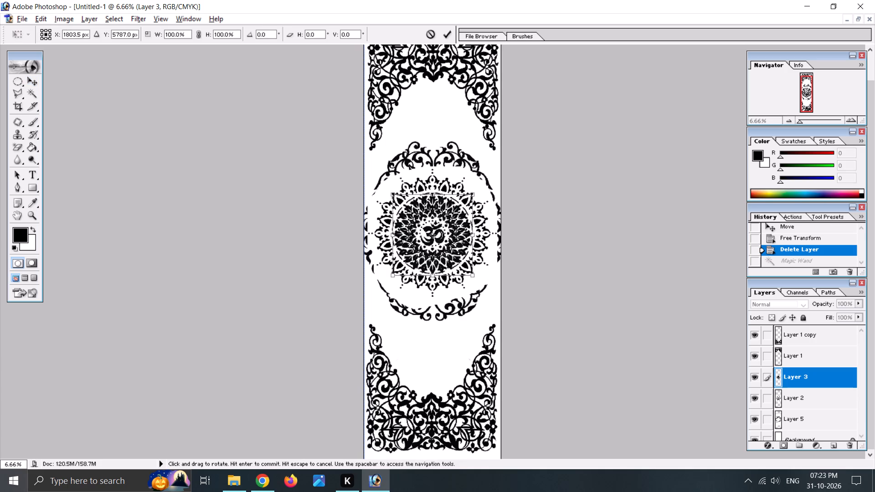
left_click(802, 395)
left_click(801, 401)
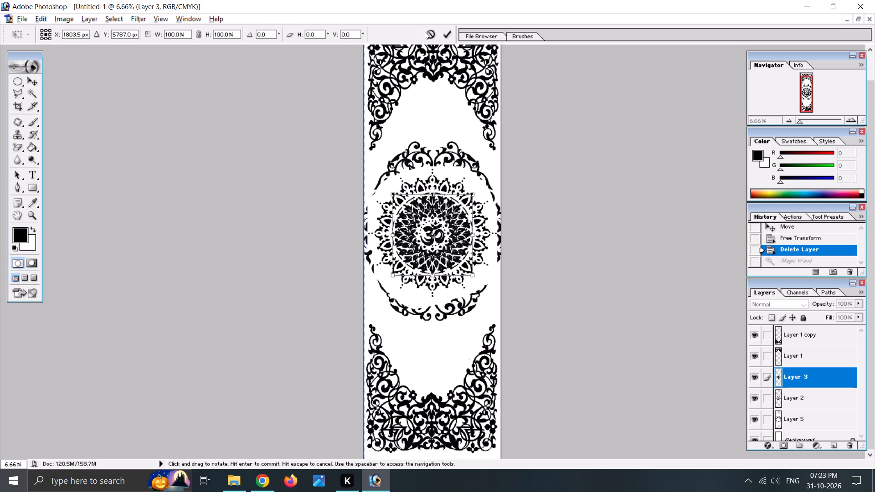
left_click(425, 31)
Clear the white background around the round Om mandala on Layer 2 using a Magic Wand selection at tolerance 32.
left_click(803, 398)
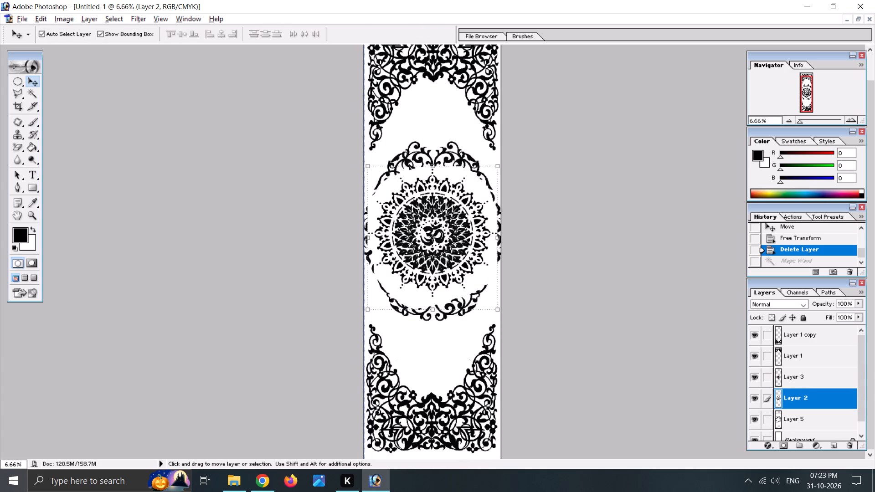
left_click(31, 92)
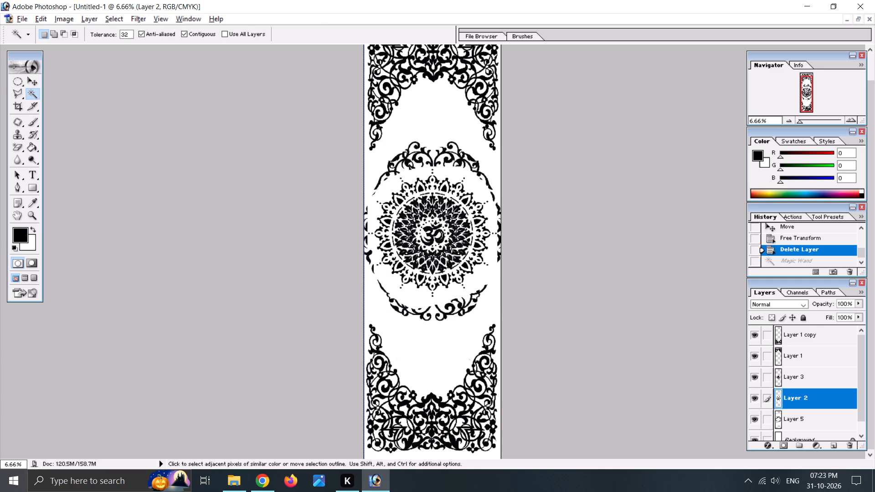
left_click(391, 191)
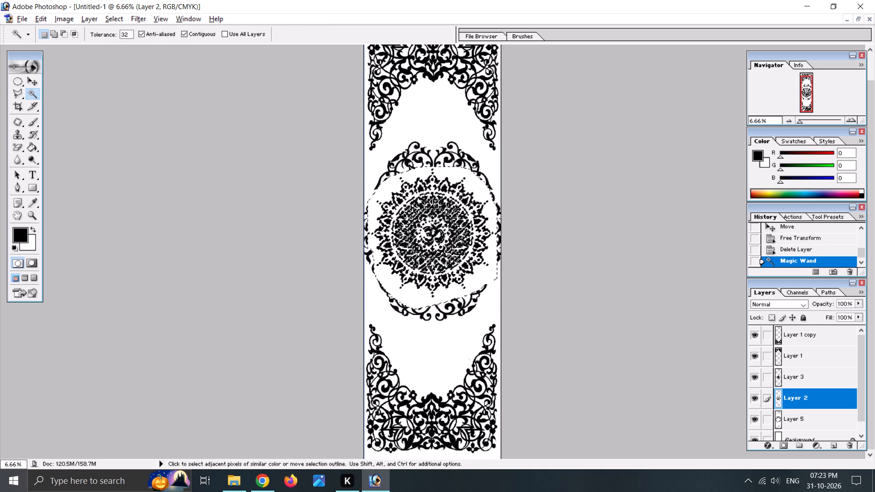
key("Delete")
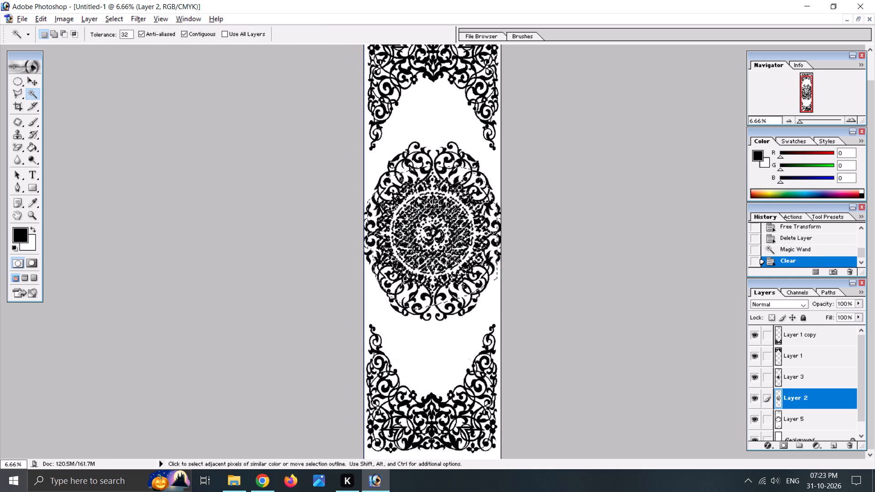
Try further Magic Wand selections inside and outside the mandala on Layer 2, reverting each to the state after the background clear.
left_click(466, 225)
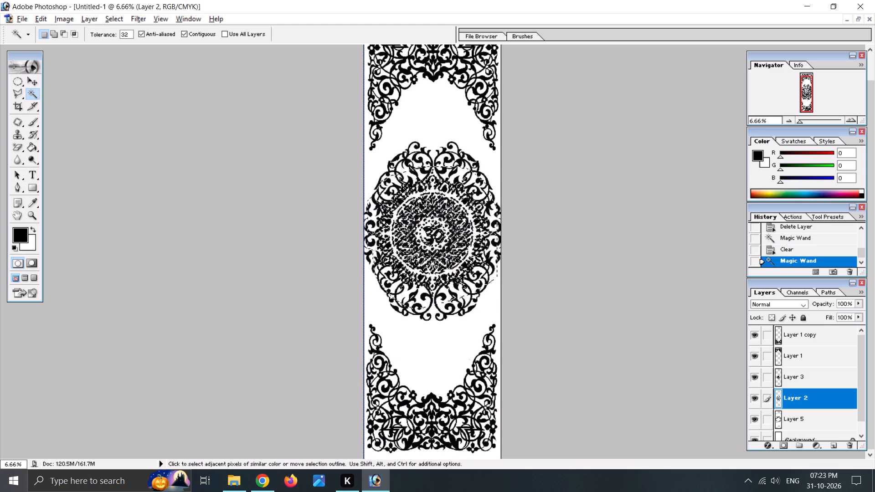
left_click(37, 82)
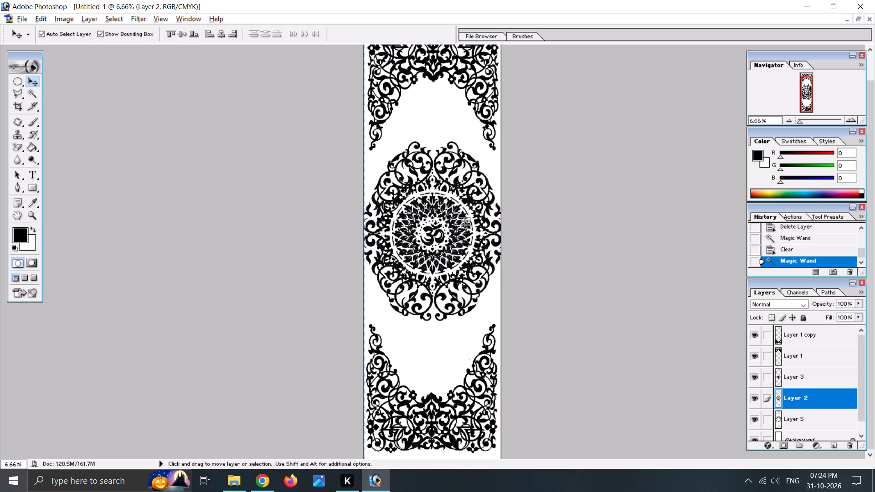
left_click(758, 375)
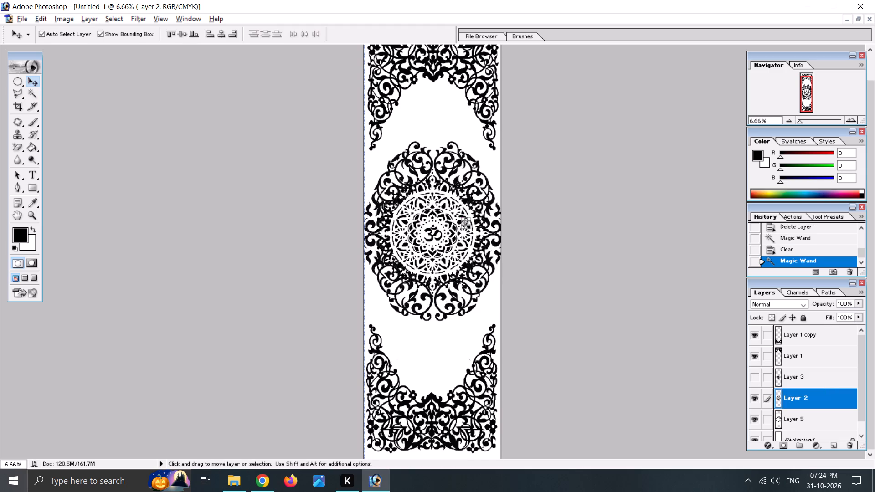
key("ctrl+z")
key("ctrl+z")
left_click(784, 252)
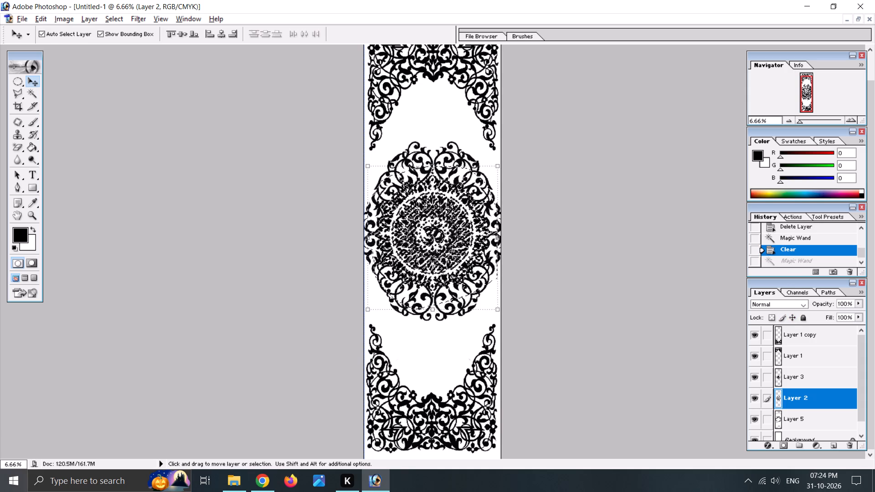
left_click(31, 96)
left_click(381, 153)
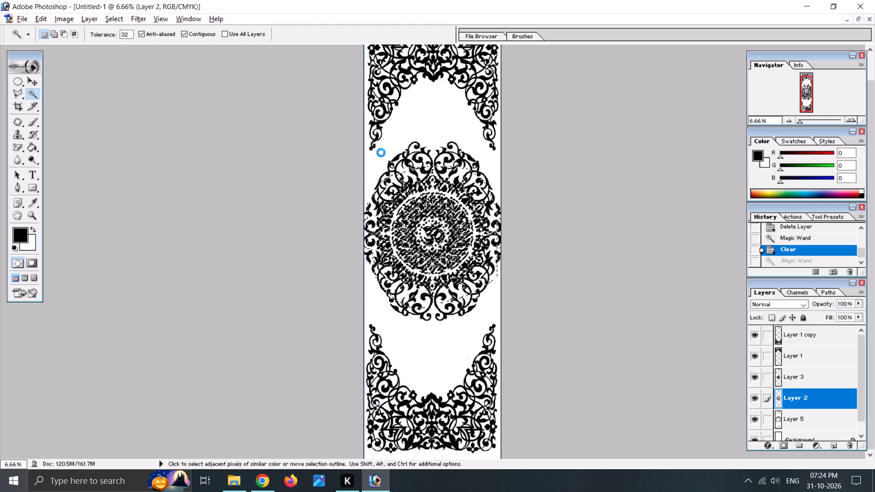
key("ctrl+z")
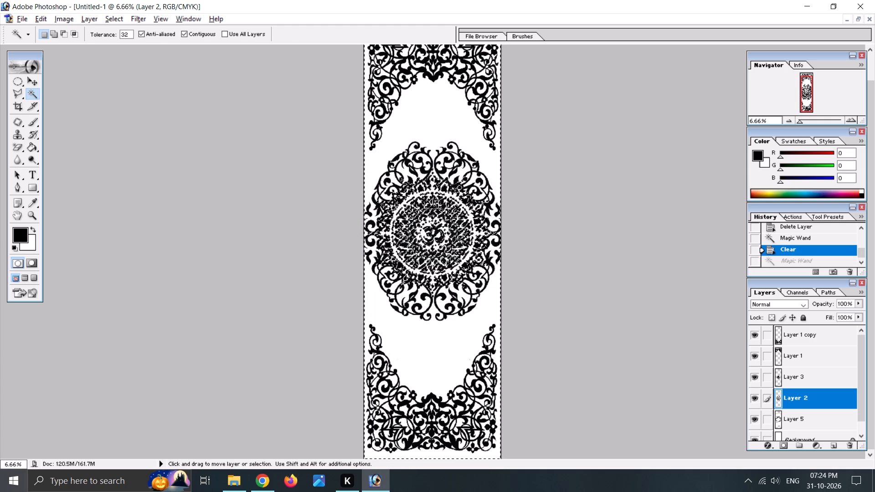
Deselect the selection remaining on Layer 2 and return to the Move tool.
left_click(32, 94)
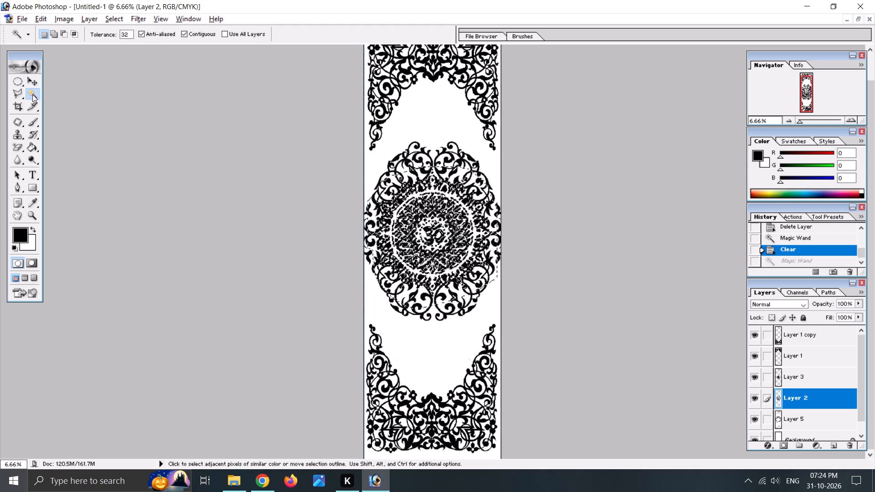
left_click(433, 246)
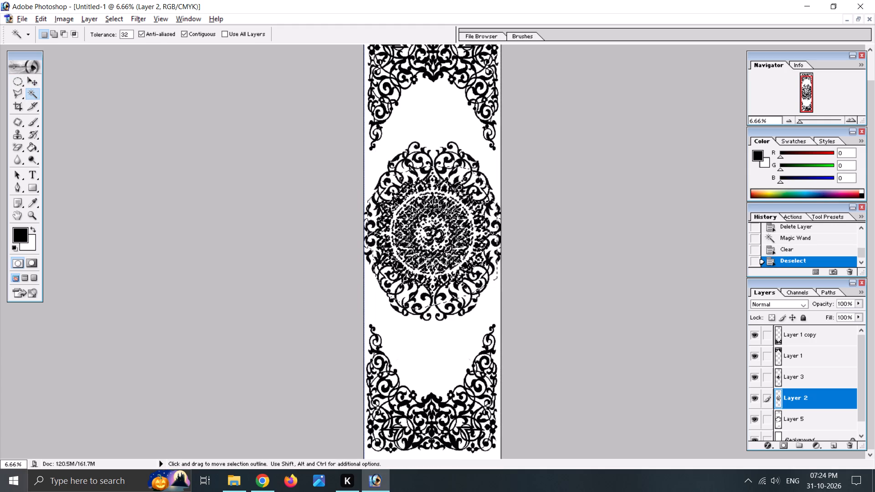
left_click(34, 78)
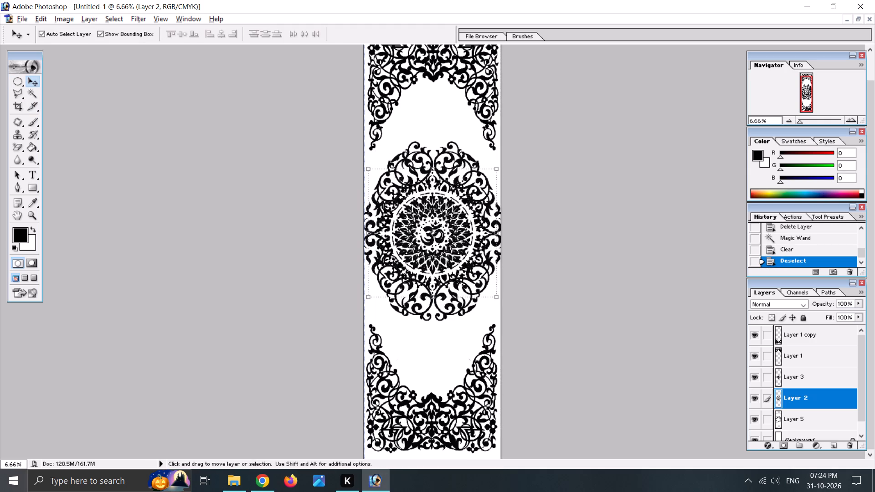
Hide the Om flower on Layer 3 and make the mandala's Layer 2 the active layer.
left_click(803, 383)
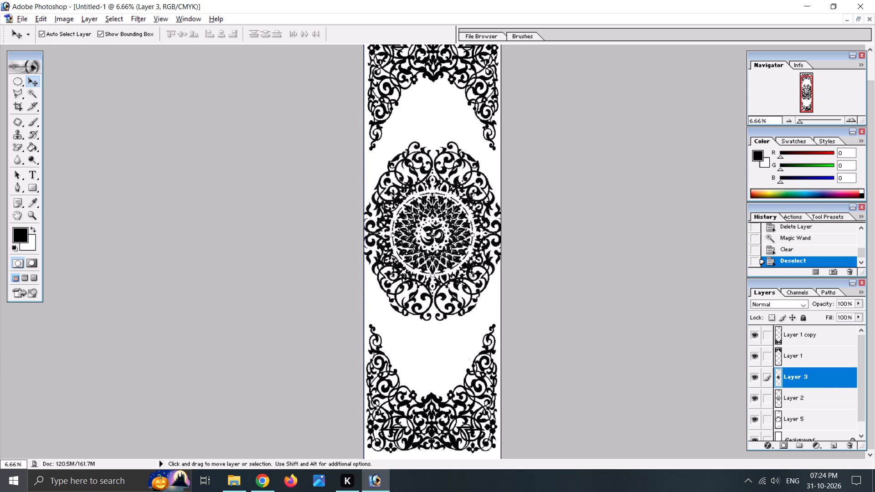
left_click(757, 377)
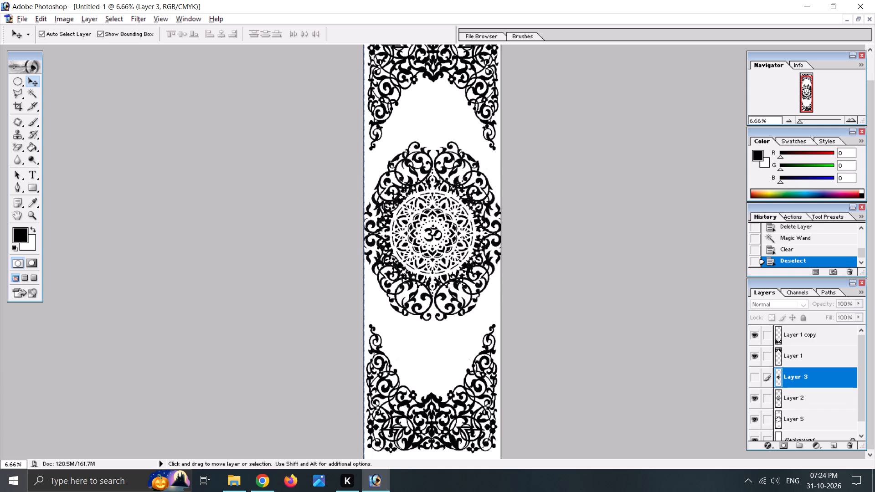
left_click(429, 235)
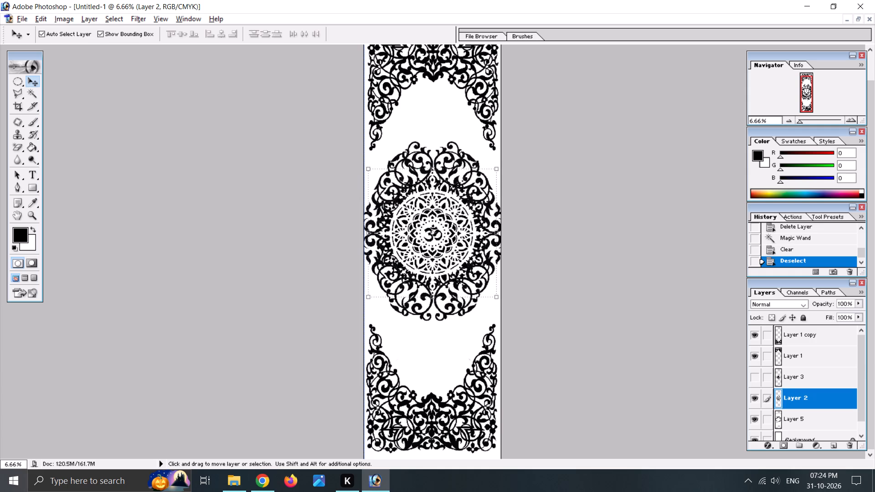
Scale the Om mandala on Layer 2 proportionally to 70% with Free Transform.
left_click(504, 306)
left_click_drag(186, 35, 139, 32)
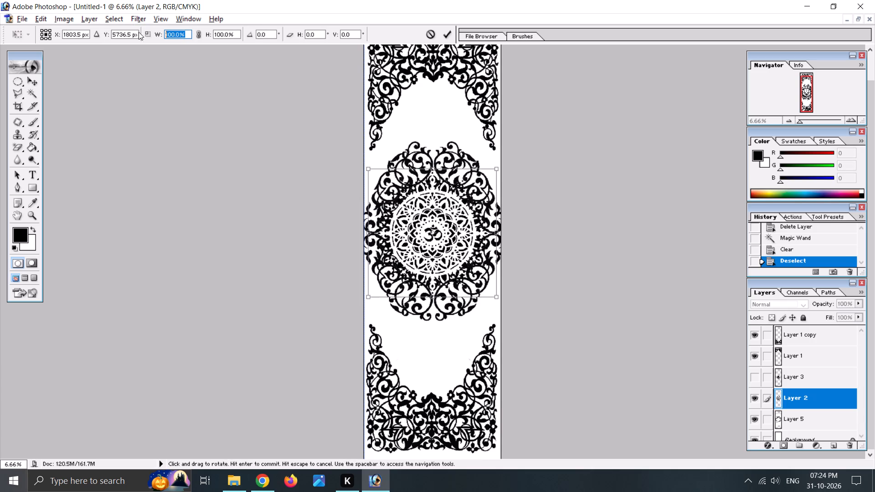
left_click_drag(139, 32, 137, 32)
type("70")
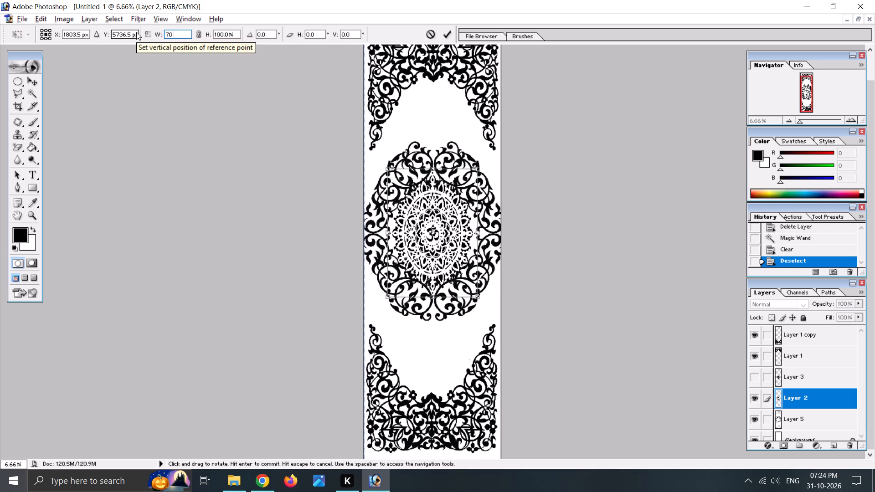
left_click(202, 34)
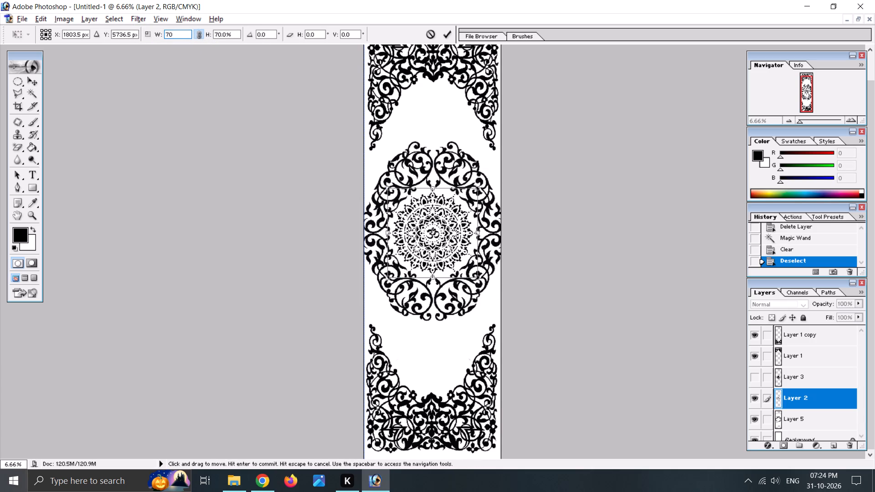
left_click(446, 32)
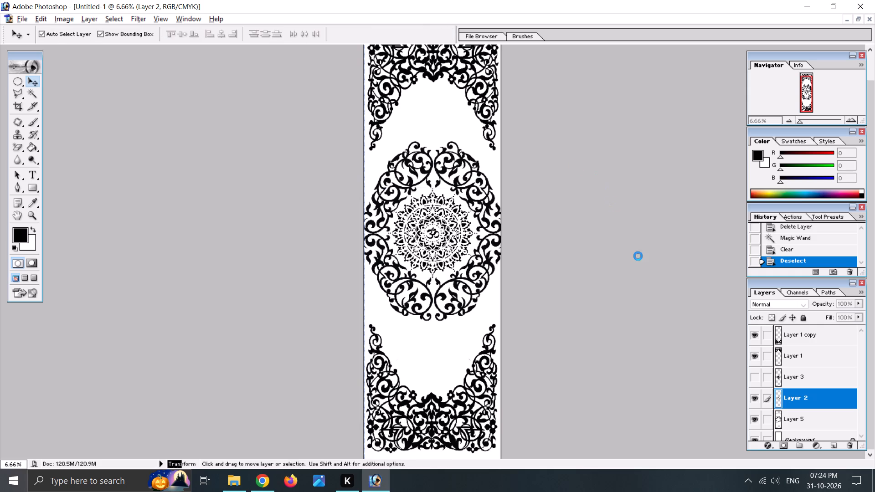
Hide the mandala on Layer 2 and show the Om flower on Layer 3 instead.
left_click(758, 399)
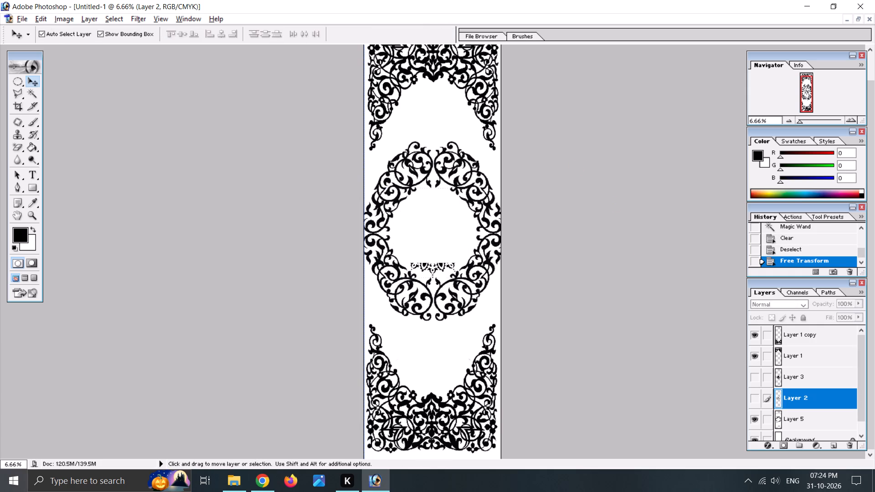
left_click(759, 375)
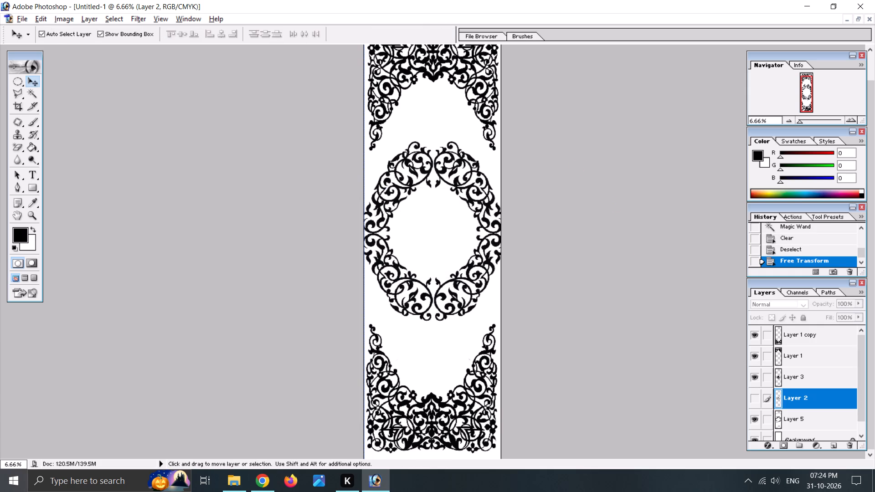
left_click(591, 320)
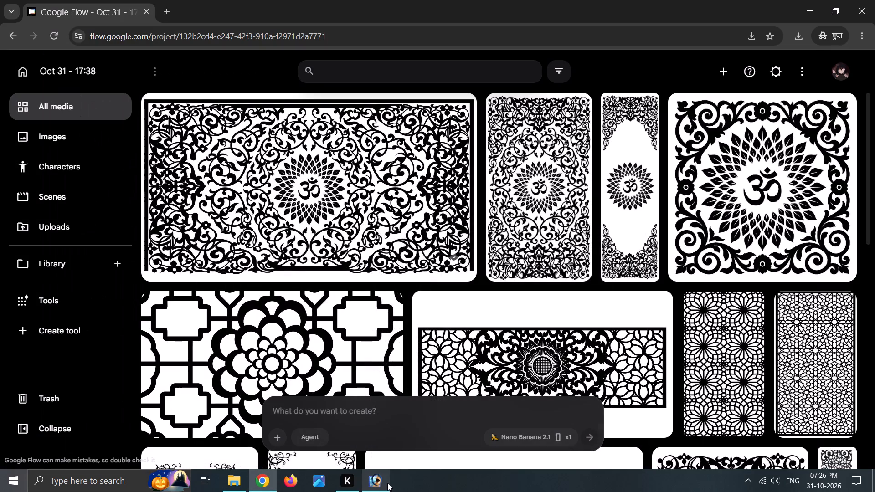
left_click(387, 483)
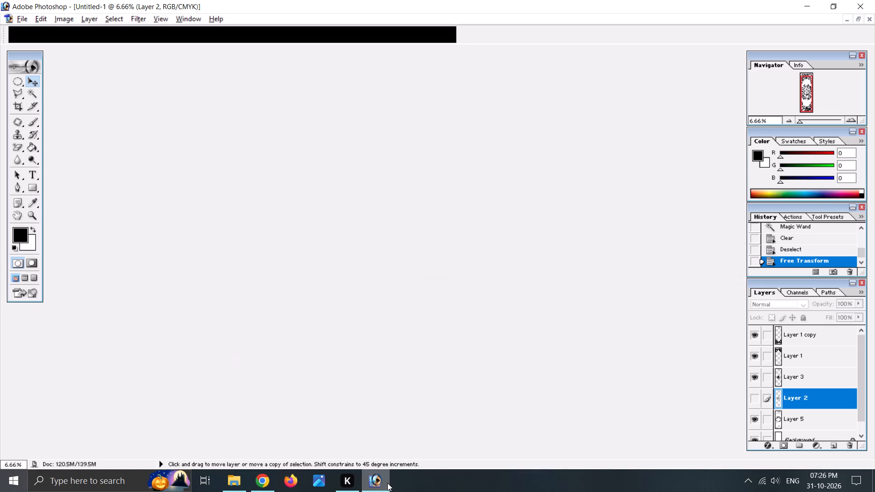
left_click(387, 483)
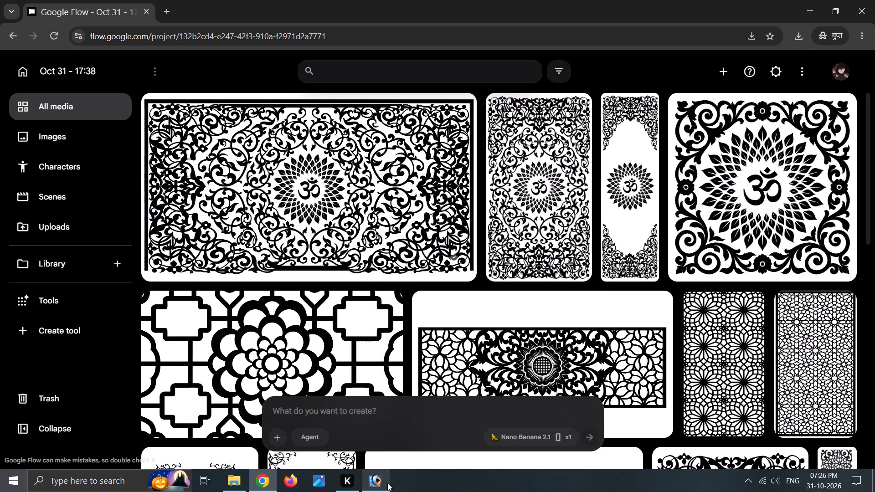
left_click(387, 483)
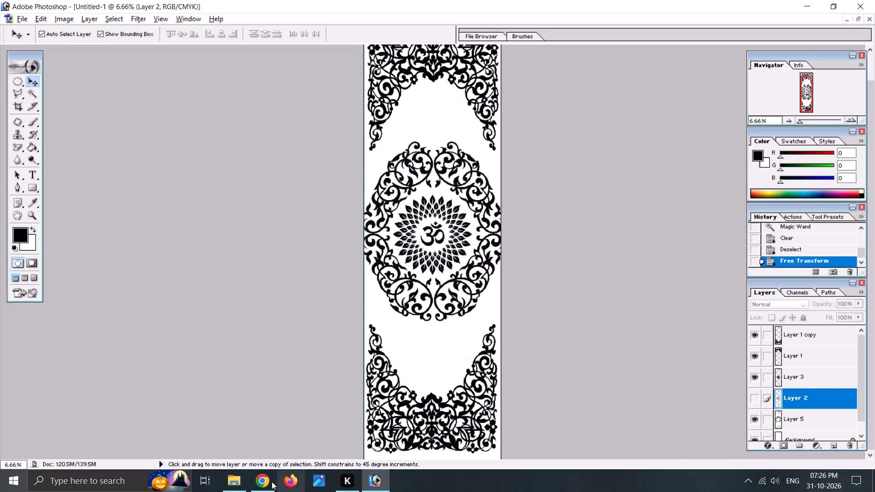
Save the downloaded wide Om panel to the Desktop as 12.
left_click(272, 482)
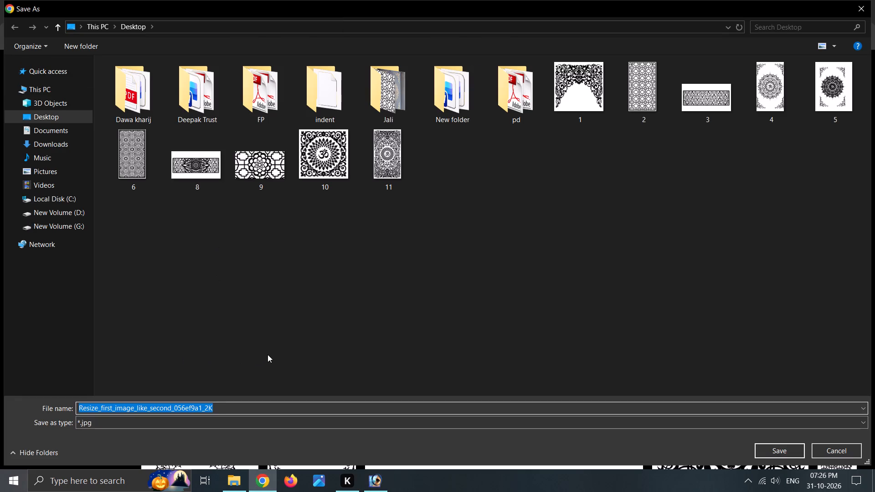
type("12")
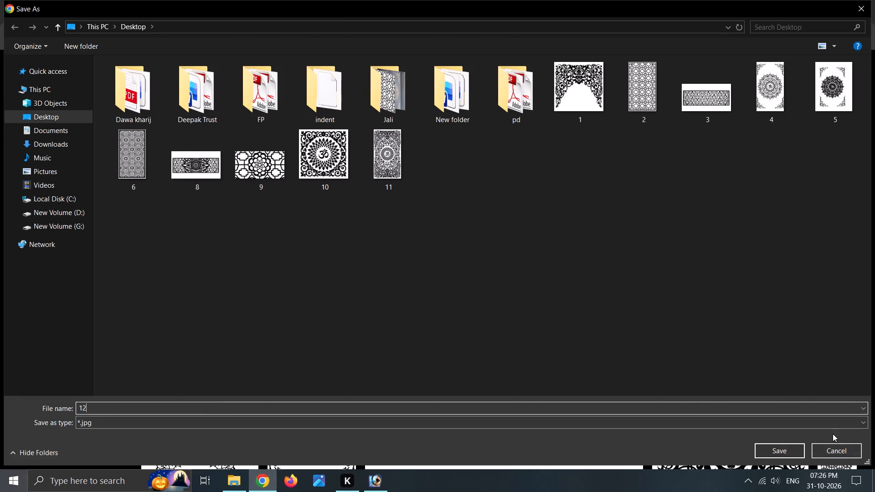
left_click(794, 454)
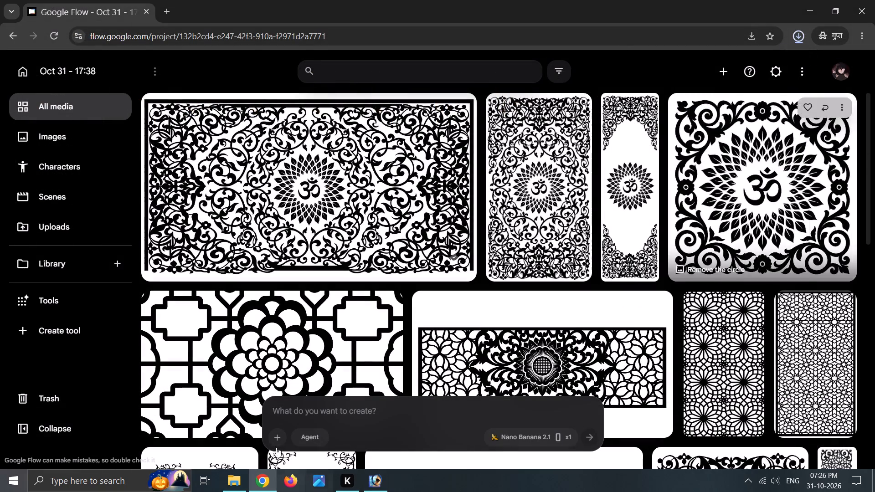
Open image 12 from the Desktop folder in Photoshop as its own document.
left_click(240, 481)
left_click(508, 296)
left_click_drag(587, 214, 561, 258)
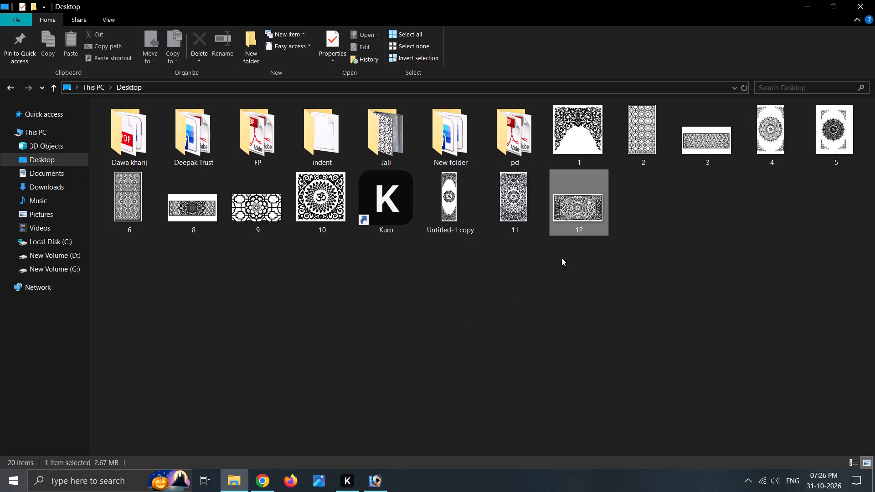
left_click_drag(561, 258, 224, 250)
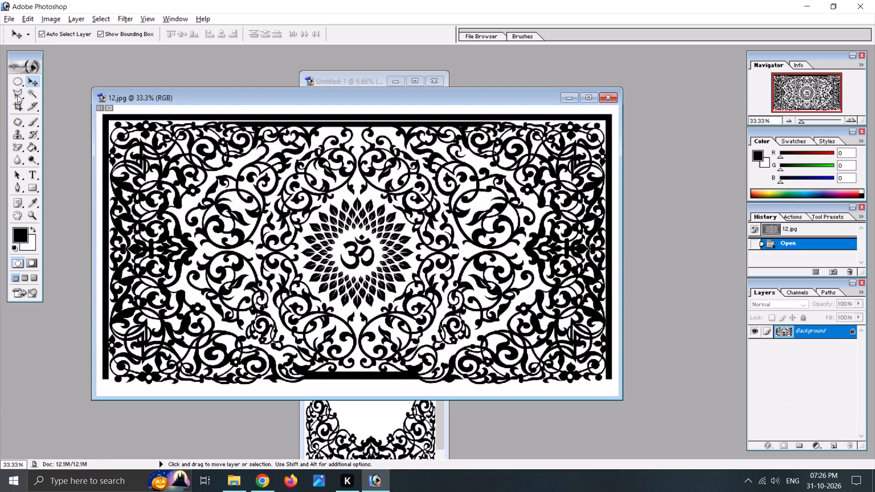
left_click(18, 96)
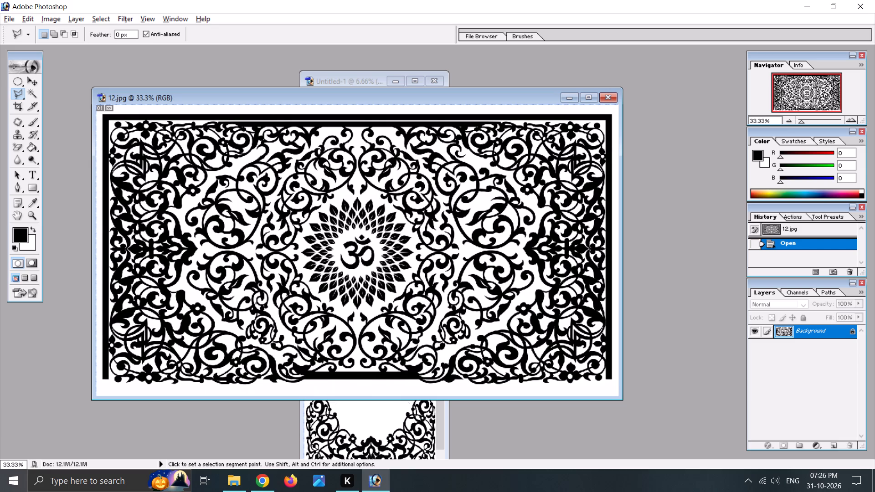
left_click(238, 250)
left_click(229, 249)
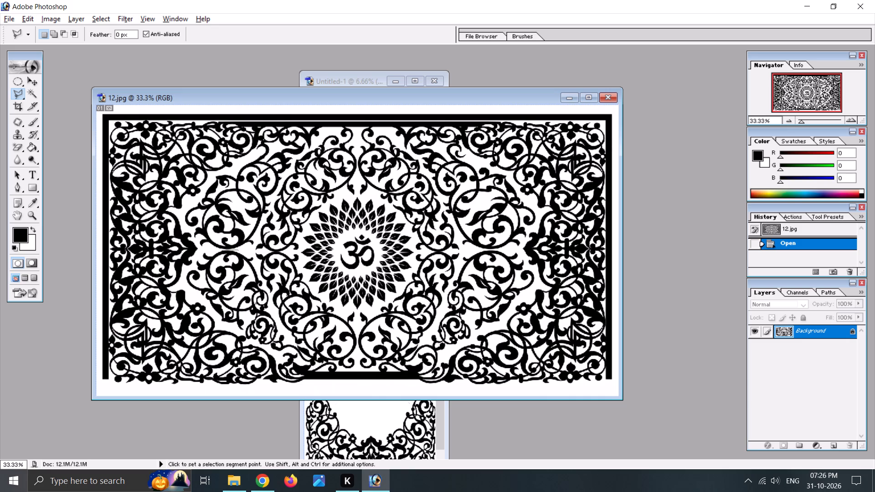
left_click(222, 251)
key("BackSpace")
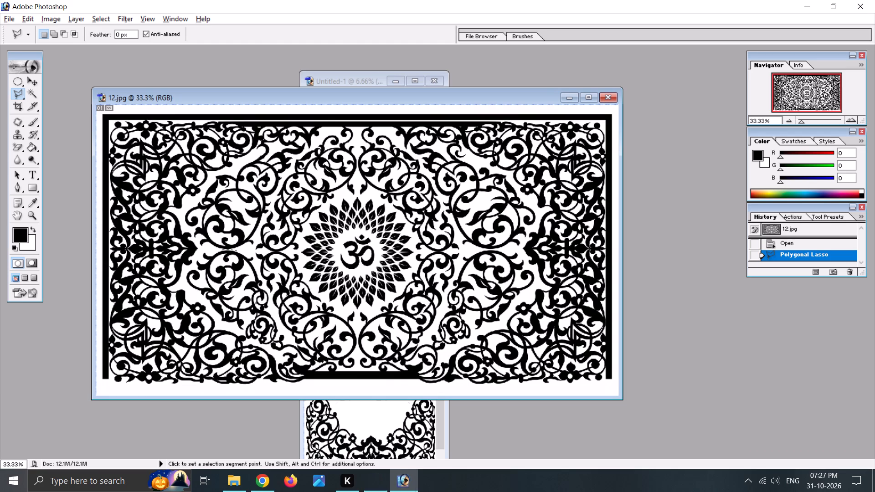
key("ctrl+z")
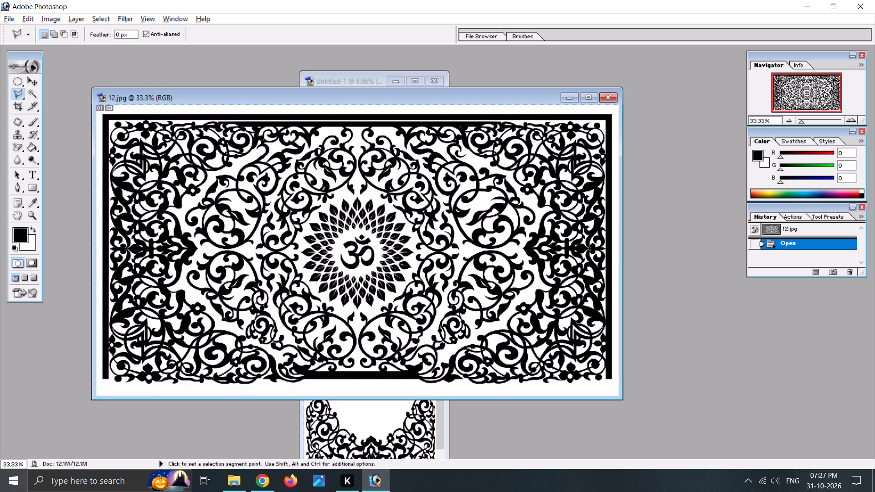
Outline the curling floral scroll motif in the upper-left area beside the Om medallion in 12.jpg with a closed Polygonal Lasso selection.
left_click(235, 250)
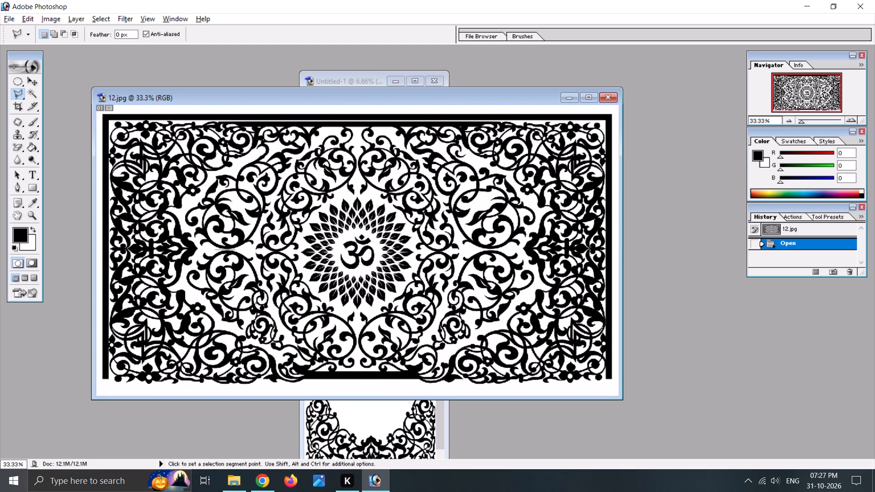
left_click(215, 249)
left_click(206, 246)
left_click(197, 244)
key("BackSpace")
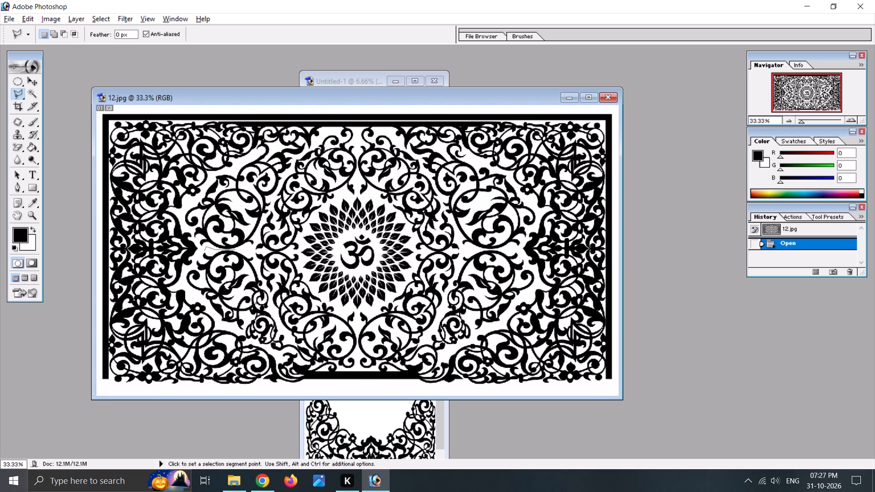
key("BackSpace")
left_click(204, 250)
left_click(197, 245)
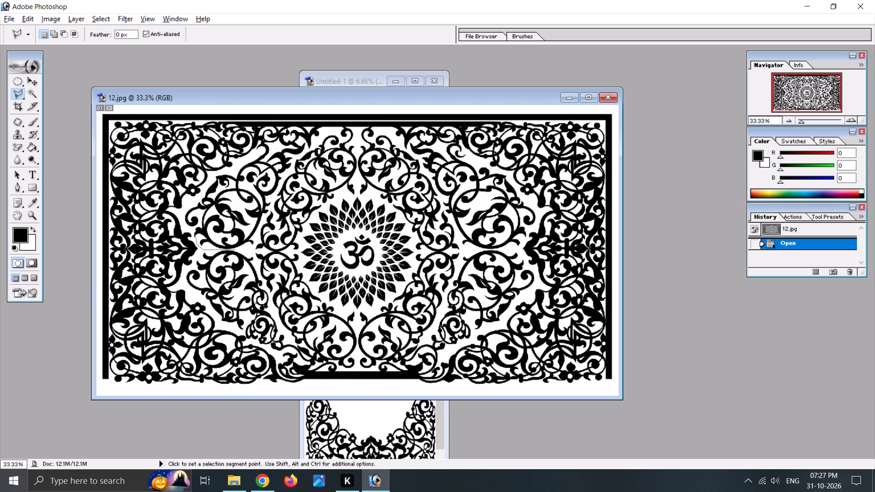
left_click(196, 238)
key("BackSpace")
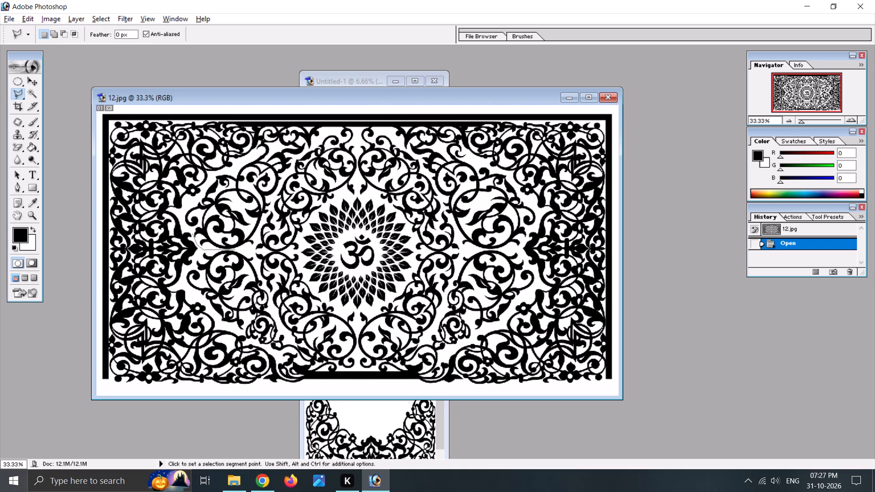
left_click(191, 233)
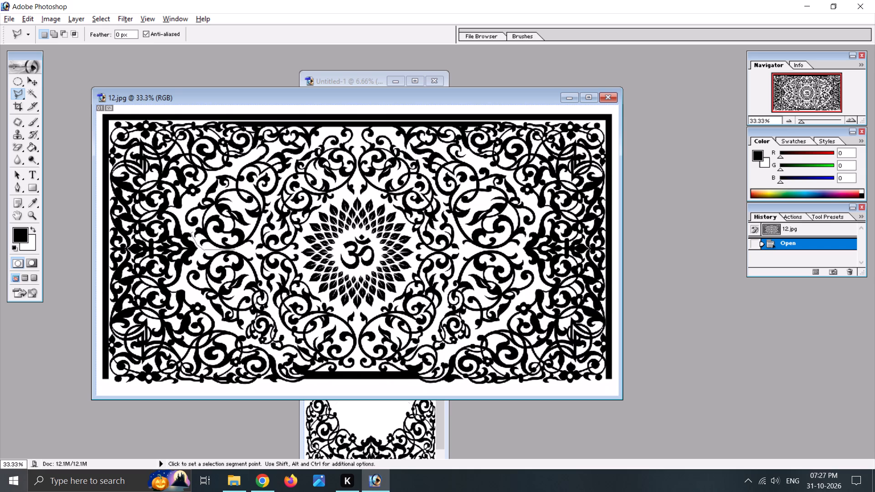
left_click(193, 231)
left_click(185, 225)
left_click(182, 213)
left_click(190, 203)
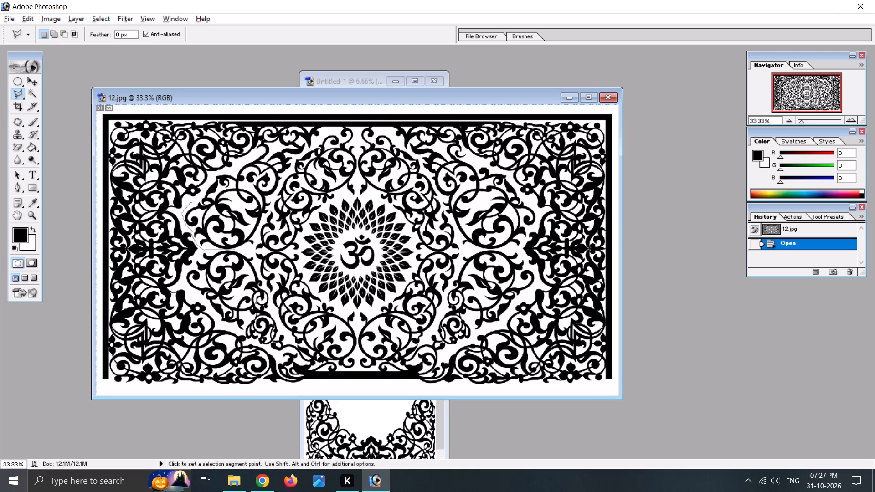
left_click(200, 197)
left_click(207, 184)
left_click(215, 176)
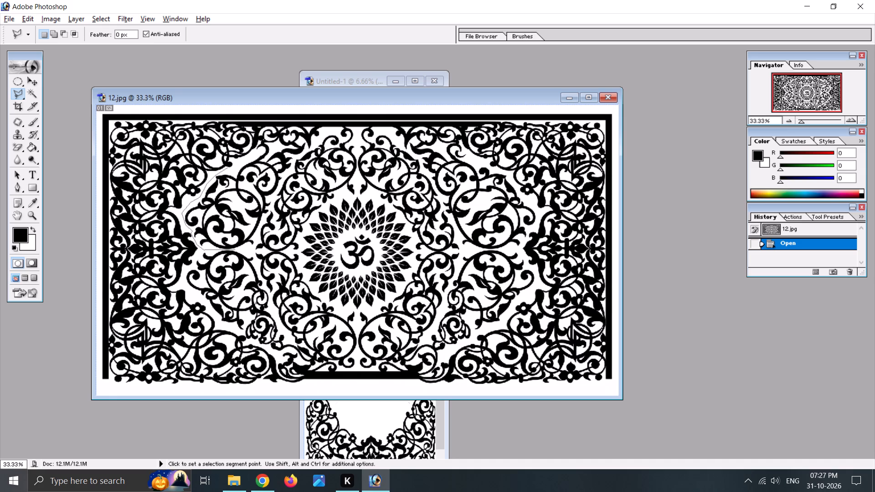
left_click(228, 168)
left_click(238, 165)
left_click(252, 159)
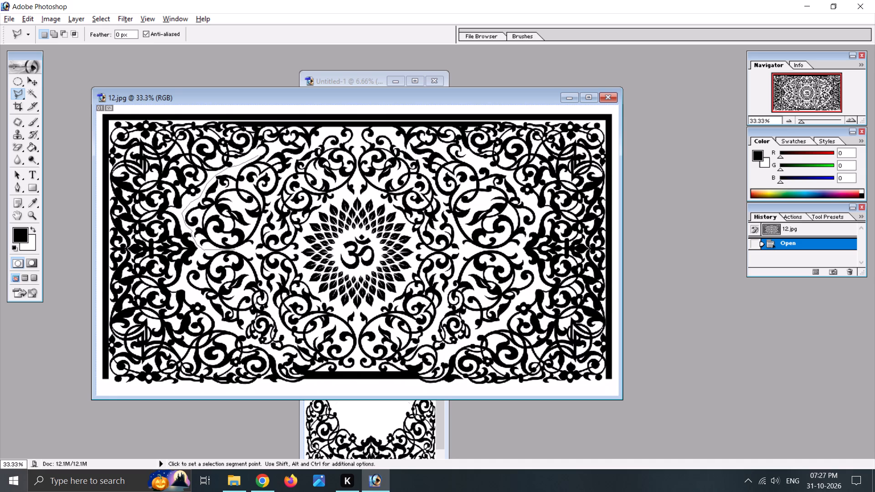
left_click(257, 149)
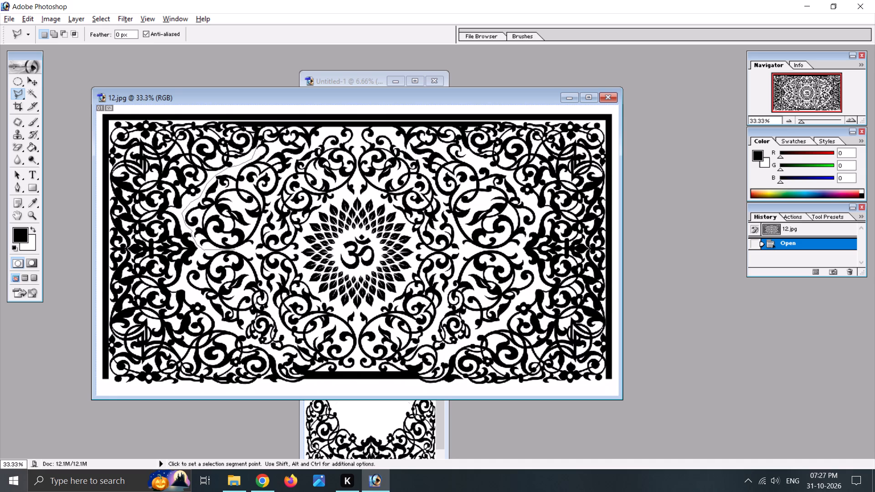
left_click(259, 143)
left_click(267, 142)
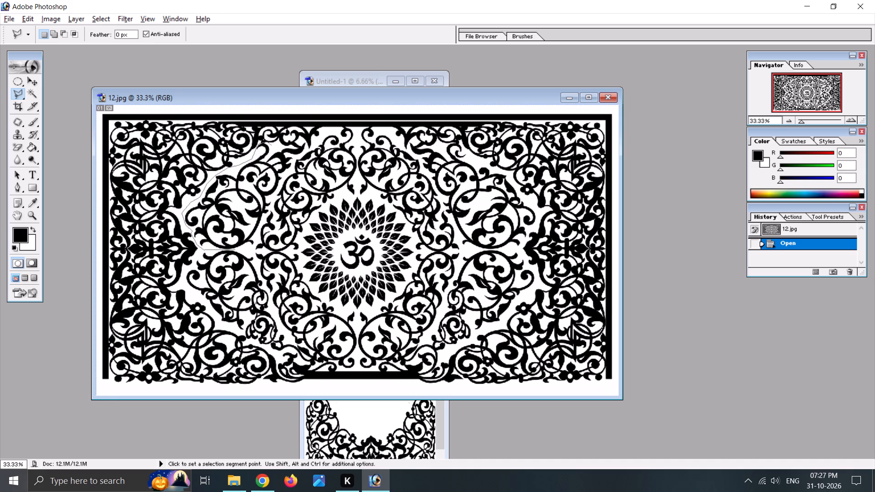
left_click(271, 146)
left_click(271, 153)
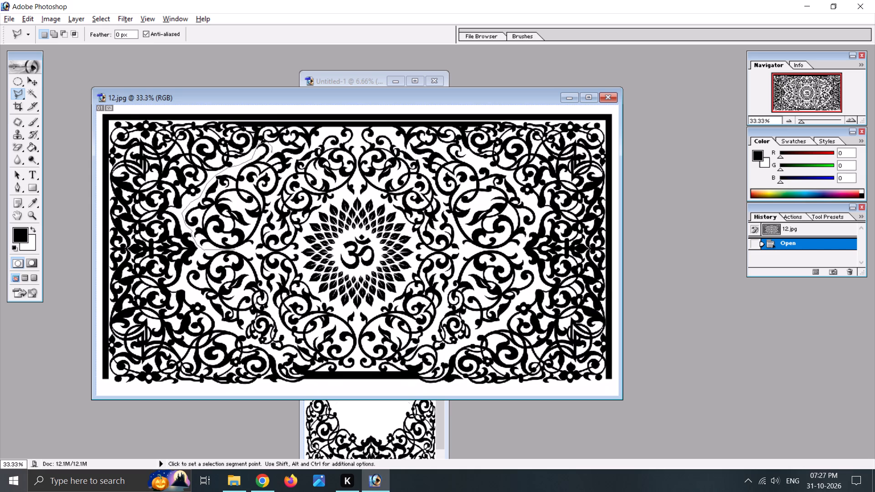
left_click(279, 147)
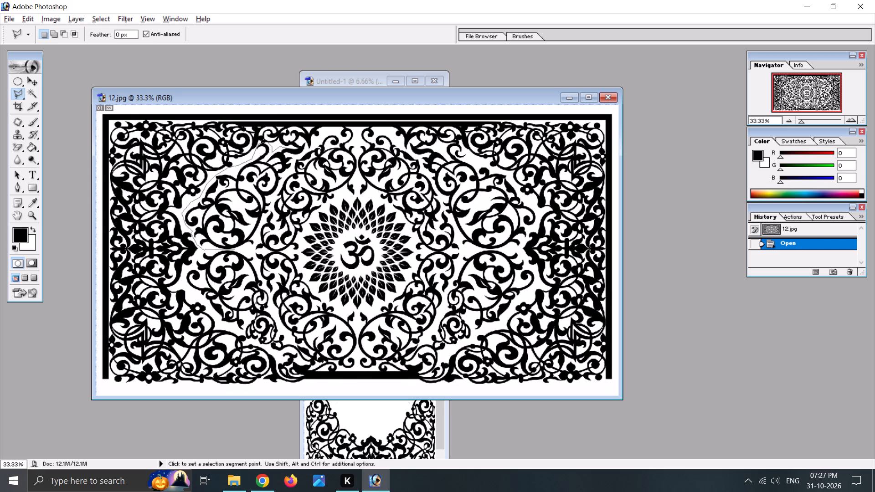
left_click(289, 147)
left_click(298, 143)
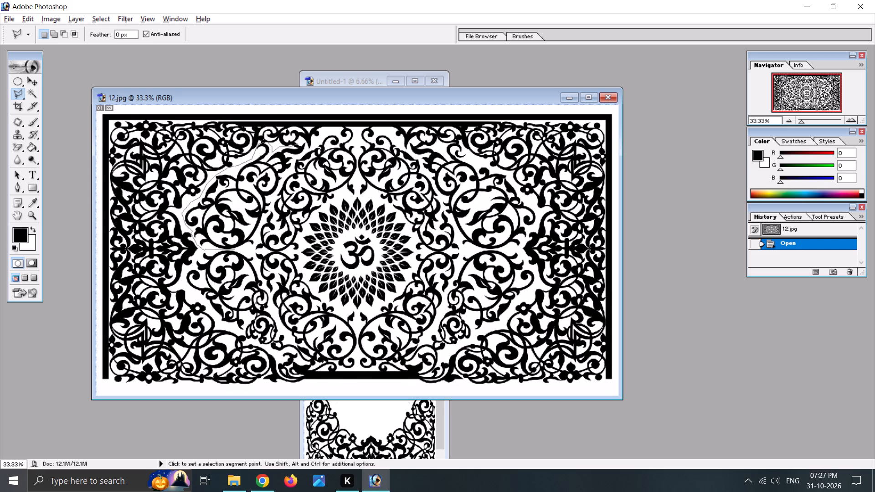
left_click(302, 142)
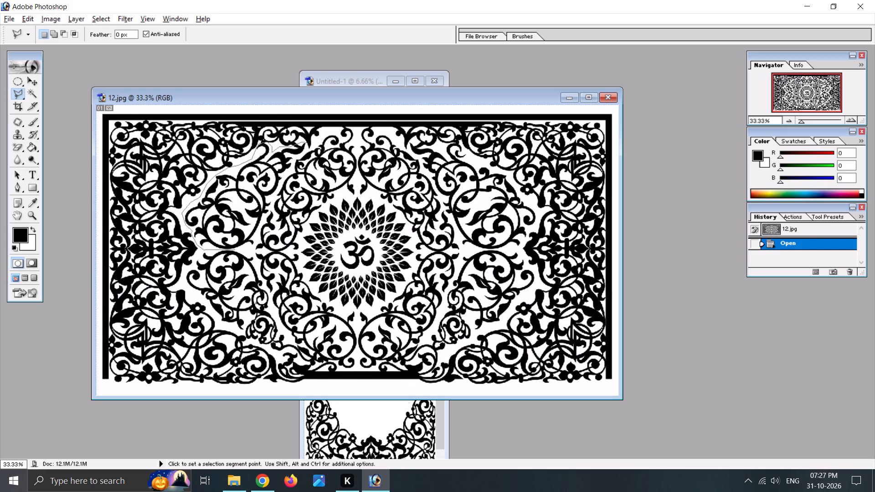
left_click(307, 143)
left_click(307, 148)
left_click(301, 156)
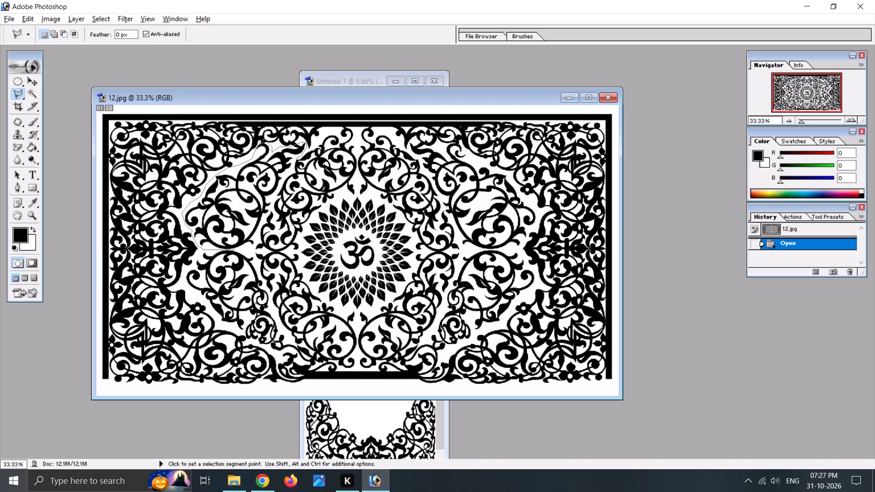
left_click(296, 158)
left_click(294, 161)
left_click(291, 171)
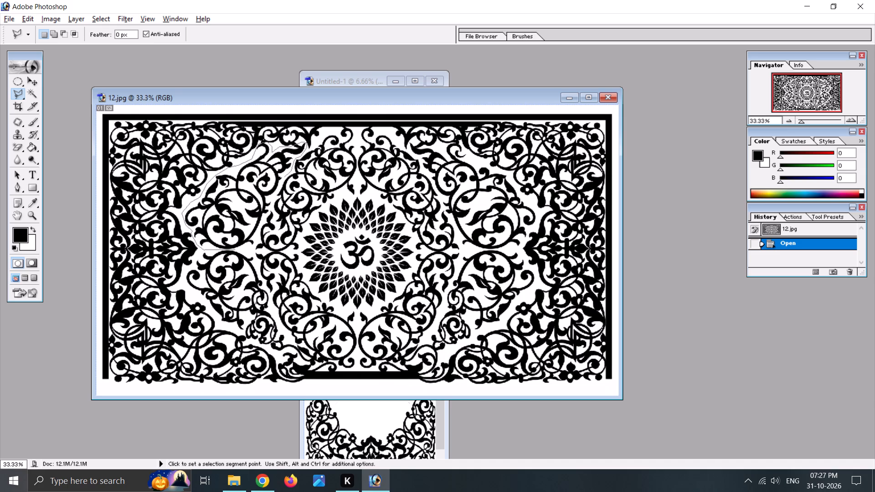
left_click(284, 177)
left_click(279, 190)
left_click(271, 196)
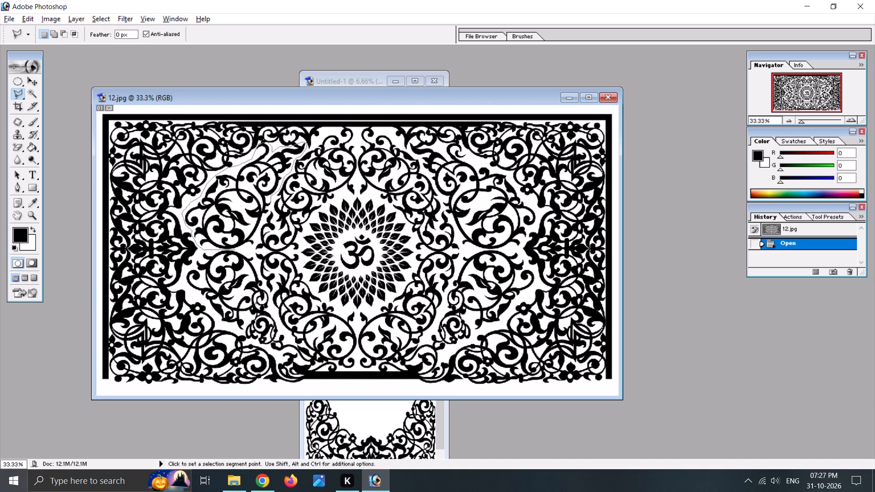
left_click(273, 205)
left_click(270, 211)
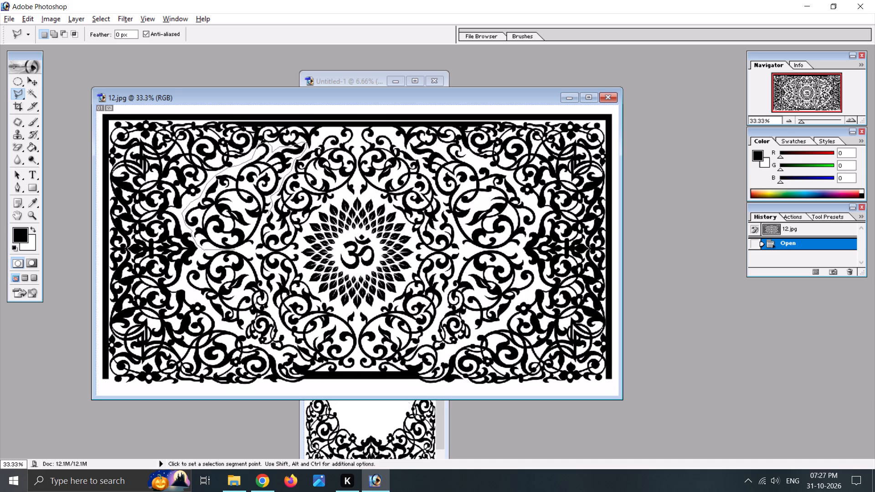
left_click(268, 216)
left_click(263, 223)
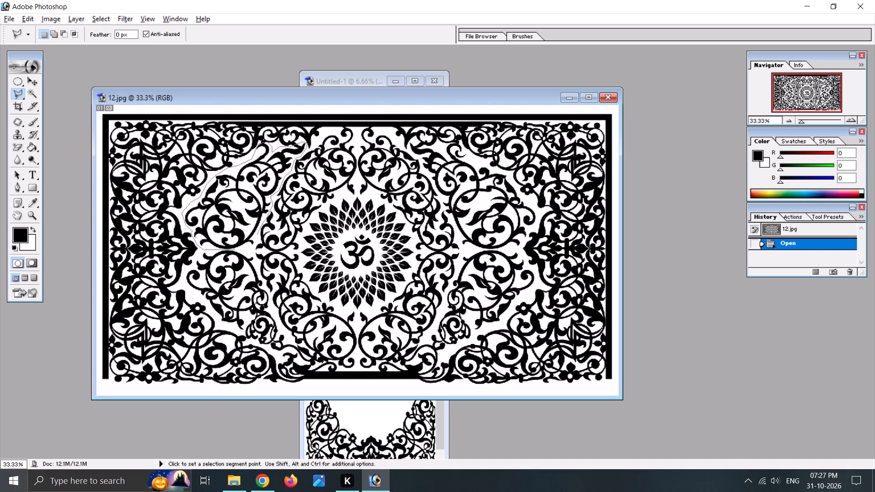
left_click(257, 235)
left_click(256, 245)
left_click(248, 250)
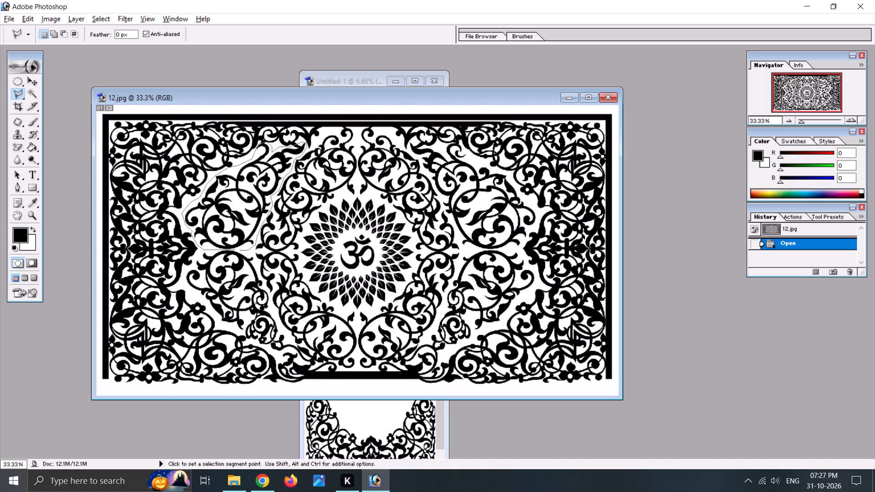
left_click(236, 250)
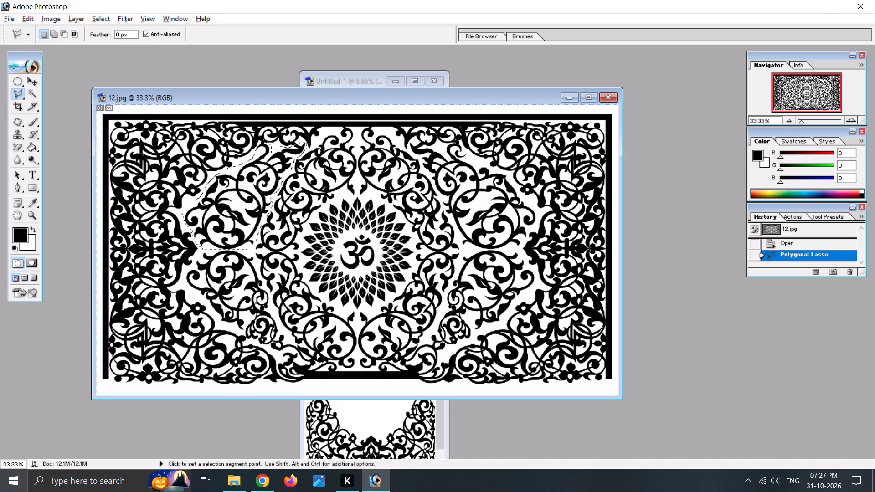
Copy the selected scroll motif from 12.jpg into the tall Untitled-1 panel, placing it in the white gap below the Om medallion.
left_click(32, 84)
left_click_drag(283, 100, 167, 79)
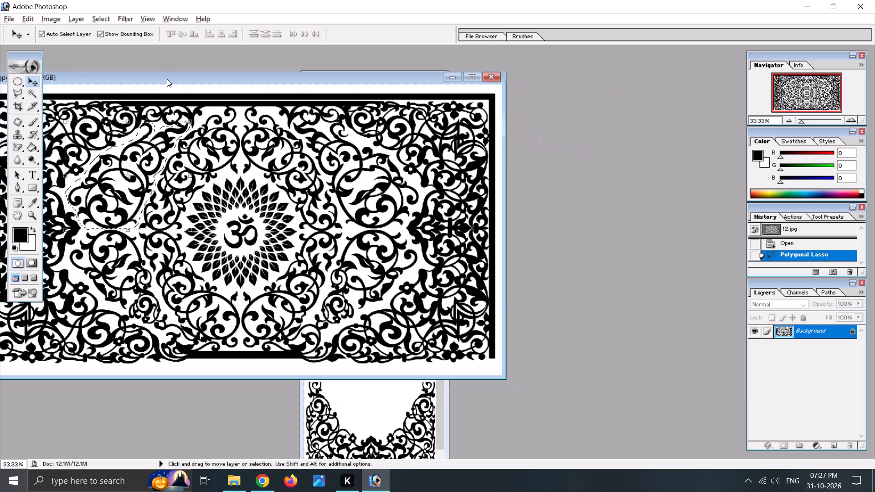
left_click_drag(167, 79, 110, 45)
left_click_drag(88, 147, 380, 402)
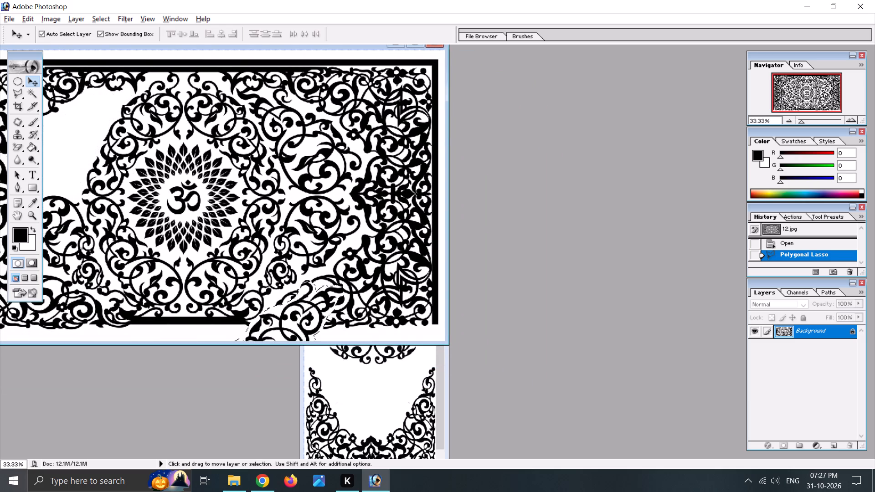
left_click_drag(380, 402, 377, 395)
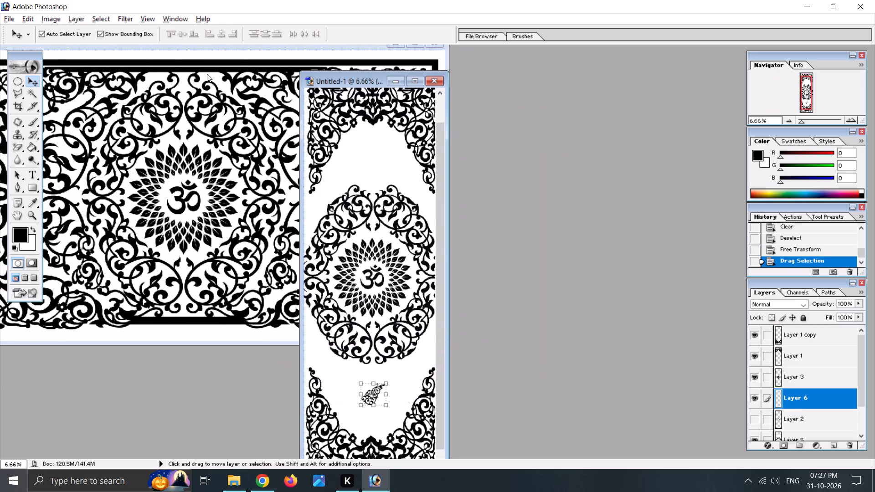
Close the 12.jpg source document without saving changes.
left_click(170, 54)
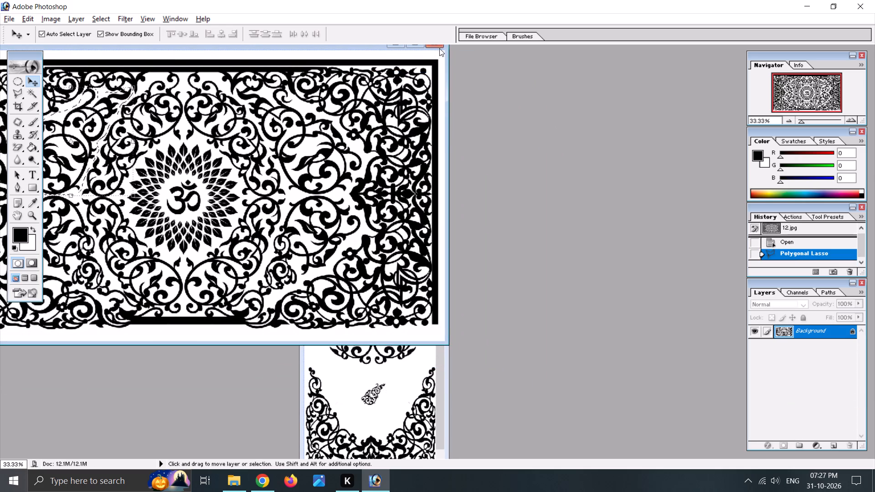
left_click(439, 47)
left_click(444, 185)
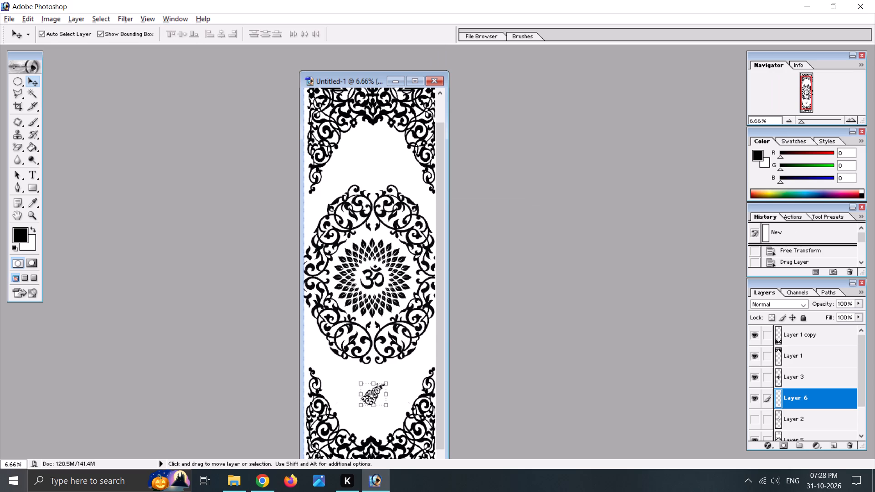
Select the white background around the newly added scroll motif with the Magic Wand at tolerance 32 and delete it.
left_click(35, 93)
left_click(369, 389)
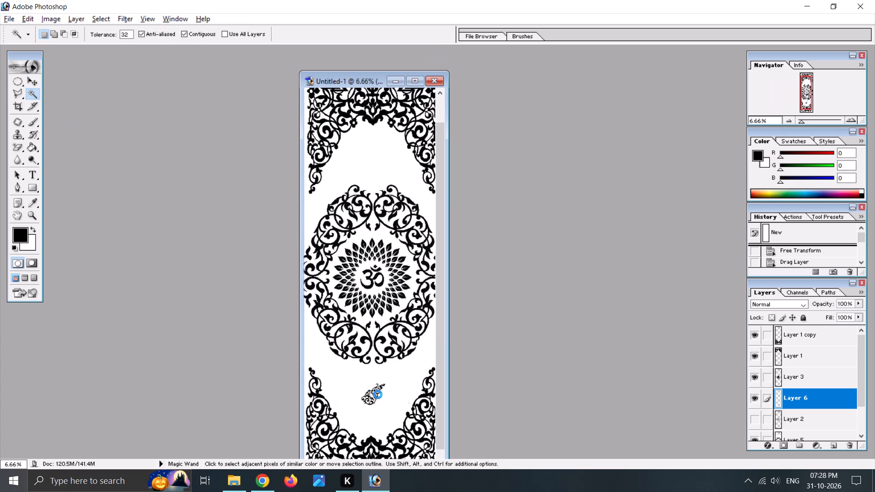
key("Delete")
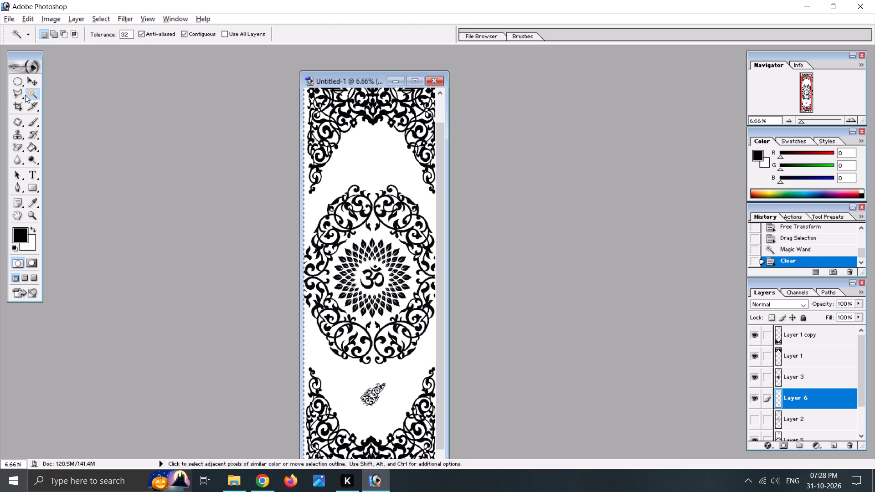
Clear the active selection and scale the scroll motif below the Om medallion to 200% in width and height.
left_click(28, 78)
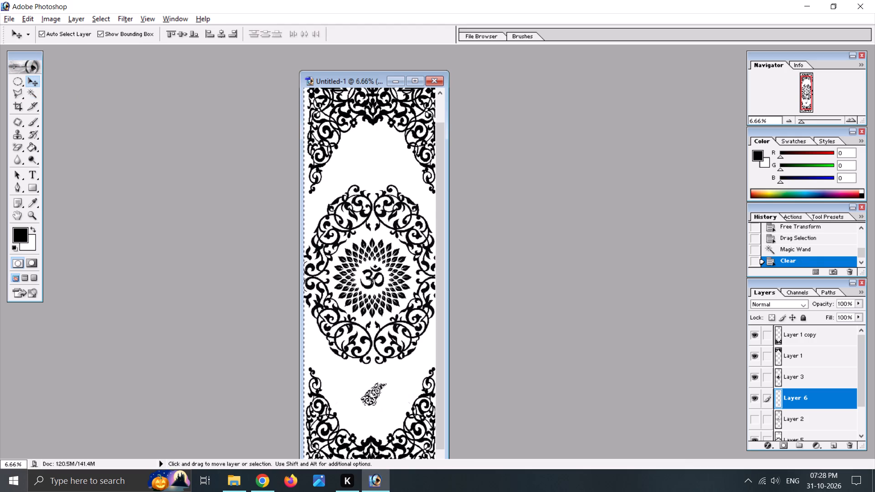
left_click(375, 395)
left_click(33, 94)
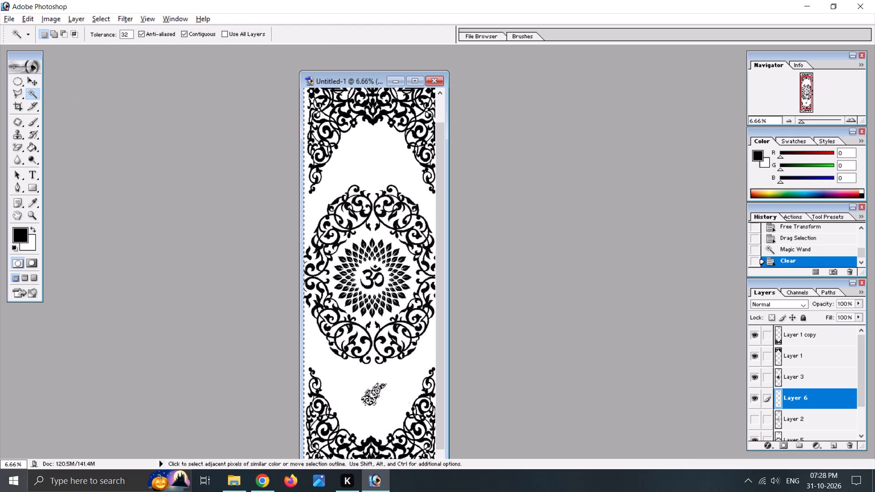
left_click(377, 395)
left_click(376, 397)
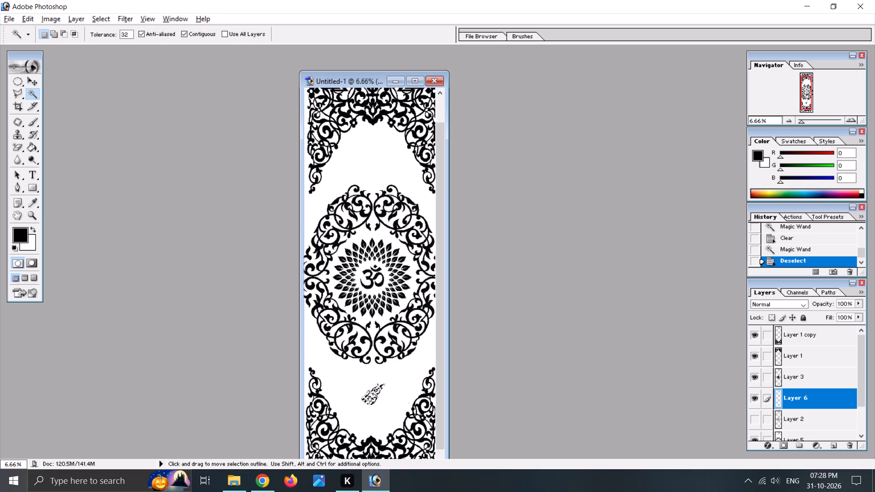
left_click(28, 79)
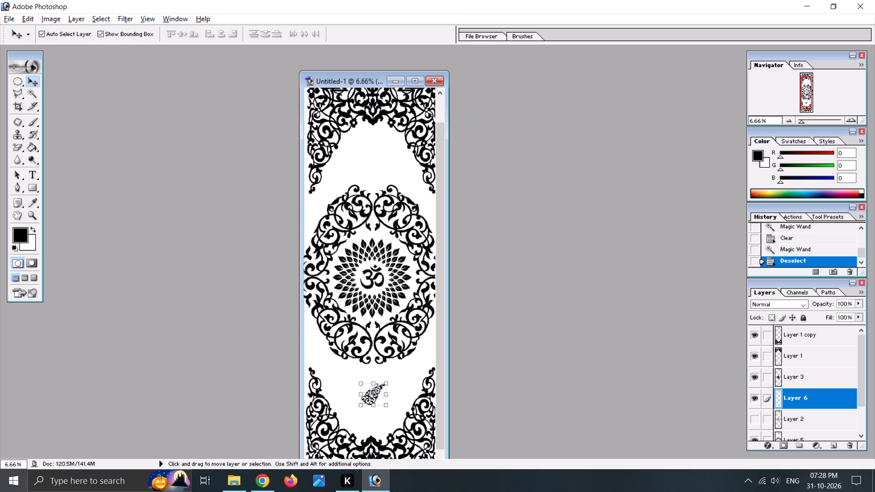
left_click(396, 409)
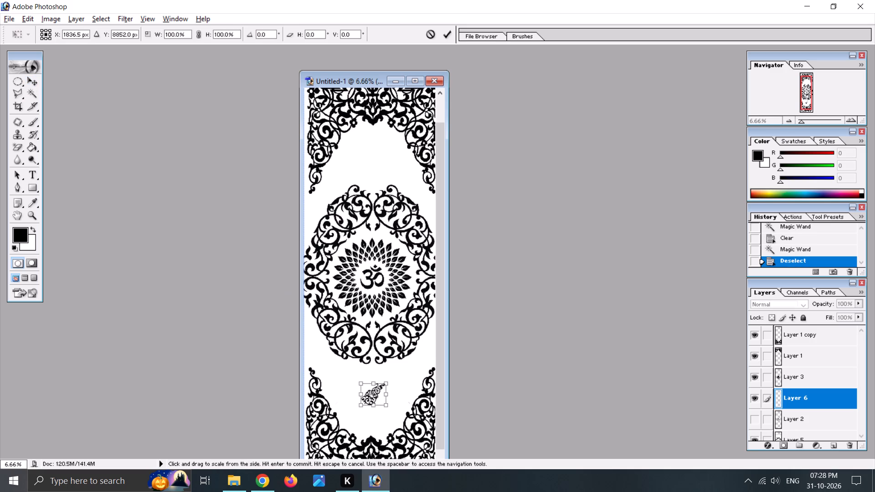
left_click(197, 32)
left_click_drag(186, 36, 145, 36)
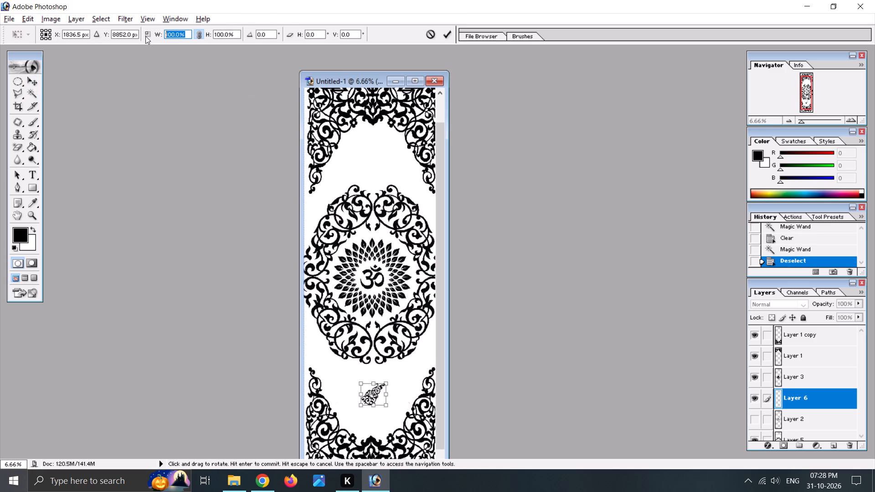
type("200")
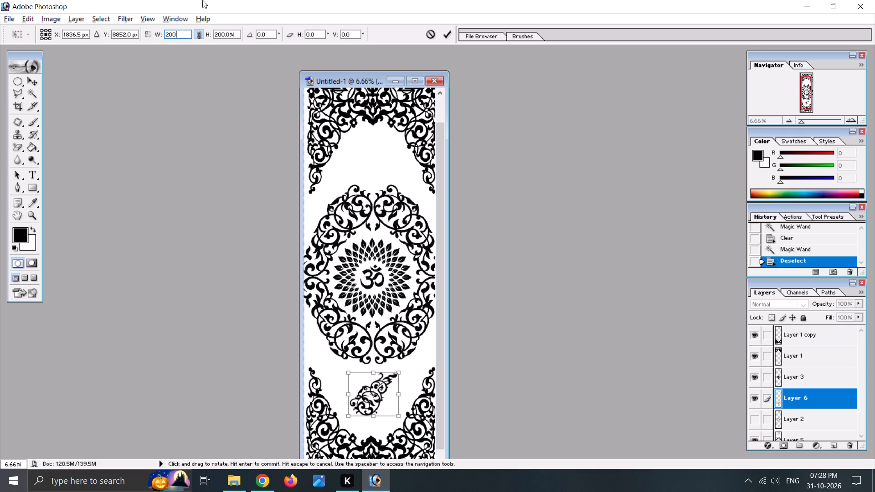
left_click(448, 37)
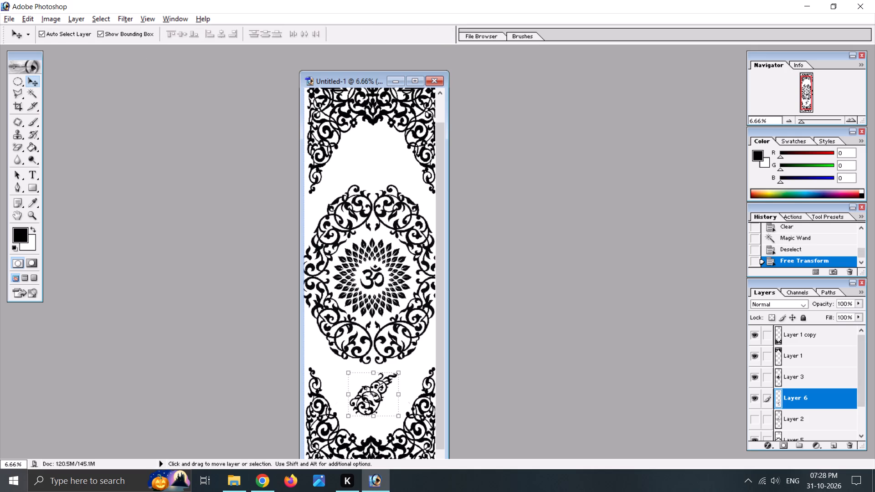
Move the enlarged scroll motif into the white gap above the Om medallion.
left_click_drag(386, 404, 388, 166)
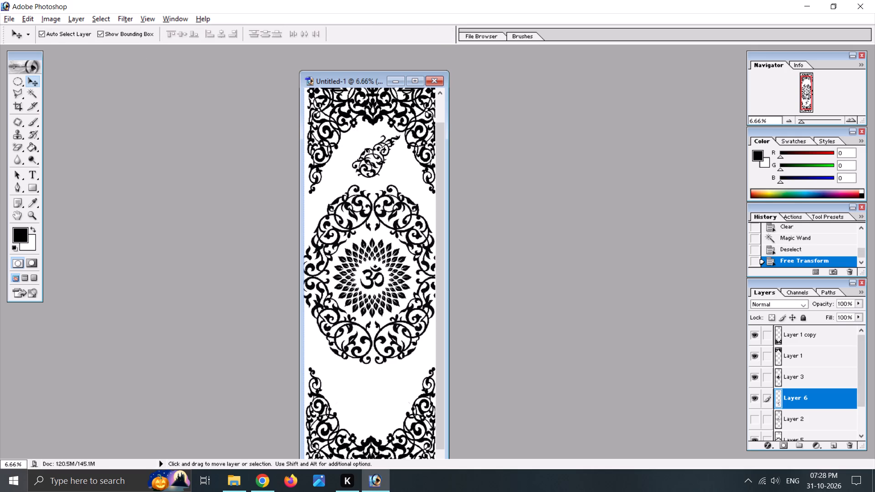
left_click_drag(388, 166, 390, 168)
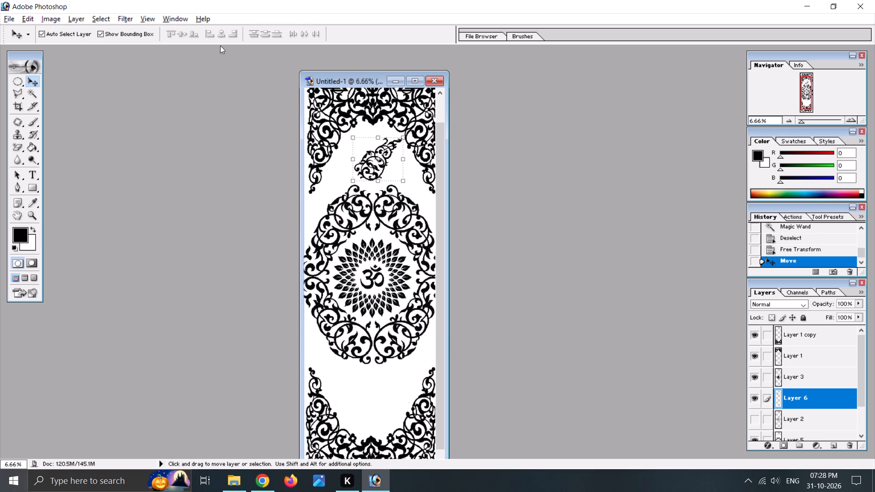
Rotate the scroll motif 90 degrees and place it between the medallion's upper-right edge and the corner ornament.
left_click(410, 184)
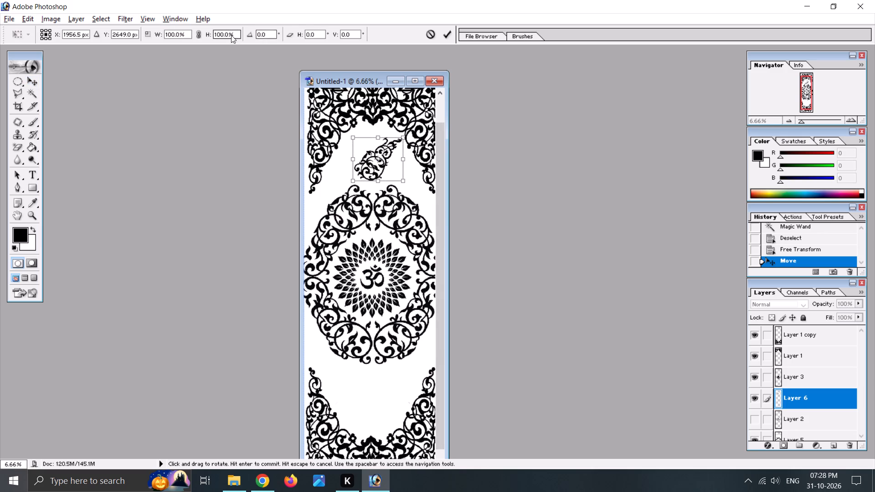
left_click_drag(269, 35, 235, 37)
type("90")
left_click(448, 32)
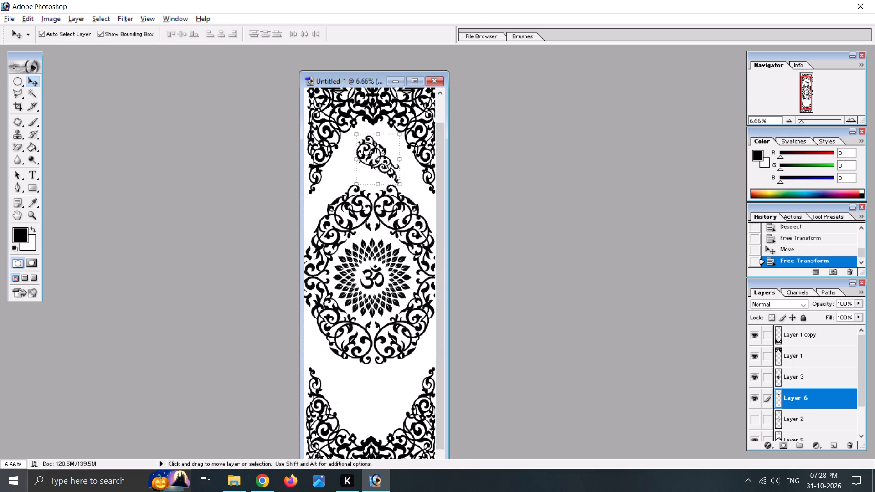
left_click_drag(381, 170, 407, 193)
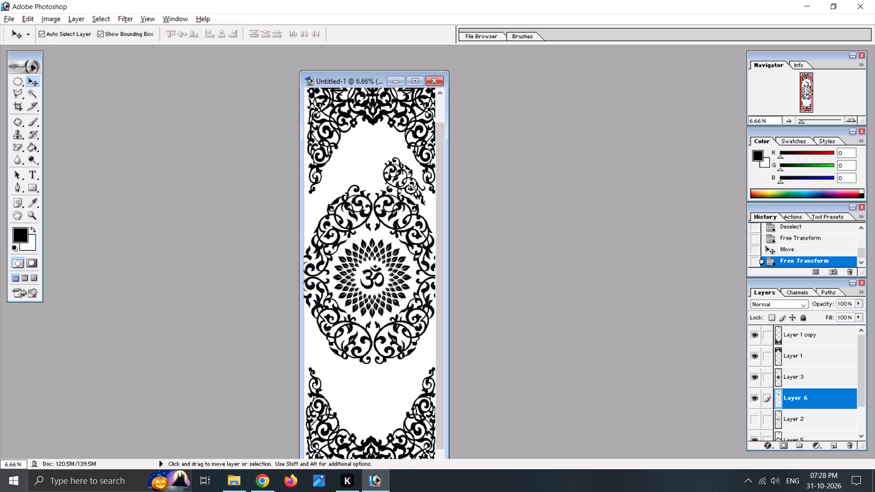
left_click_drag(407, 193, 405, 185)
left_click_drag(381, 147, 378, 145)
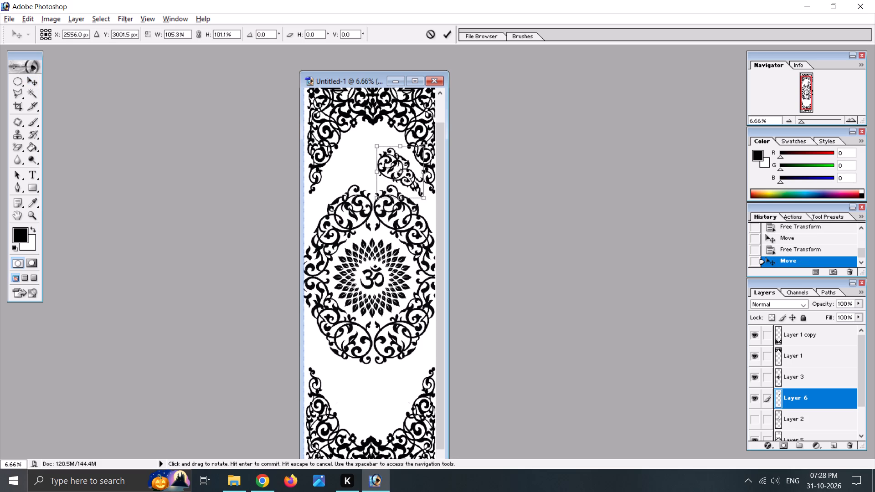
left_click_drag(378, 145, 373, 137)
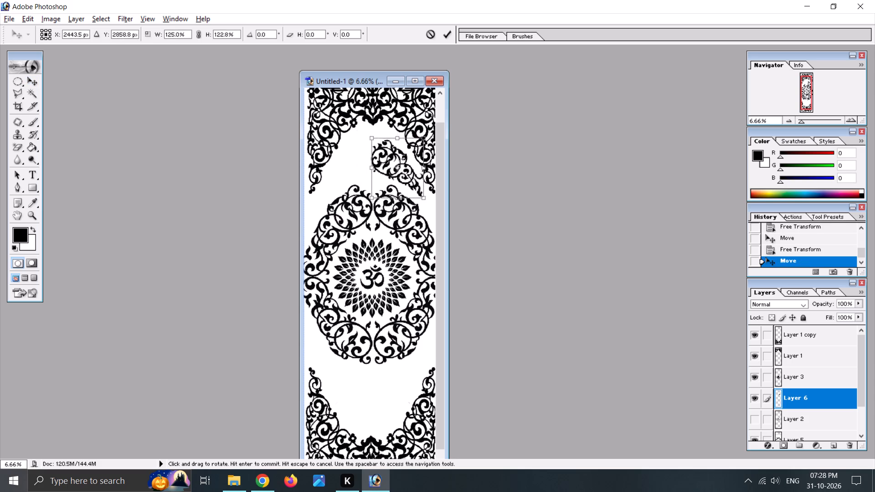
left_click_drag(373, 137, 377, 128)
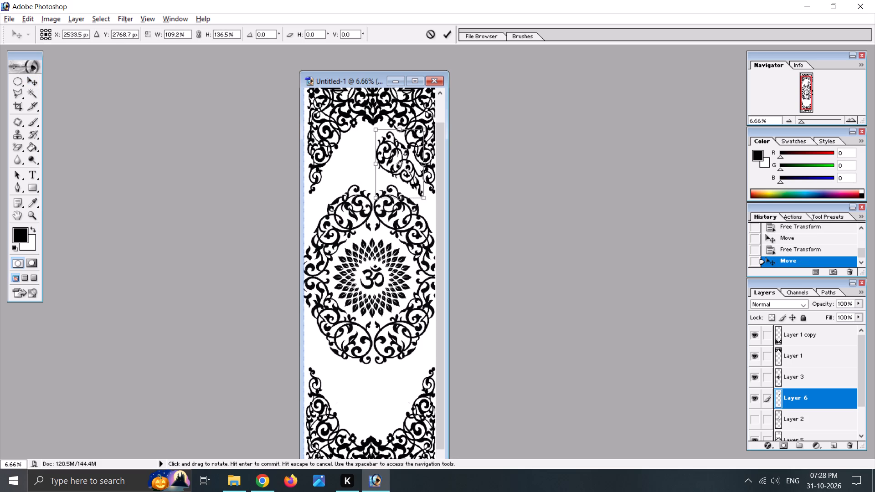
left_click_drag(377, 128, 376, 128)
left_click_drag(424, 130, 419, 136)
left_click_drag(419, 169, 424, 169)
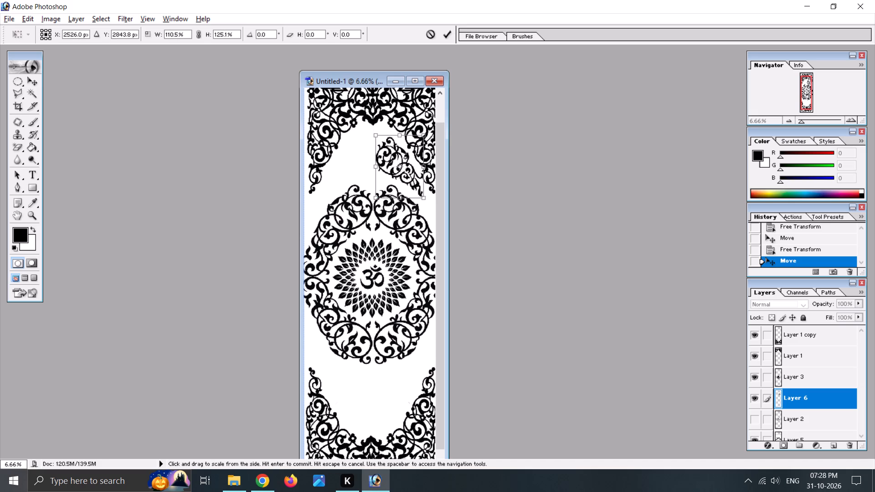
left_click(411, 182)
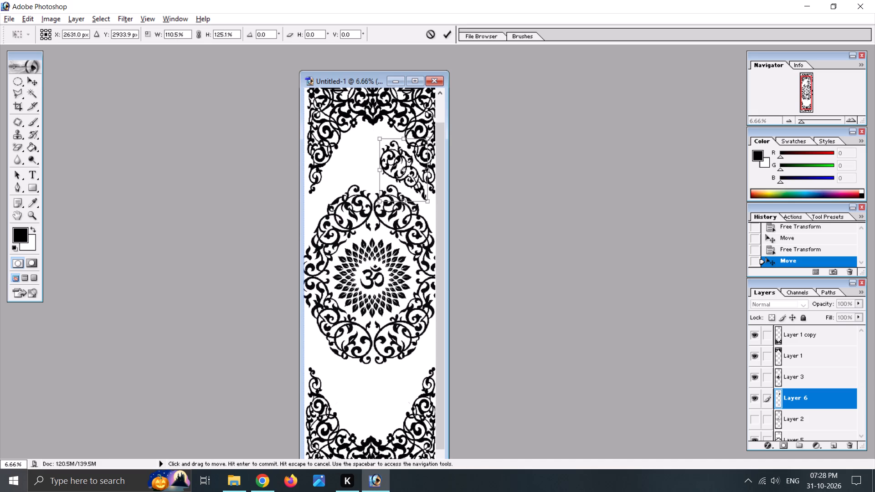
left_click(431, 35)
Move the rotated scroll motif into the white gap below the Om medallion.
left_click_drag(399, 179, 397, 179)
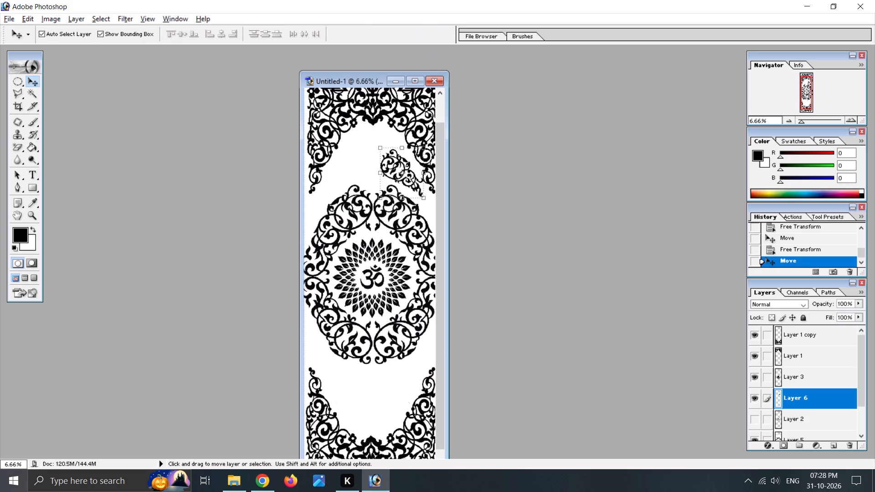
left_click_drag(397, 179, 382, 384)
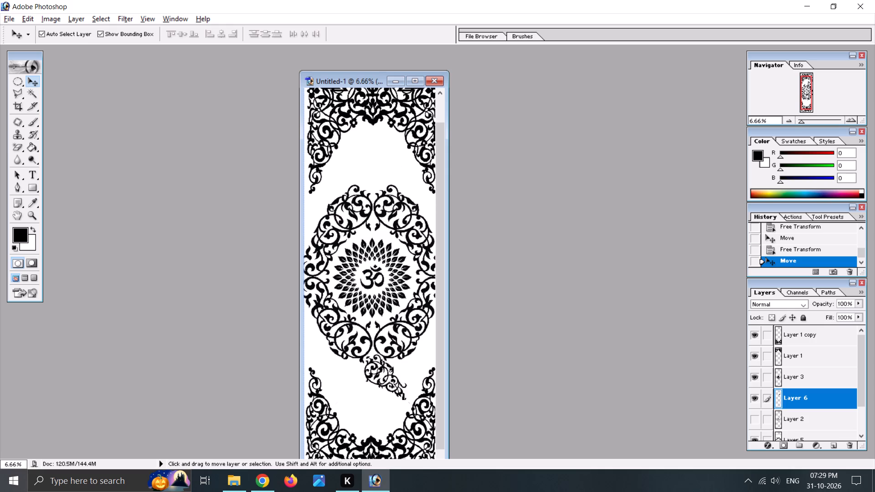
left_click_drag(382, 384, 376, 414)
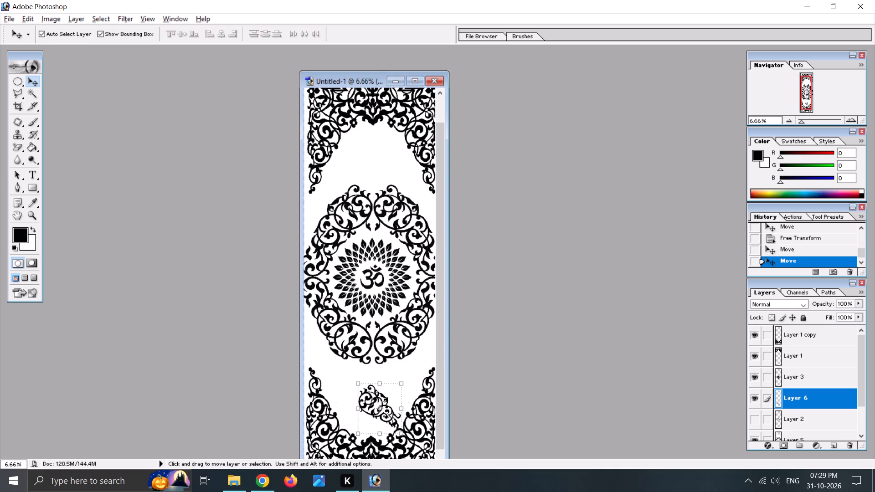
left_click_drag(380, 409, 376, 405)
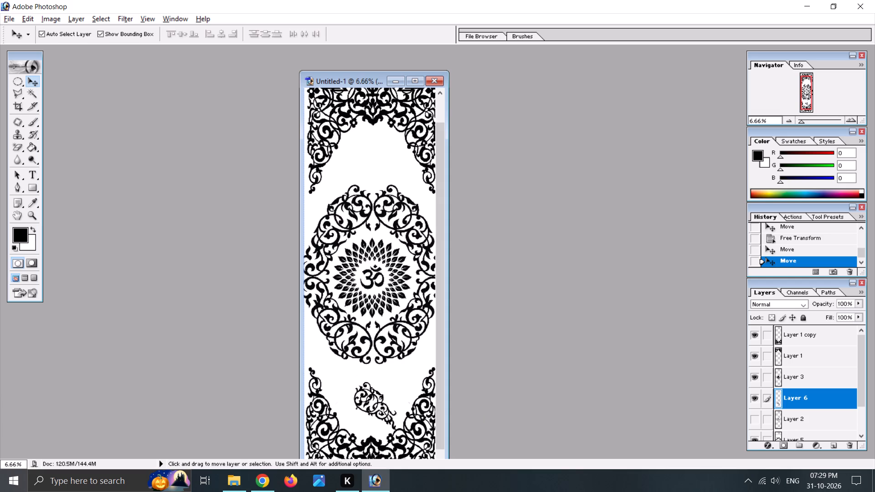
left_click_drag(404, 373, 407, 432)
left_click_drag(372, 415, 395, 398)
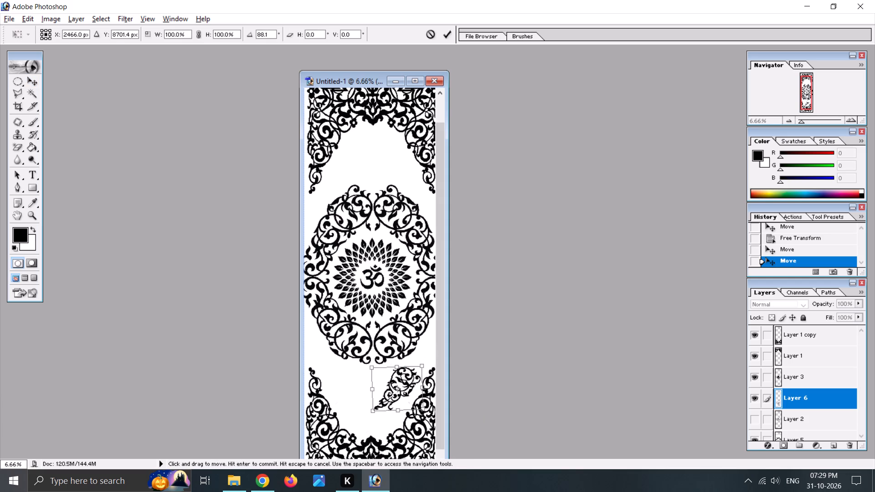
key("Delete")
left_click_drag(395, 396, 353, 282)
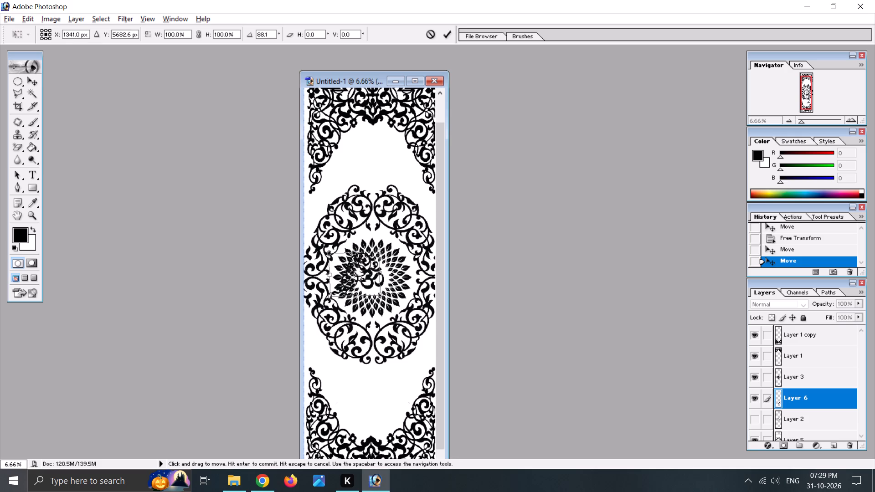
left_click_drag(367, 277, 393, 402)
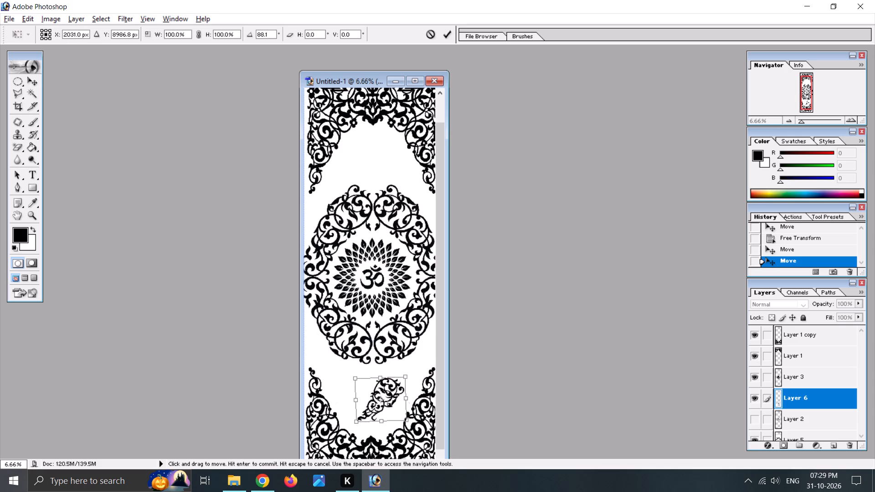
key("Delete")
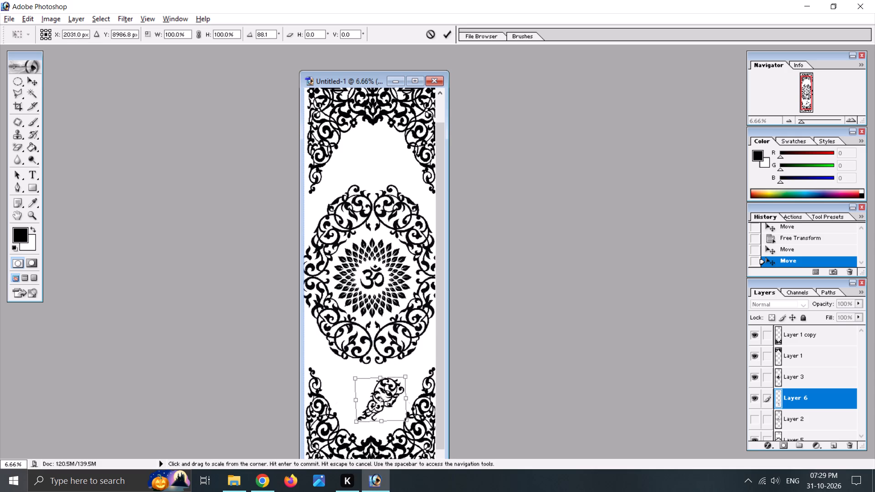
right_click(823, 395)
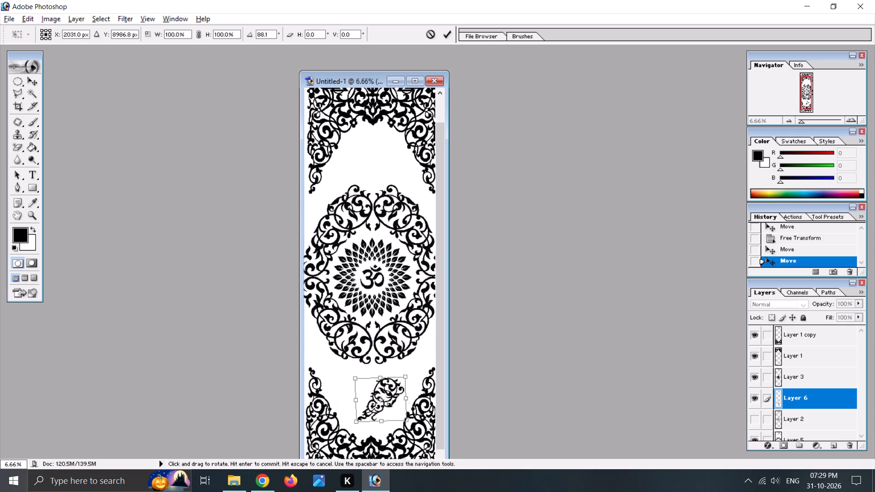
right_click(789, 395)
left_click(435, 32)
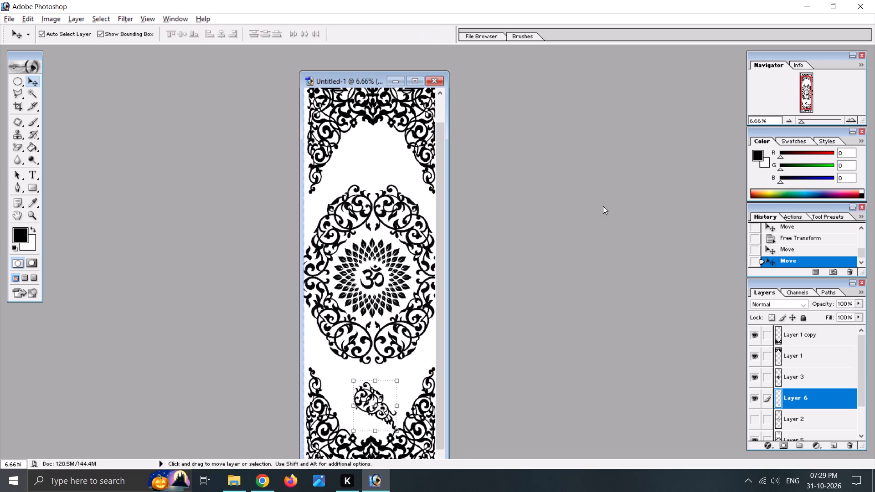
Delete Layer 6, which holds the added scroll motif.
right_click(814, 401)
left_click(778, 304)
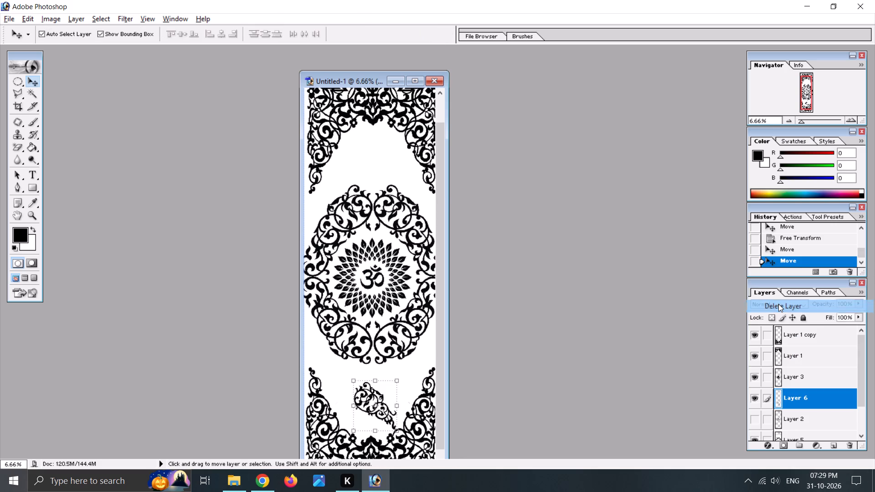
left_click(389, 188)
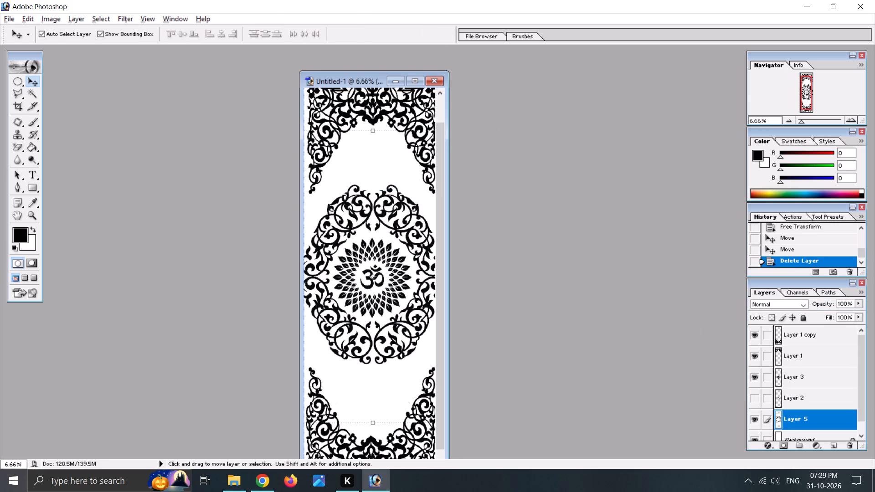
Maximize the Untitled-1 document window and review the tall Om panel.
scroll(384, 289, "down", 3)
scroll(385, 289, "up", 4)
left_click(409, 83)
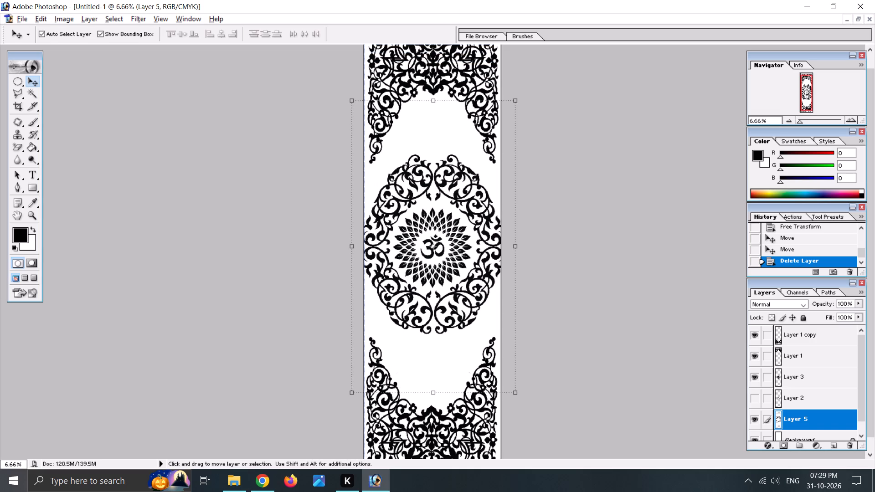
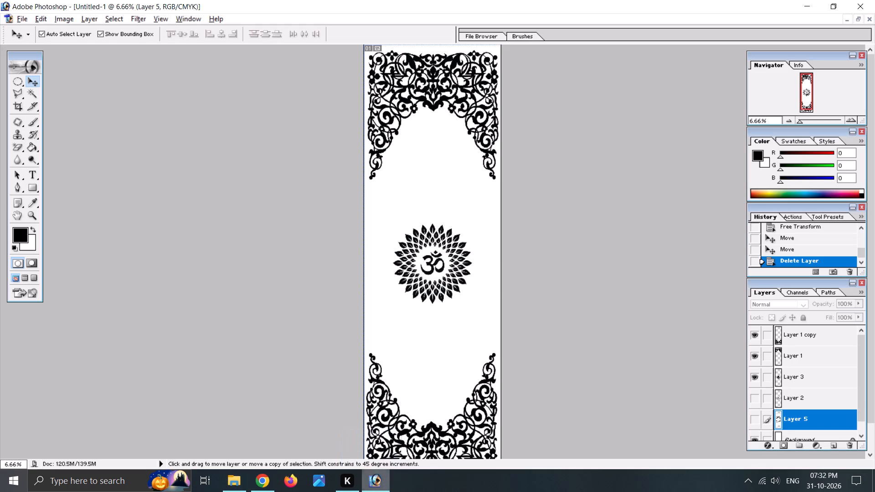
left_click_drag(376, 458, 436, 325)
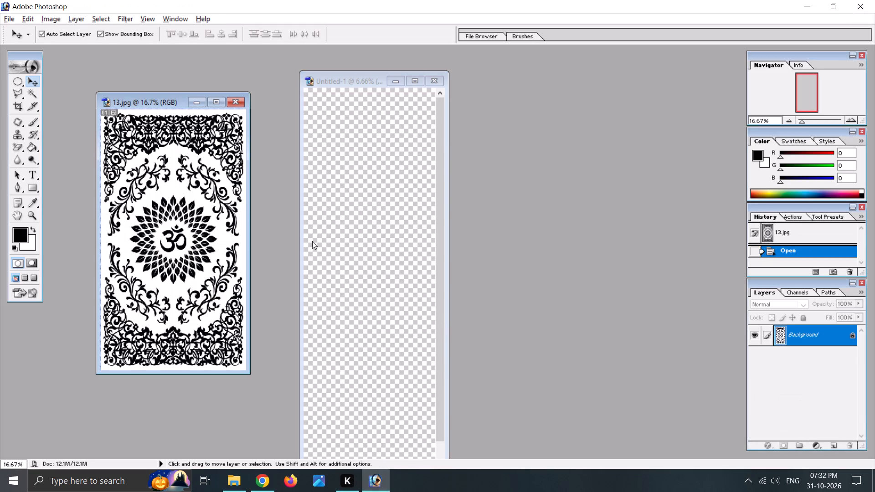
Select the central Om flower and its surrounding ring of vines in image 13 with a closed Polygonal Lasso outline.
scroll(289, 159, "down", 3)
scroll(300, 167, "up", 3)
scroll(145, 155, "down", 2)
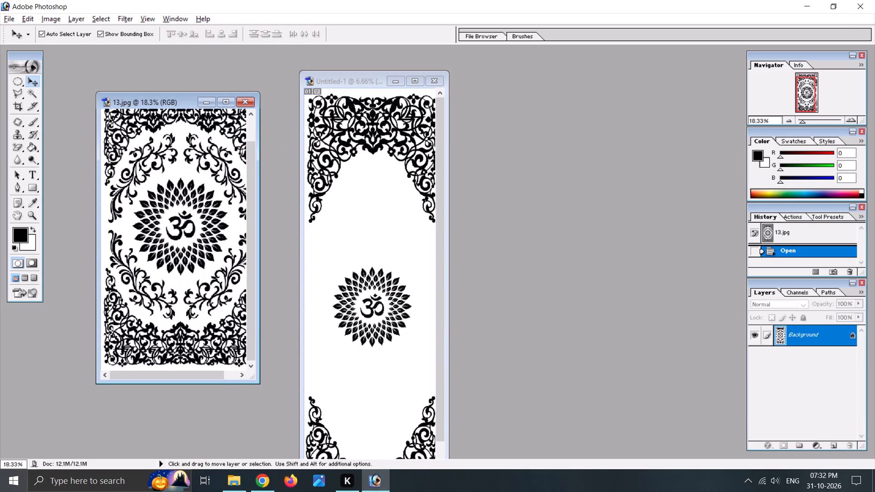
scroll(145, 155, "down", 1)
scroll(158, 180, "up", 4)
scroll(188, 194, "down", 1)
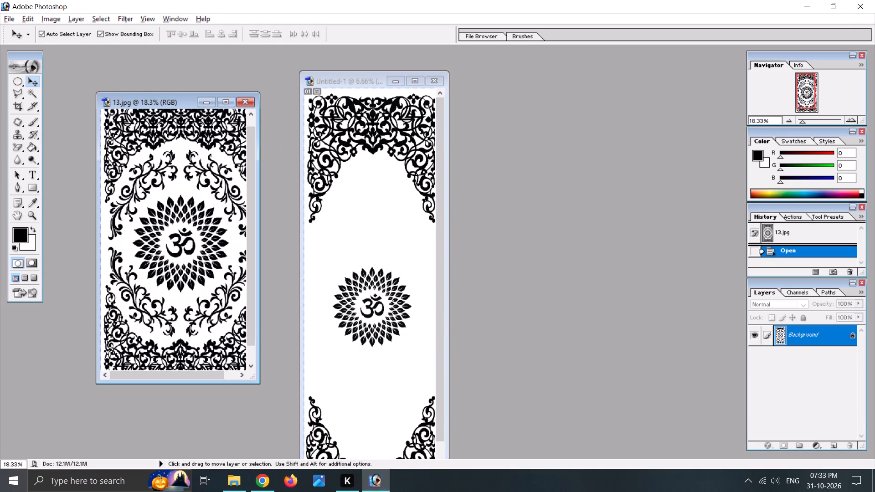
left_click_drag(259, 215, 280, 215)
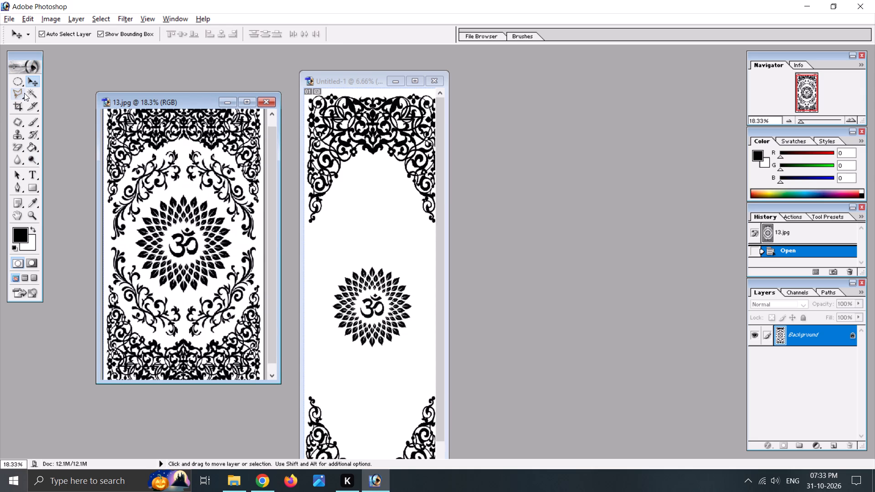
left_click(15, 94)
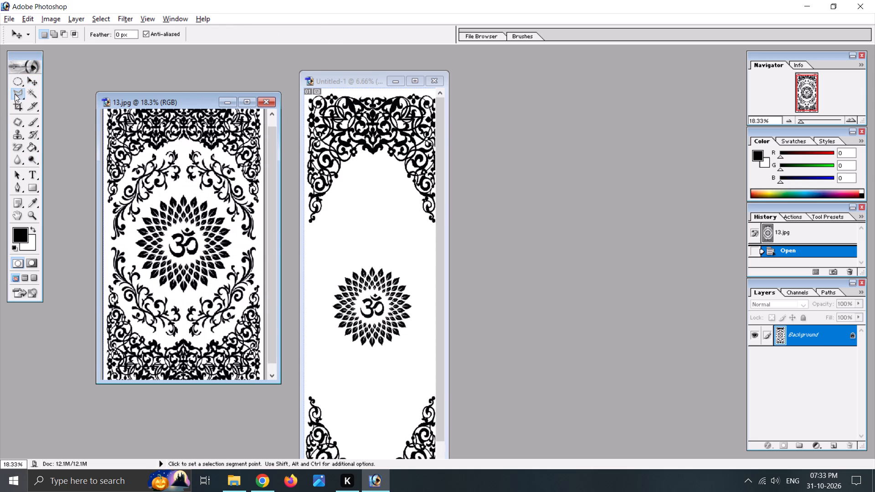
left_click(108, 210)
left_click(134, 164)
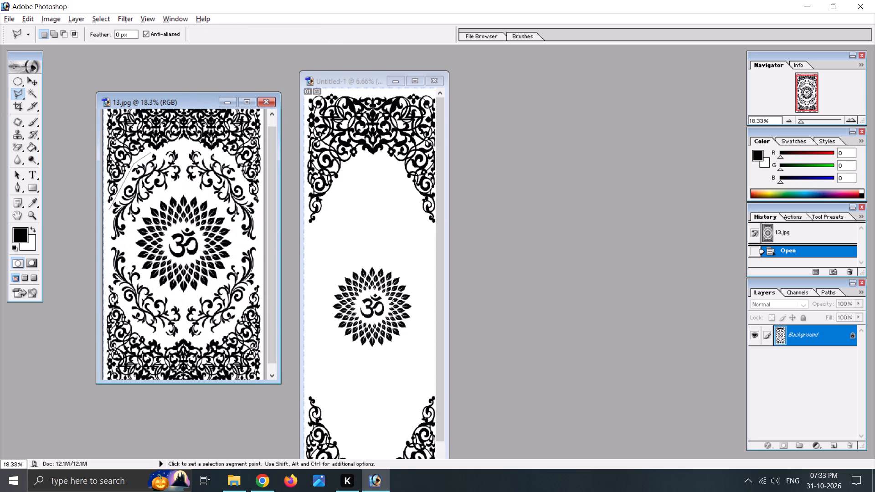
left_click(151, 152)
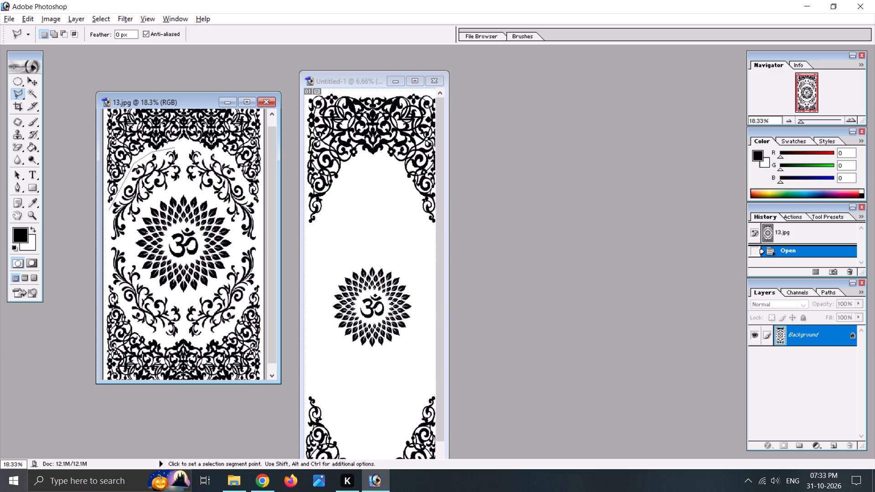
left_click(174, 148)
left_click(192, 147)
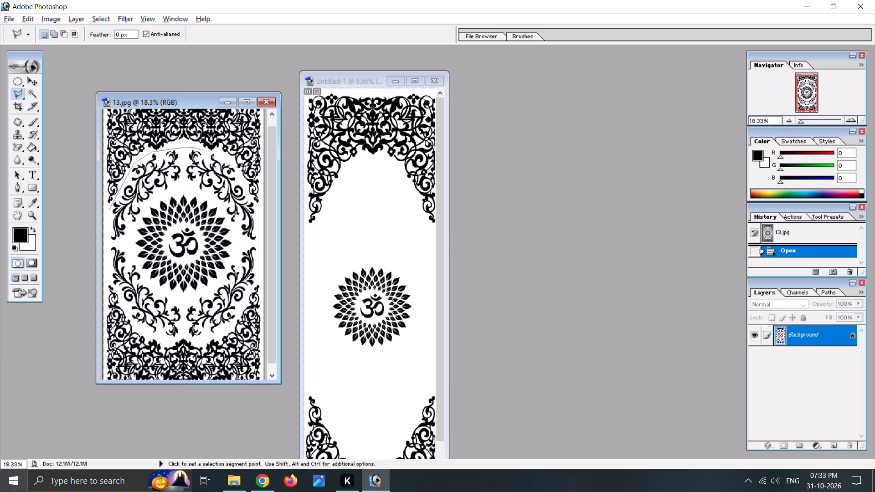
left_click(203, 151)
left_click(214, 153)
left_click(221, 156)
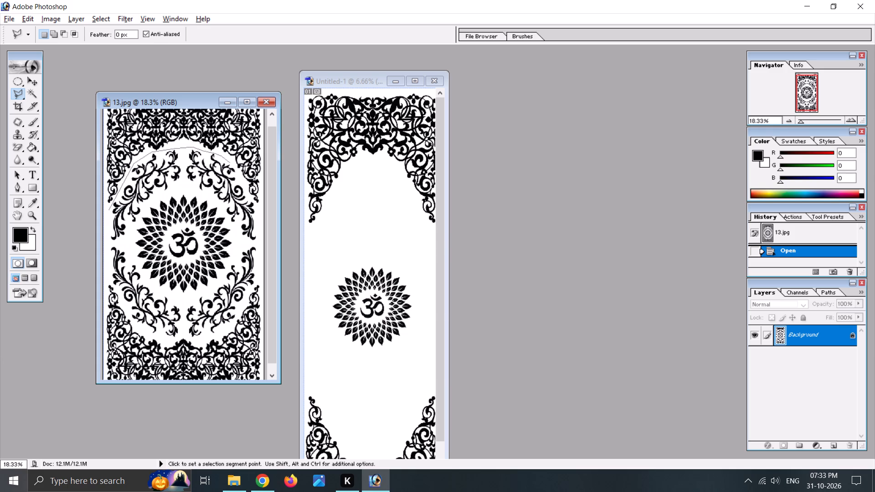
left_click(231, 164)
left_click(240, 173)
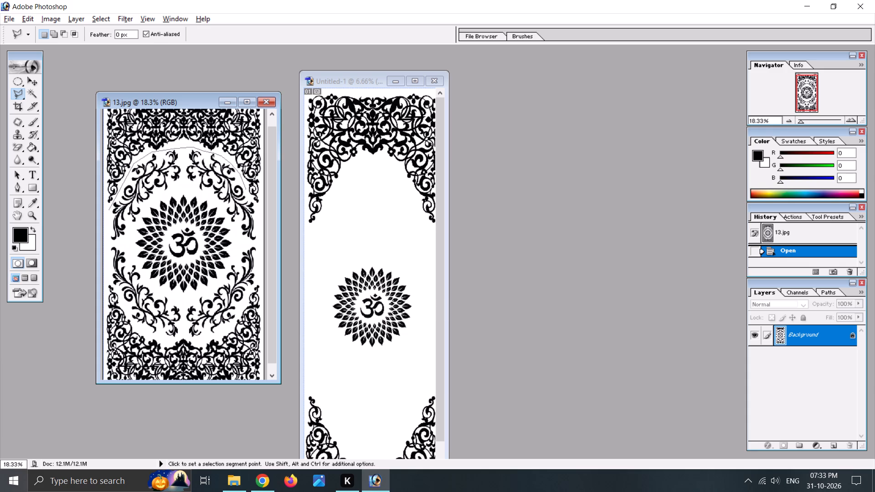
left_click(247, 190)
left_click(252, 200)
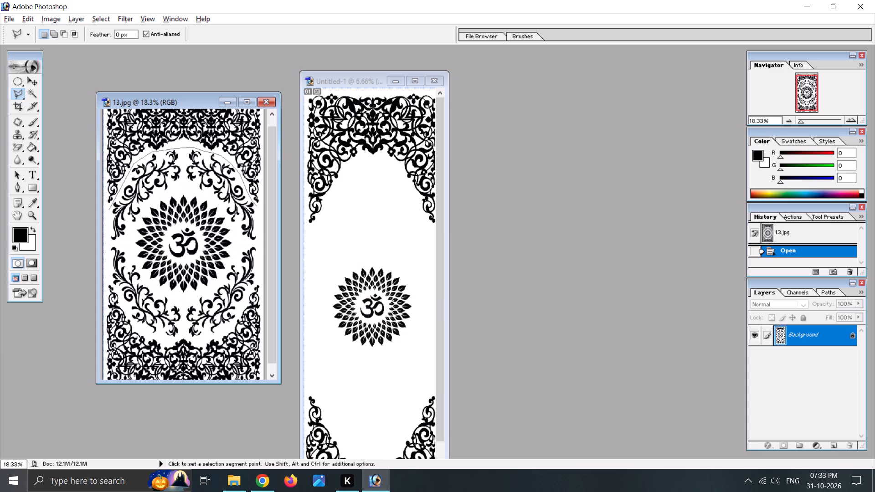
left_click(257, 206)
left_click(259, 231)
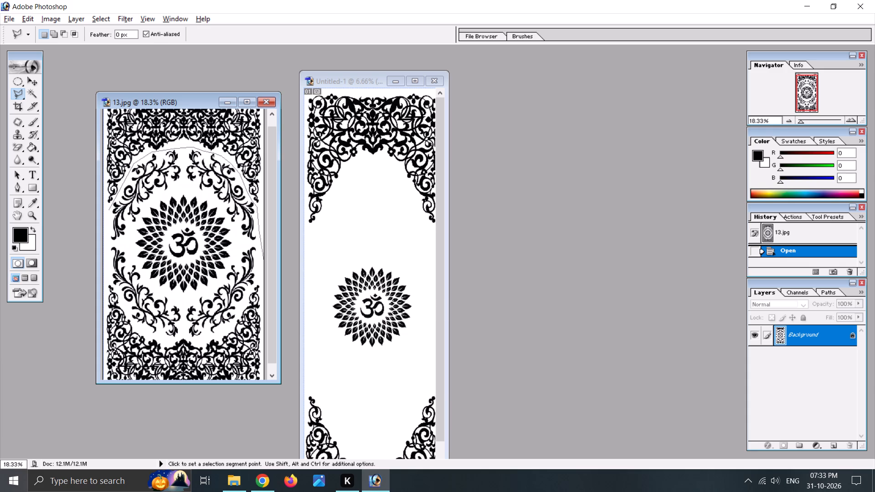
left_click(258, 268)
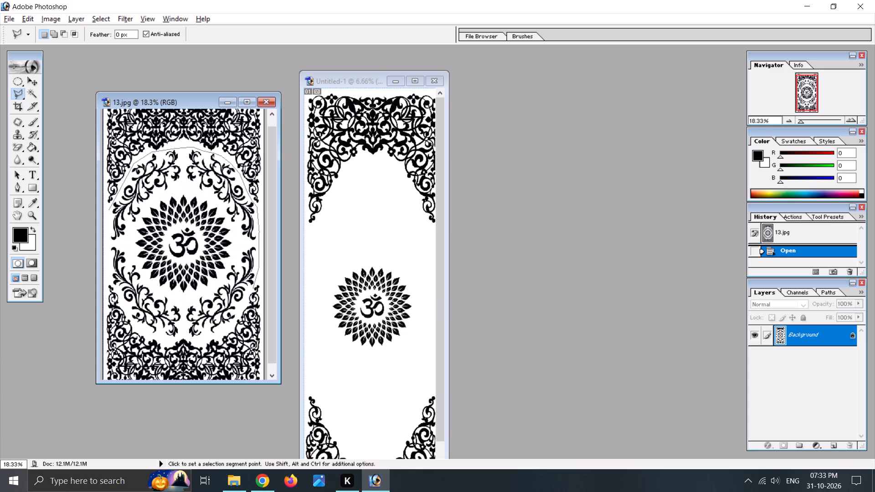
left_click(252, 288)
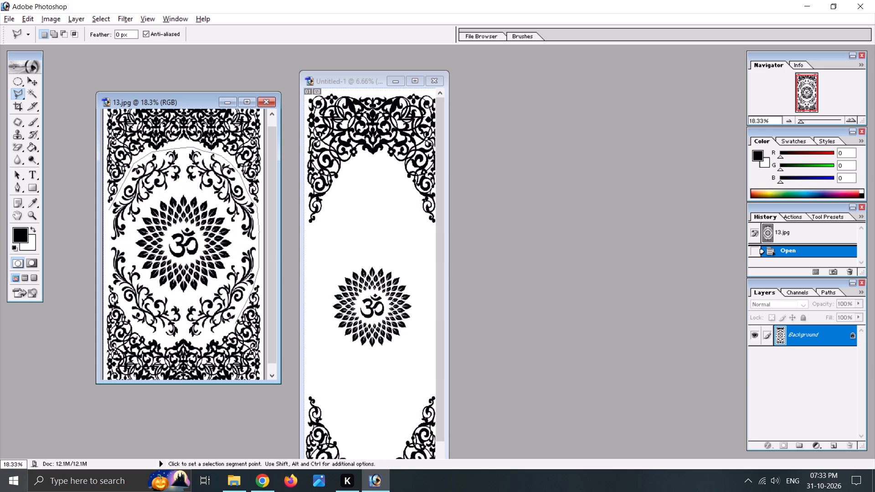
left_click(232, 326)
left_click(209, 338)
left_click(185, 338)
left_click(183, 334)
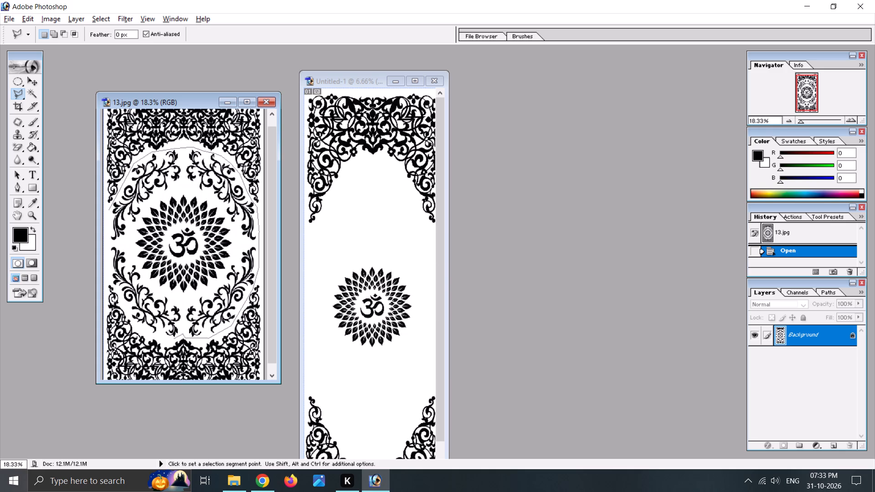
left_click(173, 340)
left_click(157, 336)
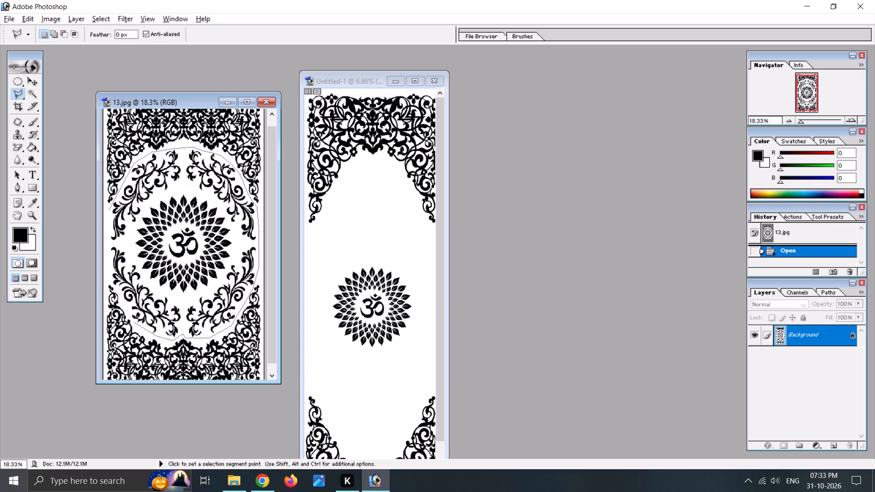
left_click(134, 323)
left_click(127, 309)
left_click(118, 291)
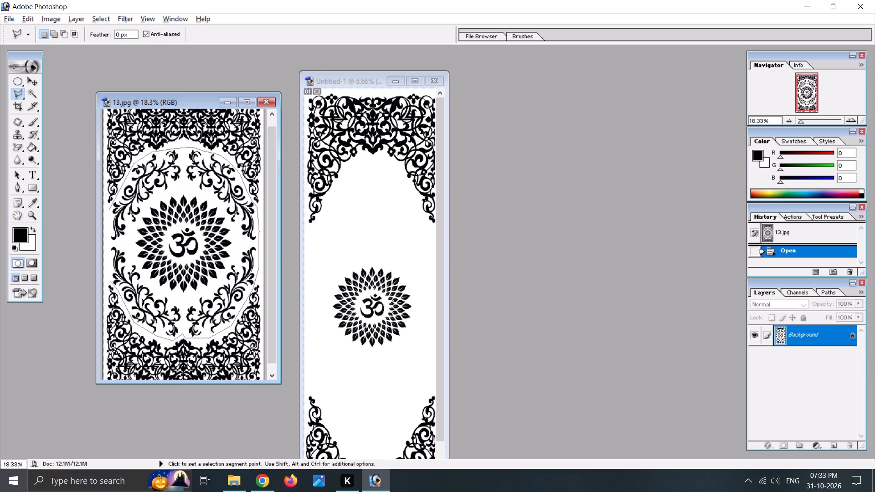
left_click(108, 278)
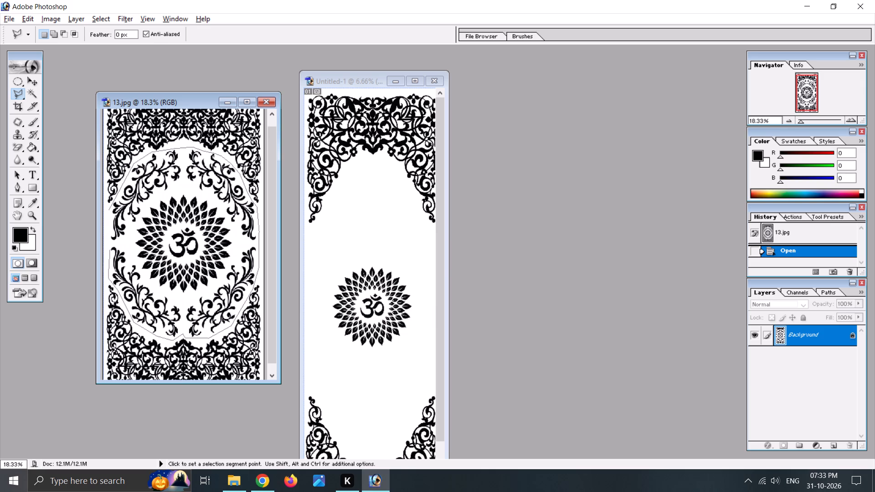
left_click(108, 241)
left_click(110, 208)
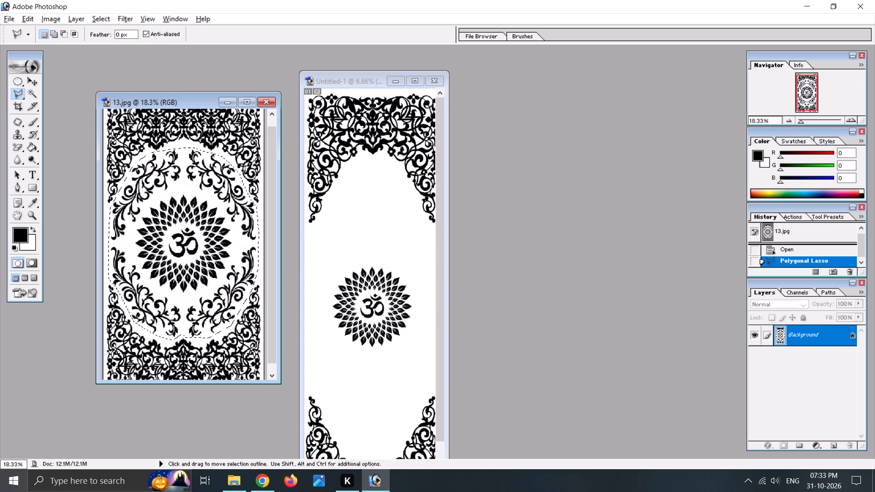
Copy the selected Om flower and vine ring into the tall Untitled-1 document.
left_click(31, 80)
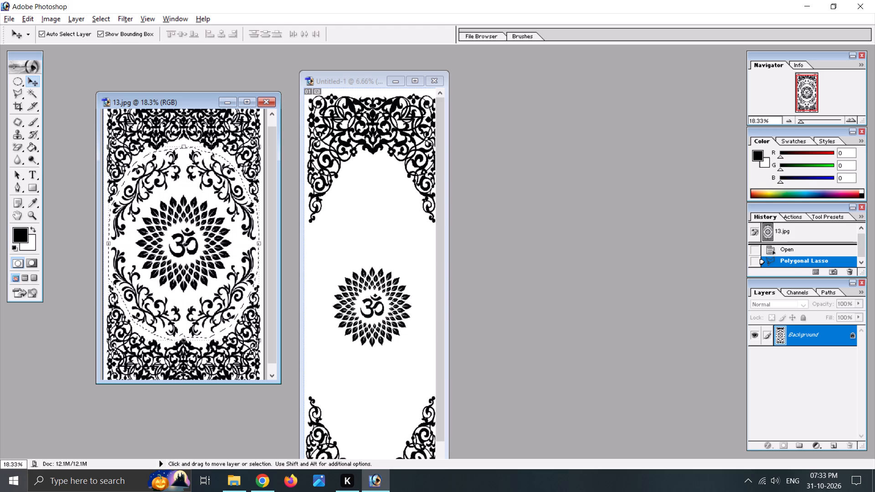
left_click_drag(180, 263, 397, 292)
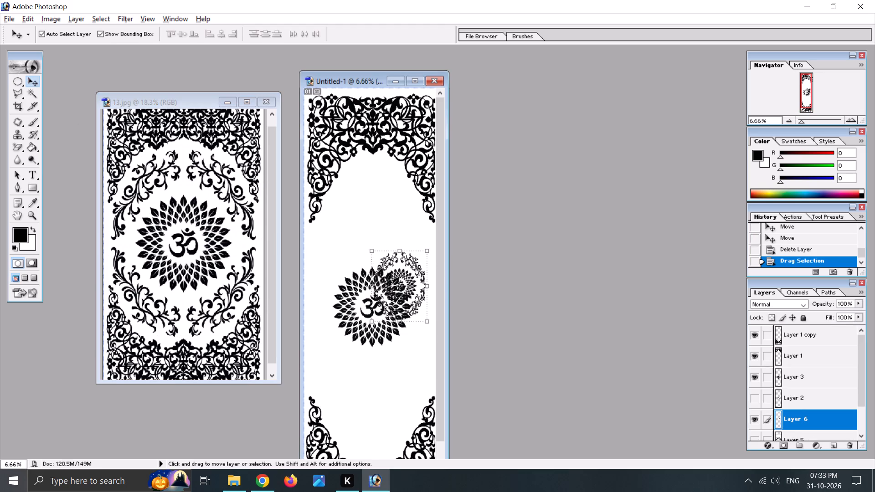
Close image 13 without saving it.
left_click(269, 102)
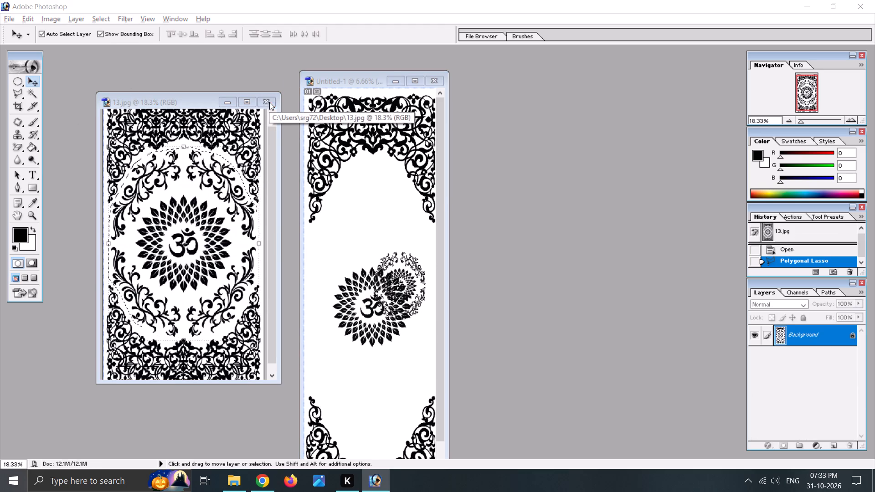
left_click(443, 190)
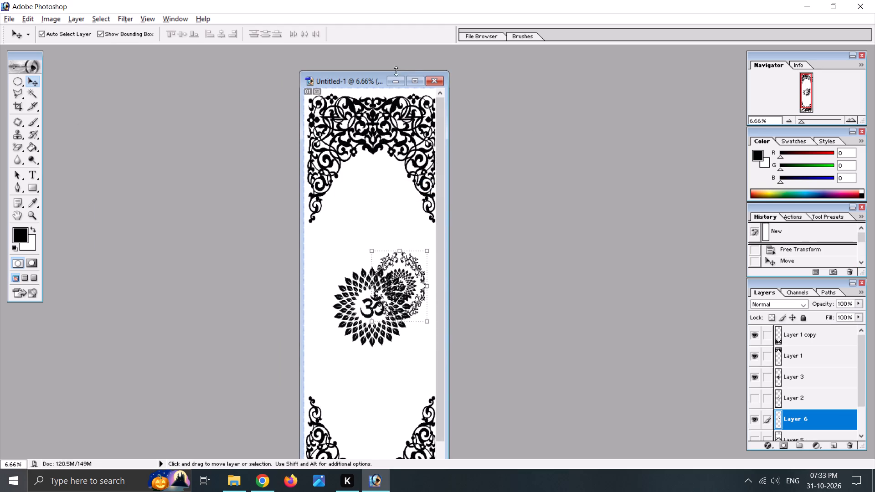
Scale the copied vine-ring layer proportionally to 240% and centre it over the existing Om flower in the tall panel.
left_click(412, 80)
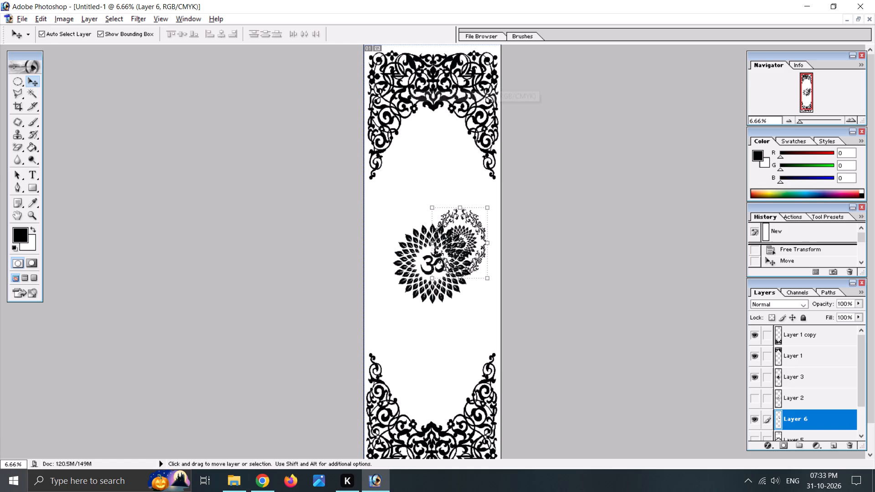
left_click(495, 284)
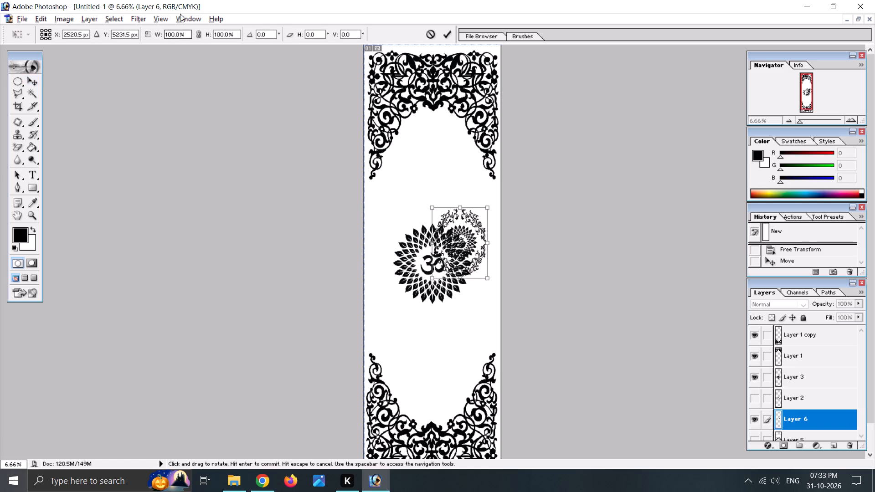
left_click(201, 35)
left_click_drag(188, 35, 133, 35)
type("200")
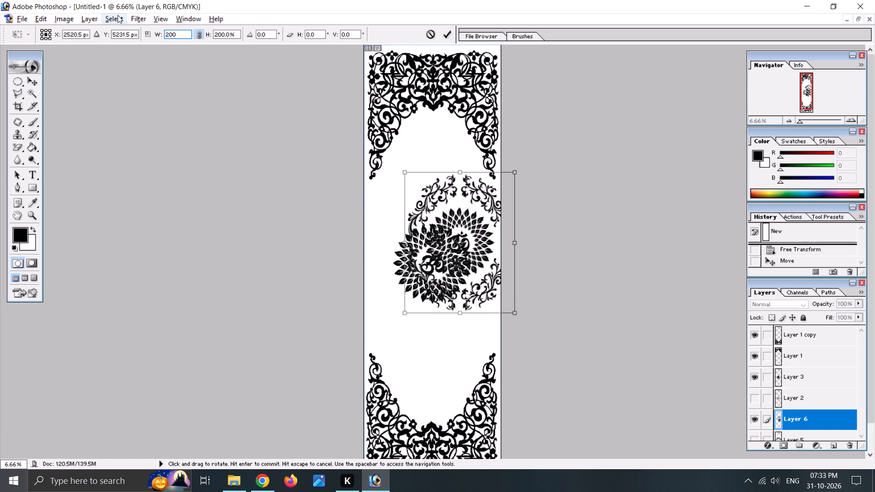
left_click_drag(495, 265, 490, 268)
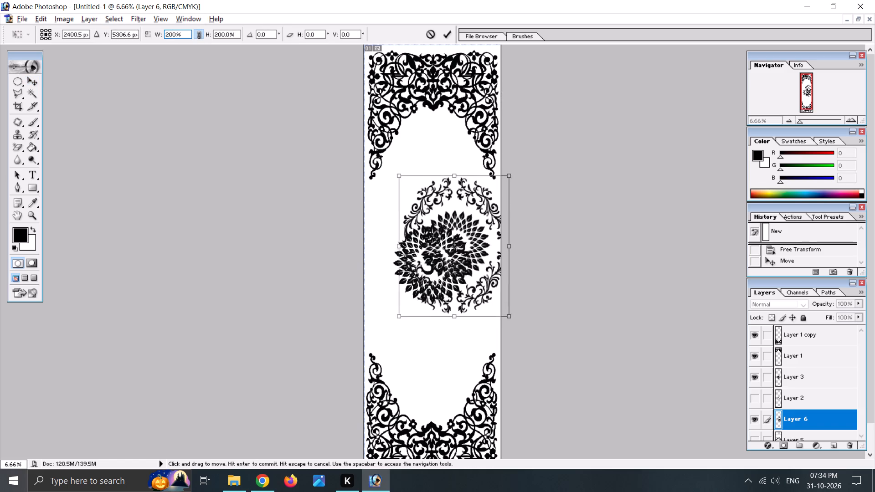
left_click_drag(490, 268, 471, 285)
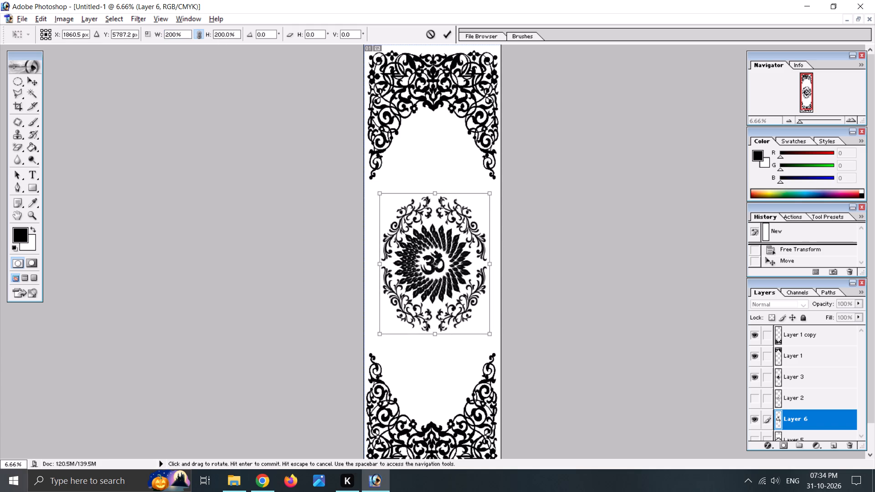
left_click_drag(188, 35, 130, 36)
type("300")
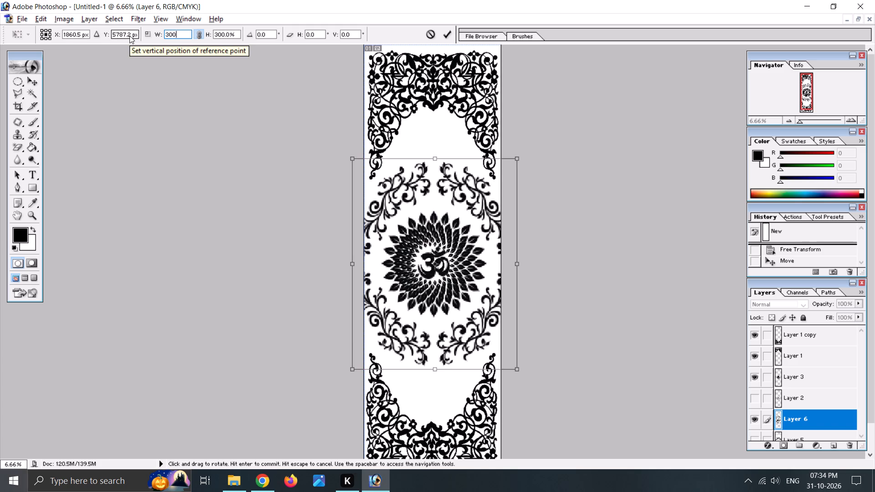
key("BackSpace")
key("BackSpace")
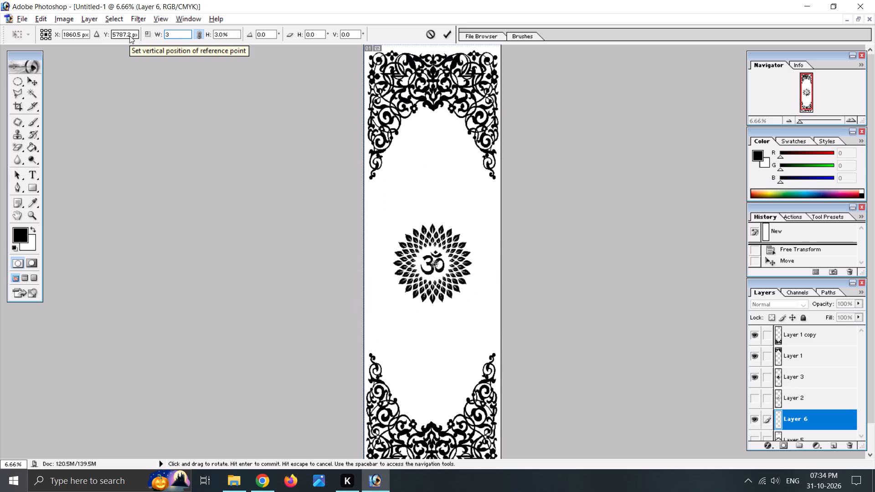
key("BackSpace")
type("240")
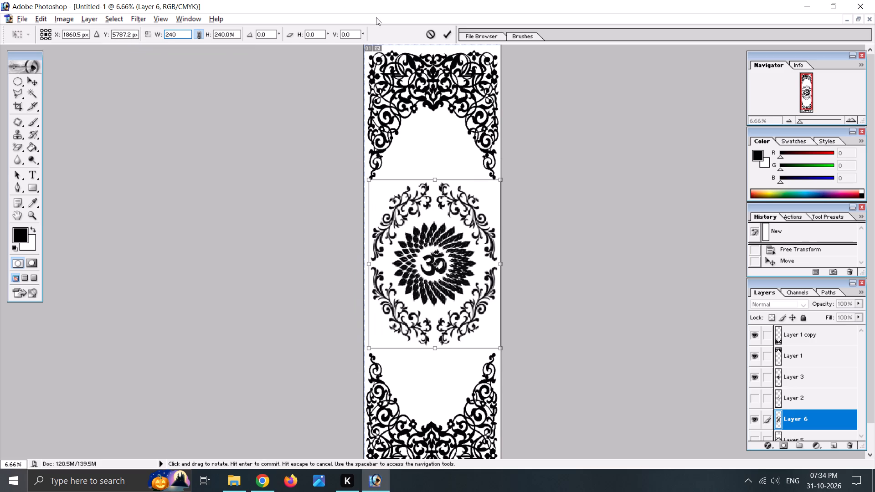
left_click(446, 31)
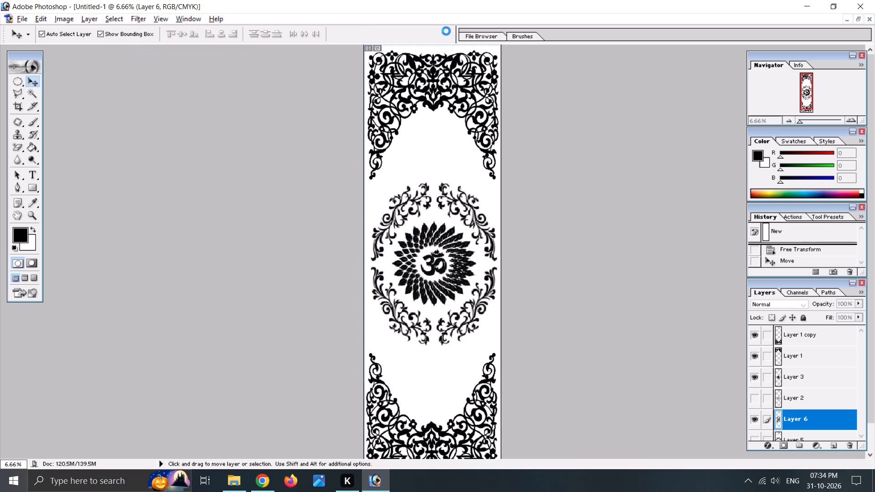
Nudge the copied vine-ring layer slightly left so its Om flower lines up with the existing one.
key("Left")
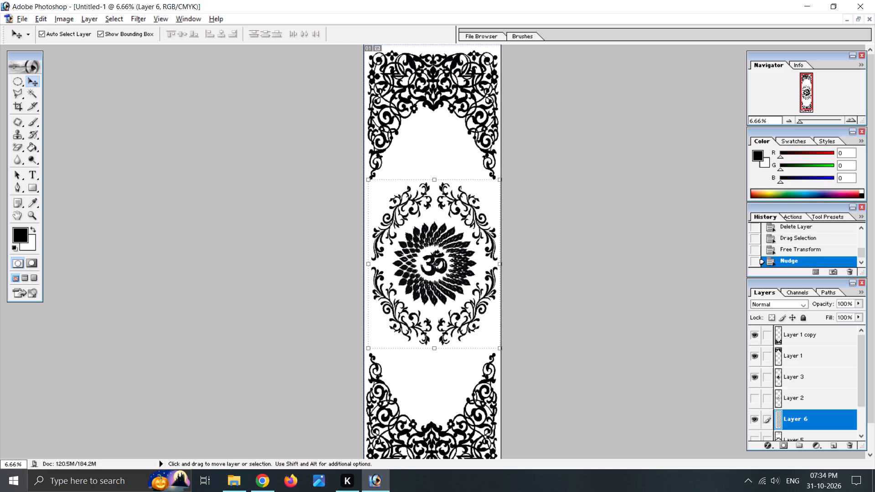
key("Left")
key("Left")
key("Left")
key("Right")
key("Up")
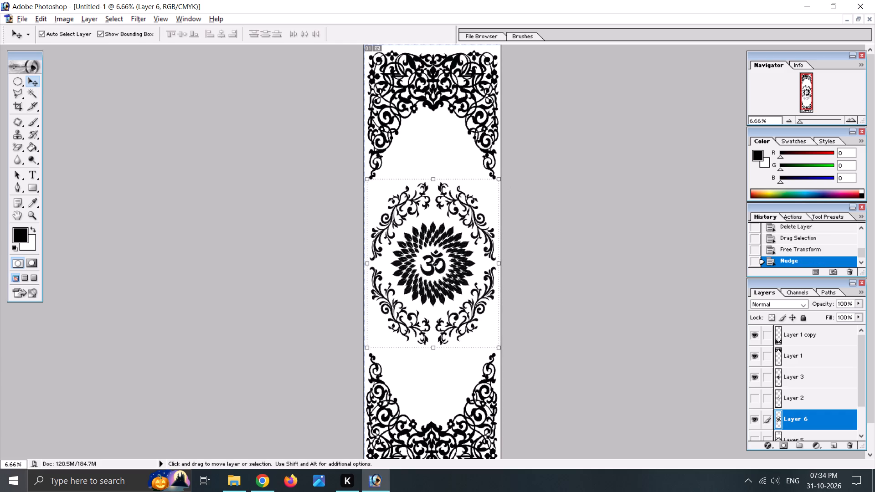
key("Left")
key("Down")
key("Right")
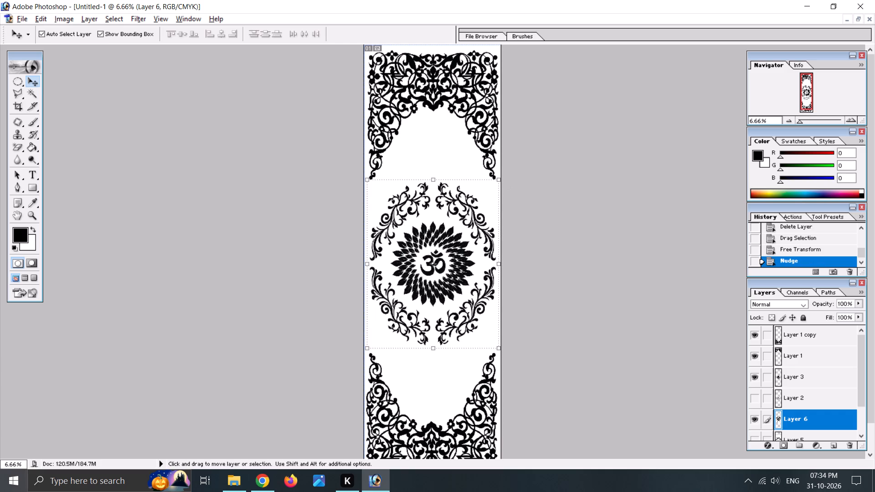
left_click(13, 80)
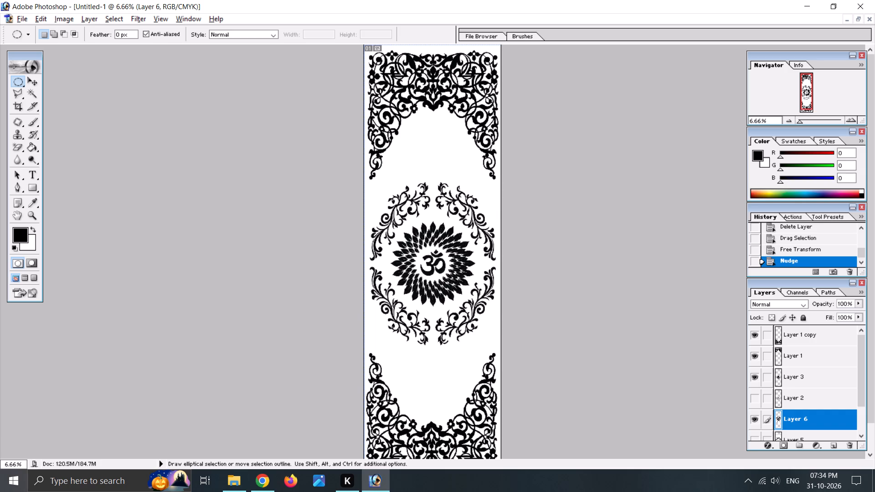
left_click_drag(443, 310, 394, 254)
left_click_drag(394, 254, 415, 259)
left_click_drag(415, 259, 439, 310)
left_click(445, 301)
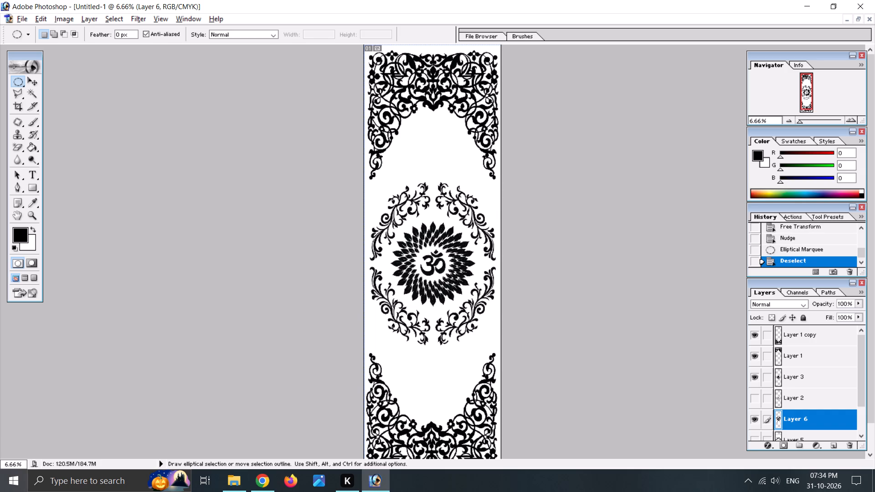
Delete the duplicate Om flower from Layer 6 using a circular Elliptical Marquee selection centred just around the petals.
left_click_drag(393, 217, 479, 303)
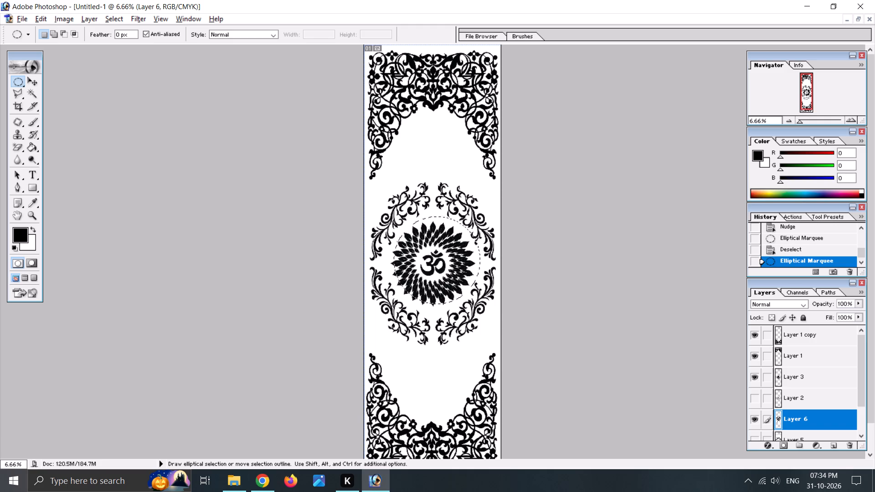
key("Down")
key("Left")
key("Left")
key("Left")
key("Left")
key("Left")
key("Left")
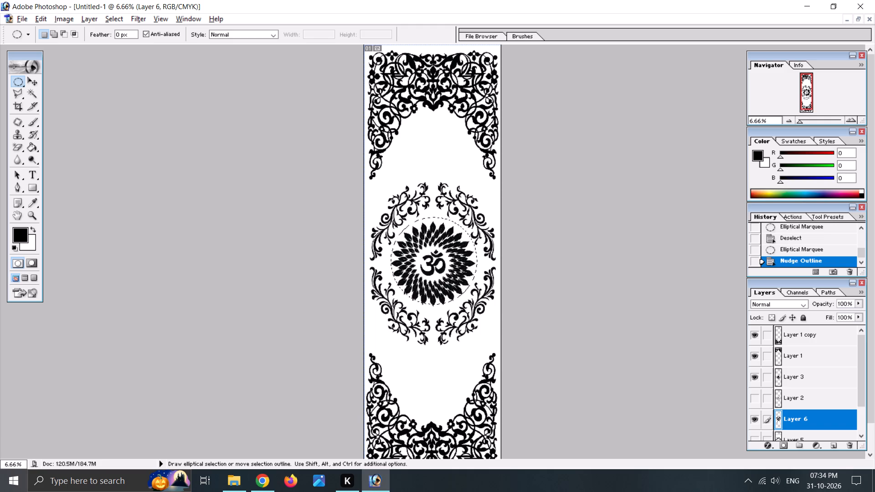
key("Left")
key("Down")
key("Down")
key("Down")
key("Down")
key("Down")
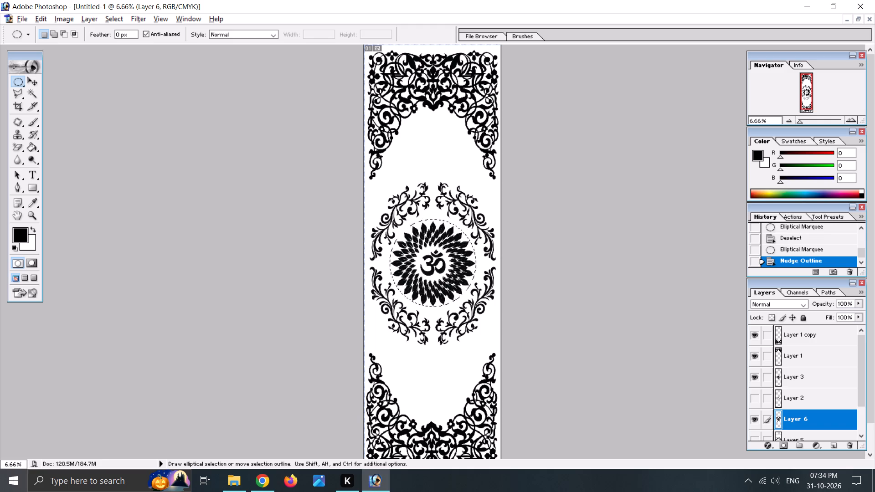
key("Up")
key("Right")
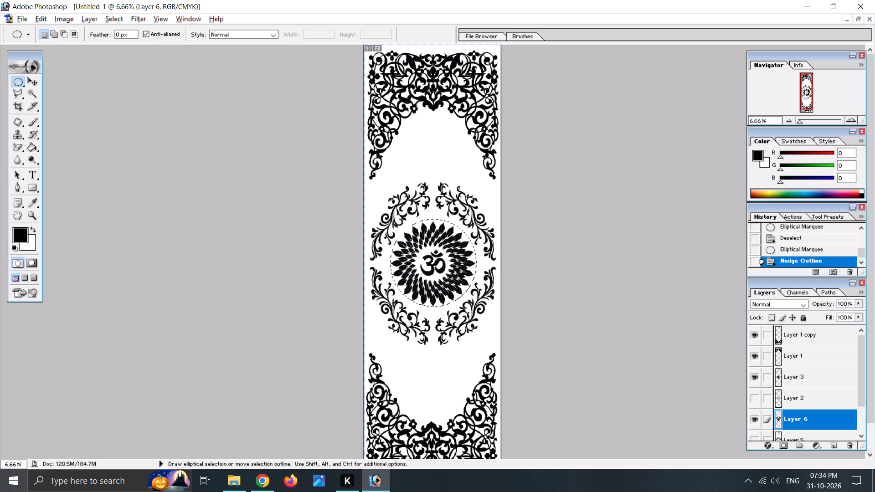
key("Left")
key("Delete")
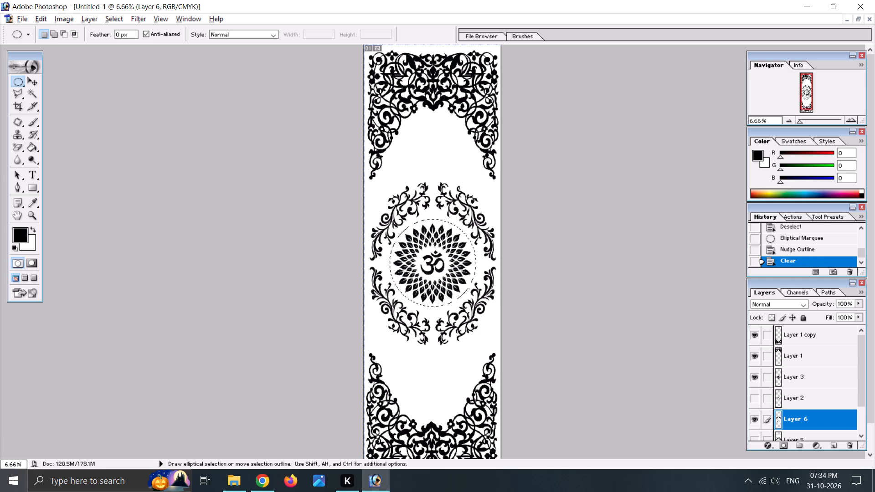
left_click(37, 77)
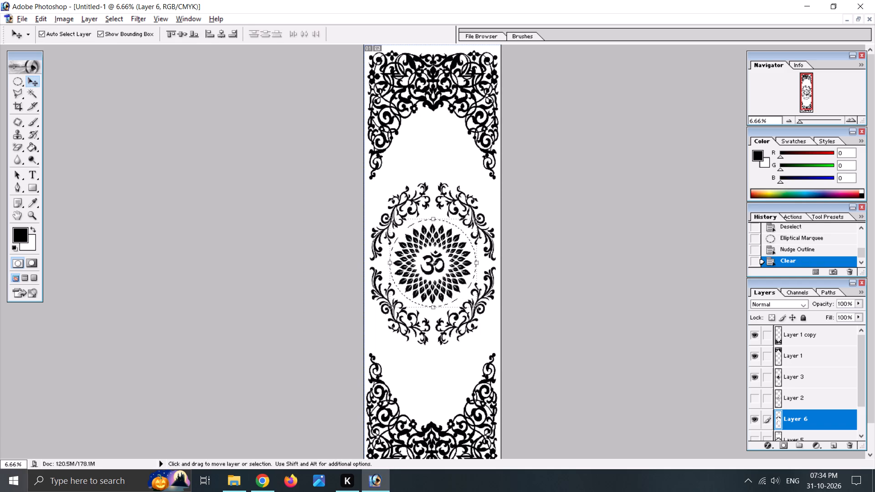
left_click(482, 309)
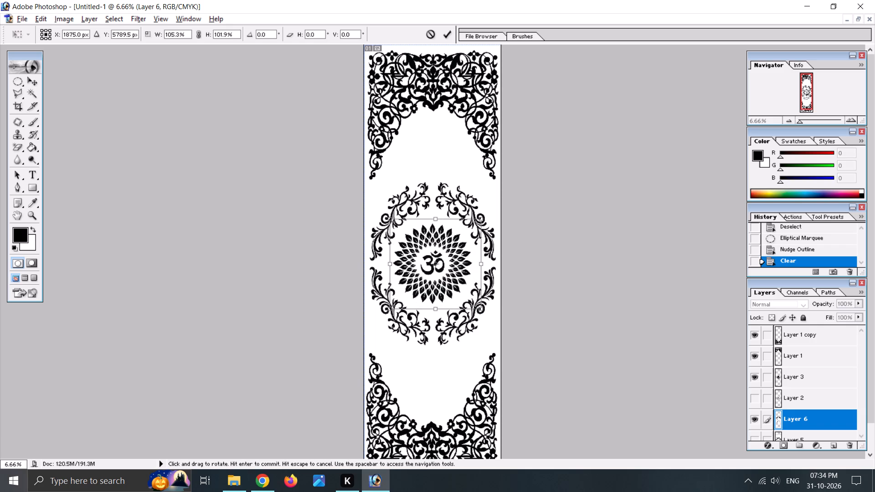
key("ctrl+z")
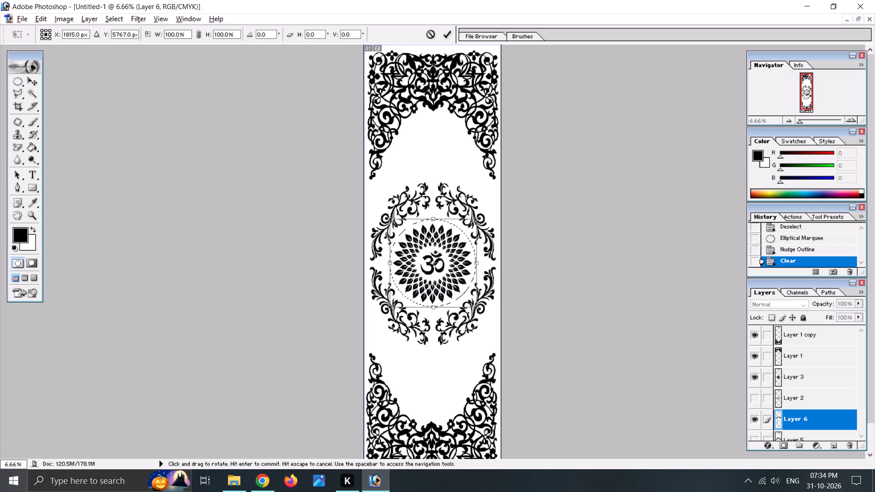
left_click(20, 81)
Clear the white background around the Layer 6 vines with a Magic Wand selection at tolerance 32, and deselect.
left_click(407, 246)
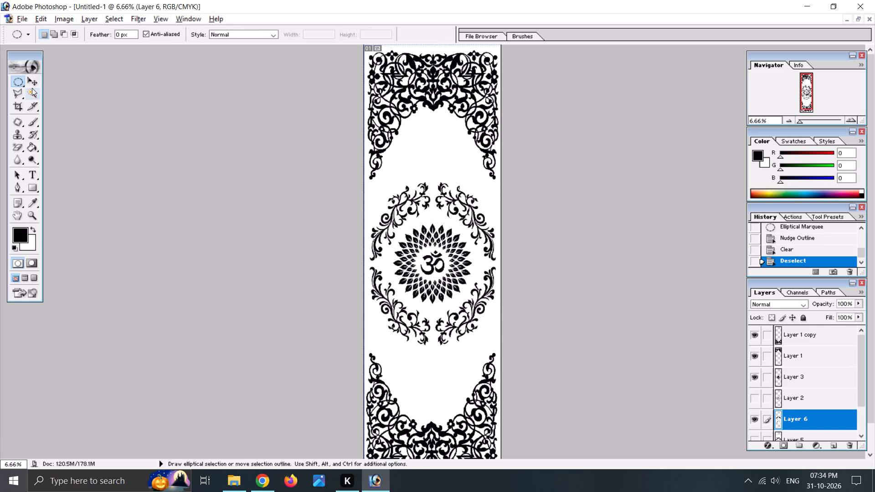
left_click(32, 88)
left_click(33, 85)
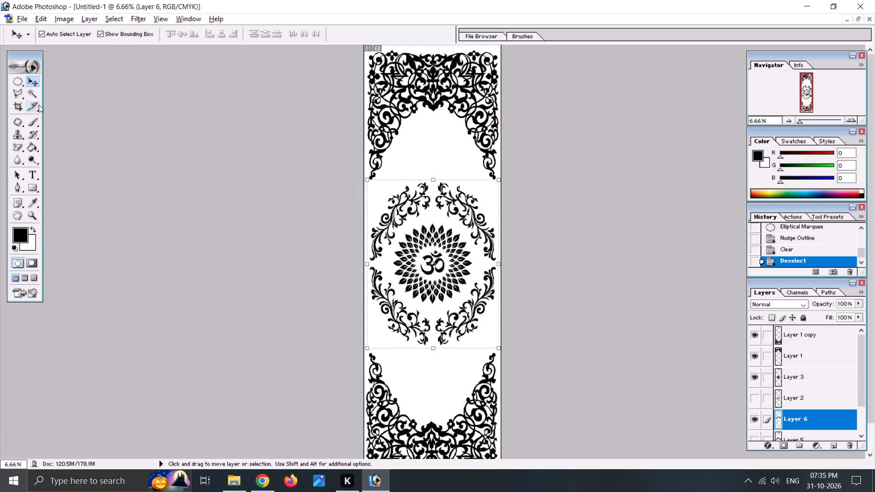
left_click(36, 93)
left_click(407, 230)
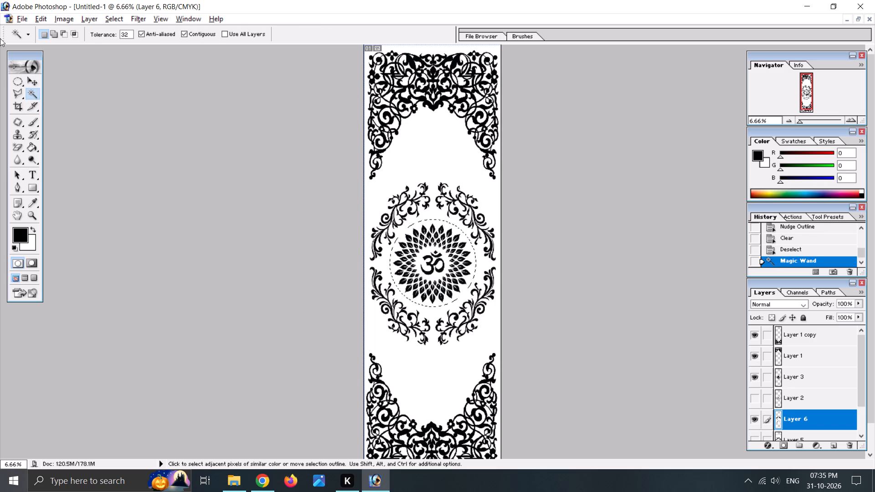
left_click(421, 216)
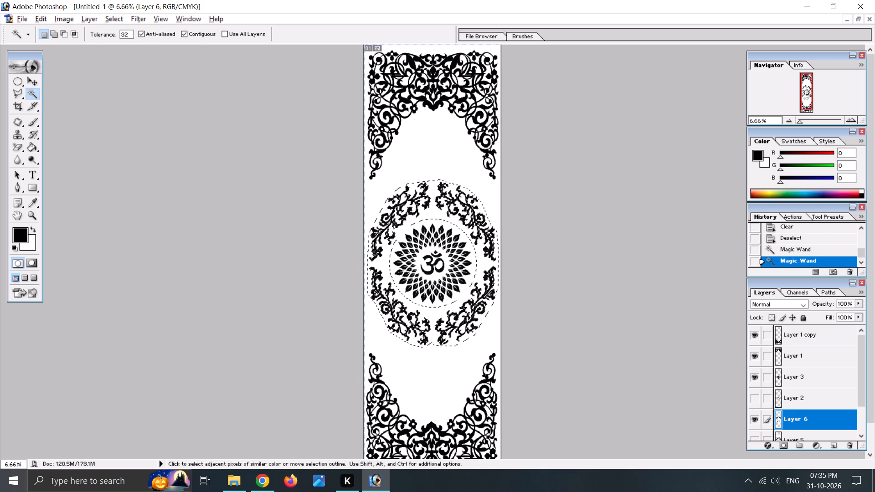
key("Delete")
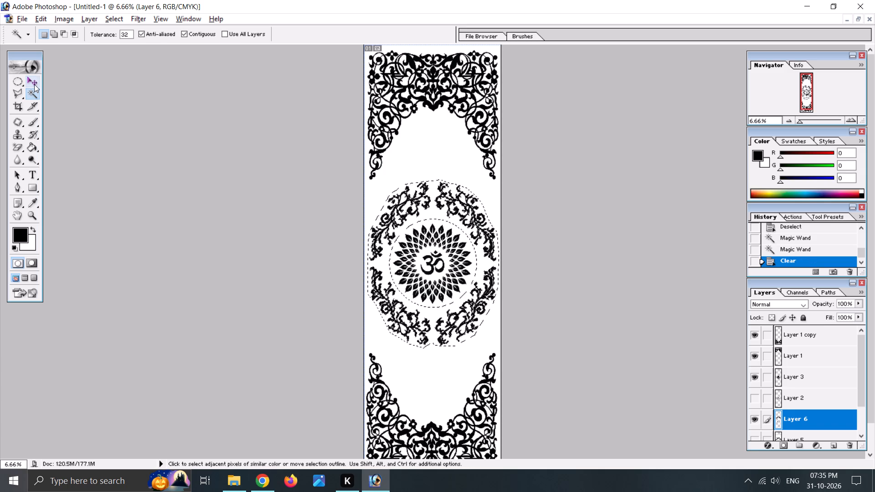
left_click(400, 231)
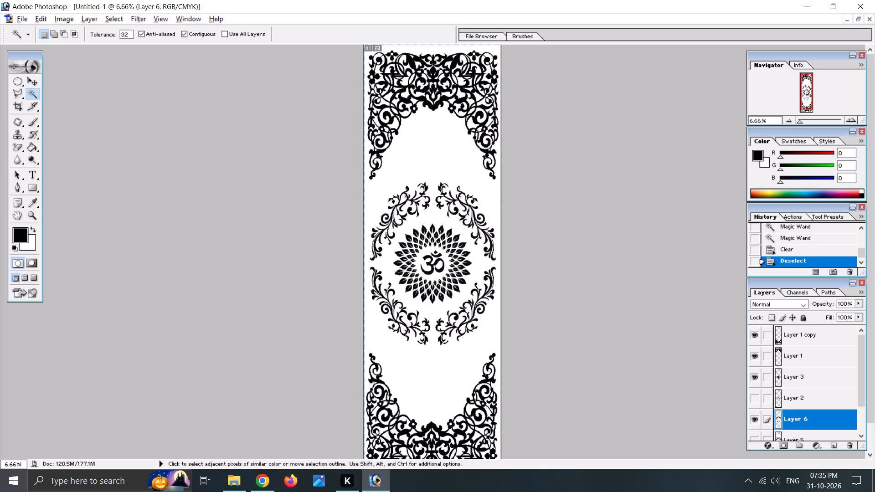
Scale the Layer 6 vine ring proportionally to 110% with Free Transform.
left_click(35, 85)
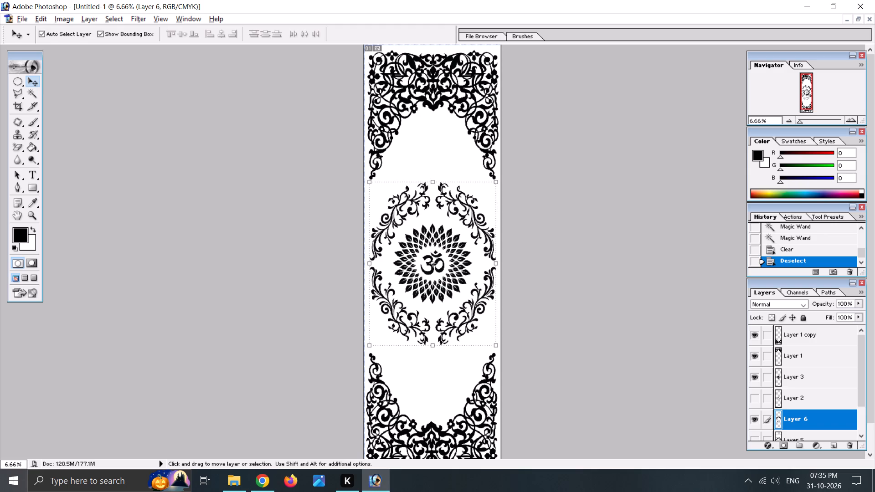
left_click(499, 348)
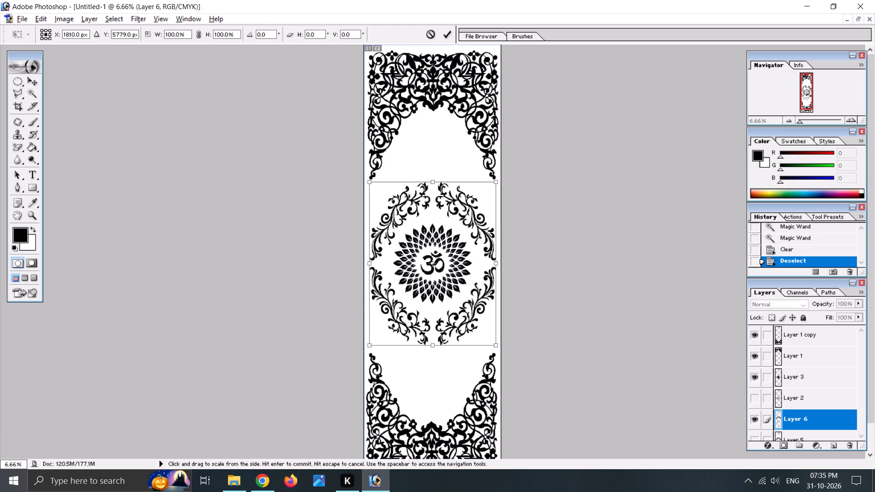
left_click(196, 34)
left_click_drag(189, 35, 146, 35)
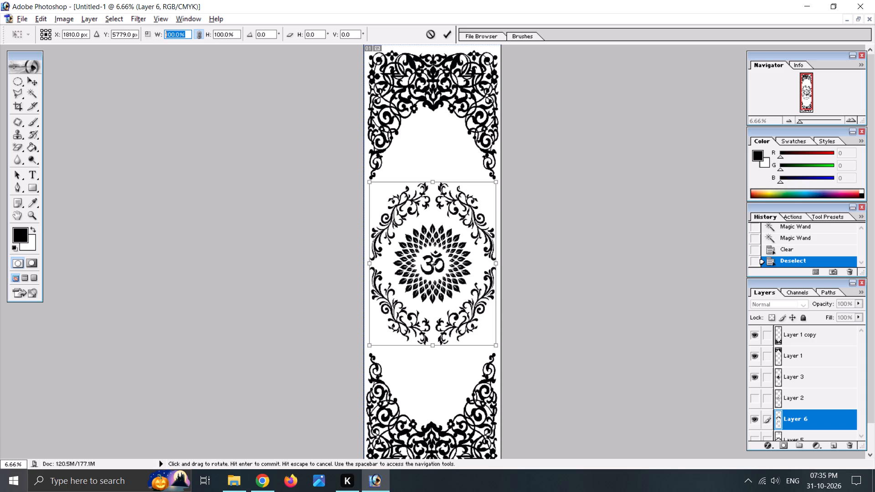
type("110")
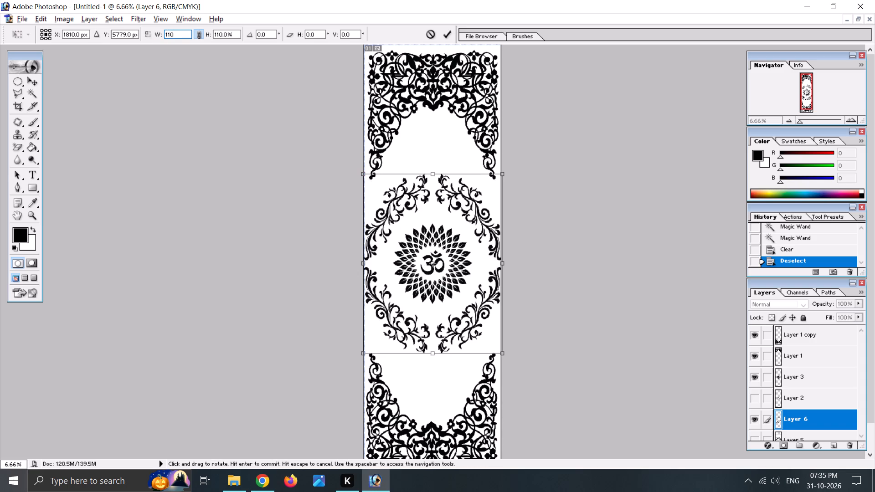
Stretch the vine ring freehand into a tall oval, about 99.6% wide and 123.6% high, around the Om flower.
left_click_drag(433, 174, 433, 173)
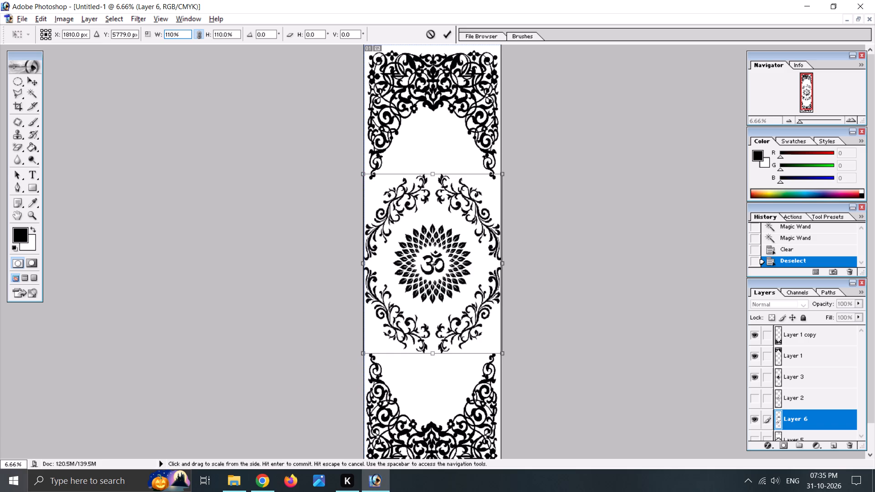
left_click_drag(433, 173, 433, 170)
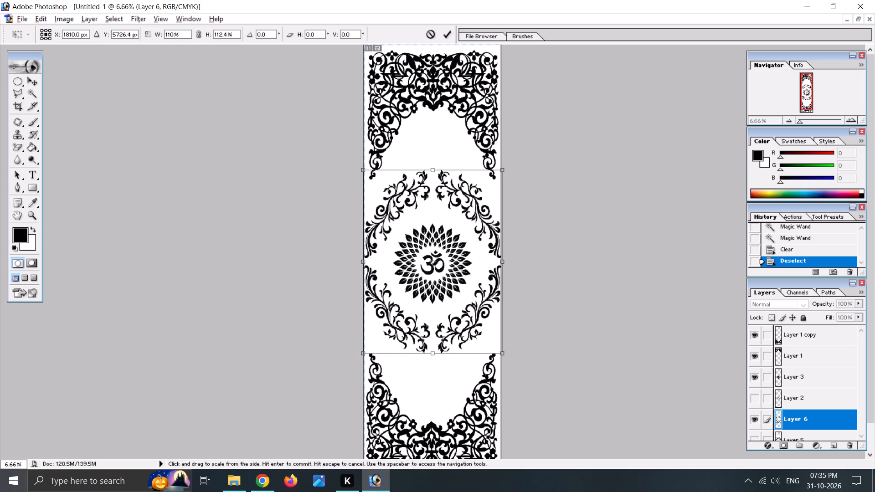
left_click_drag(502, 263, 498, 266)
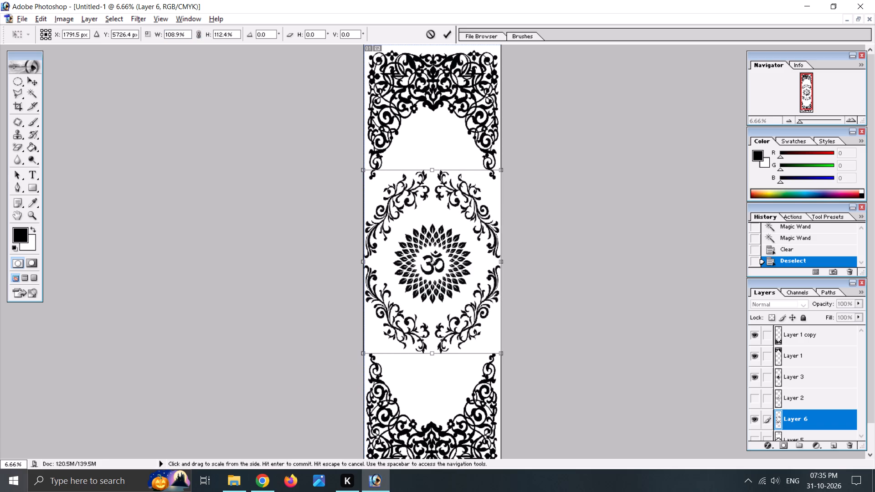
left_click_drag(498, 266, 496, 267)
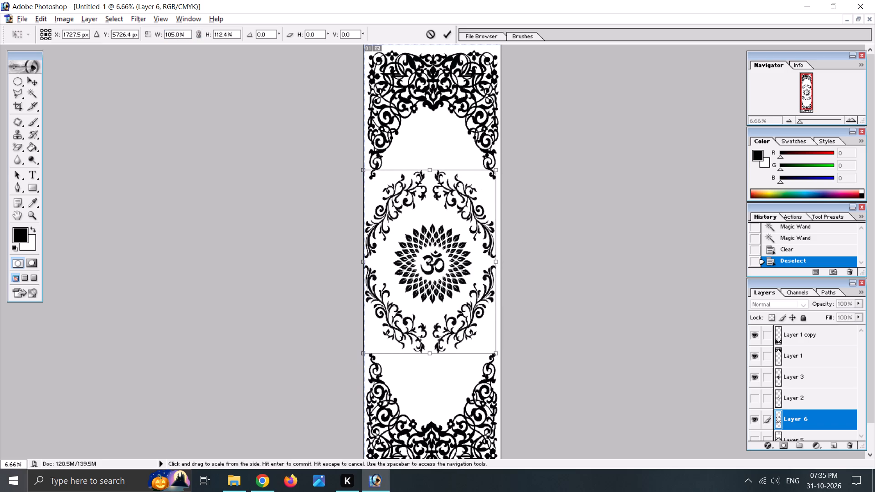
left_click_drag(496, 267, 495, 268)
left_click_drag(363, 262, 368, 261)
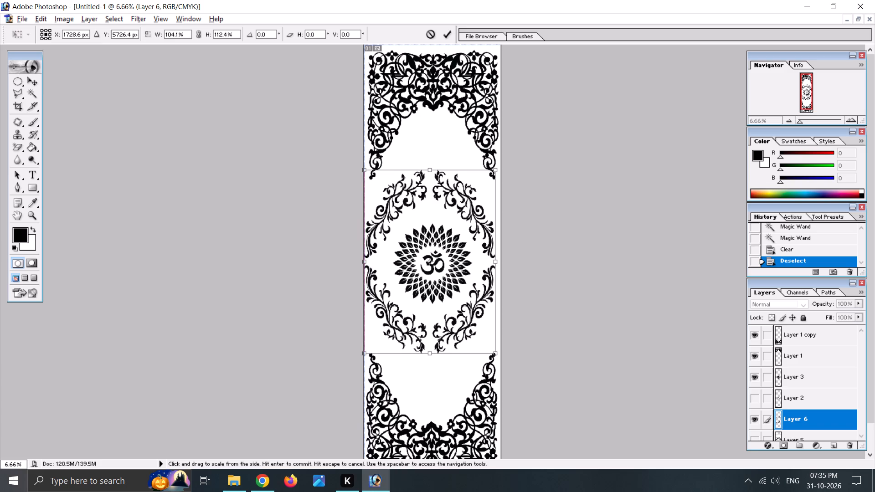
left_click_drag(368, 261, 370, 261)
left_click(433, 169)
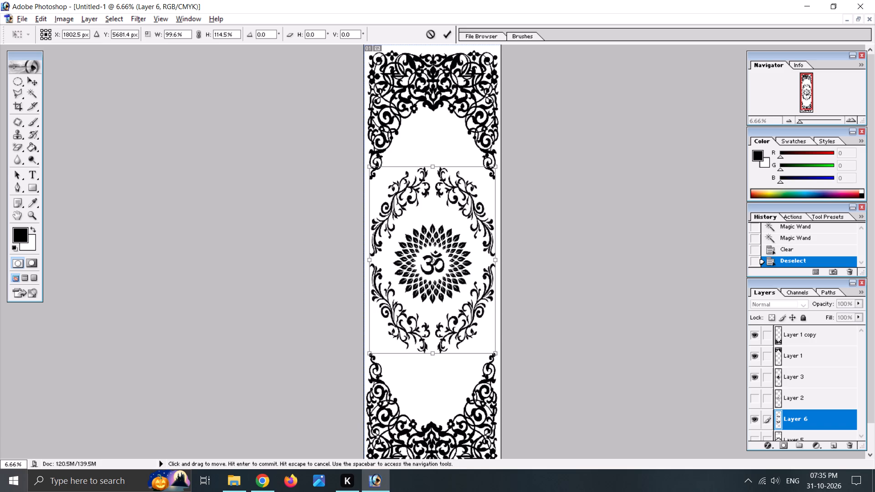
left_click_drag(432, 354, 434, 356)
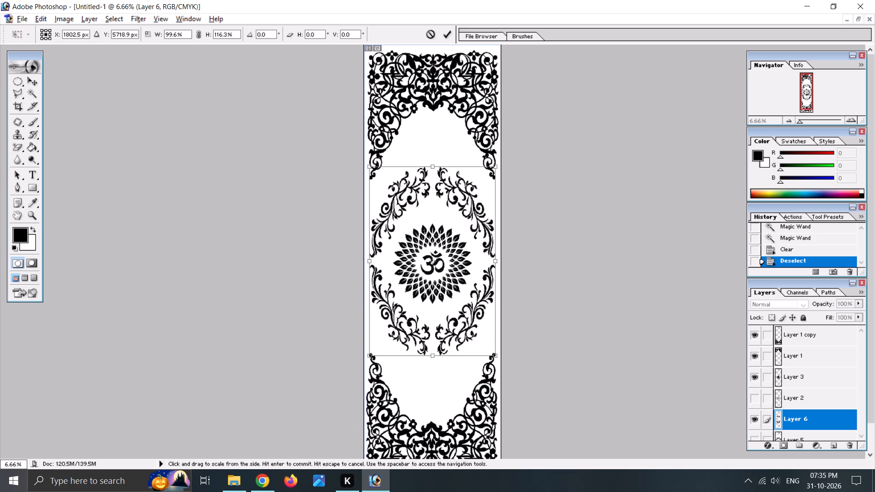
left_click_drag(434, 356, 435, 369)
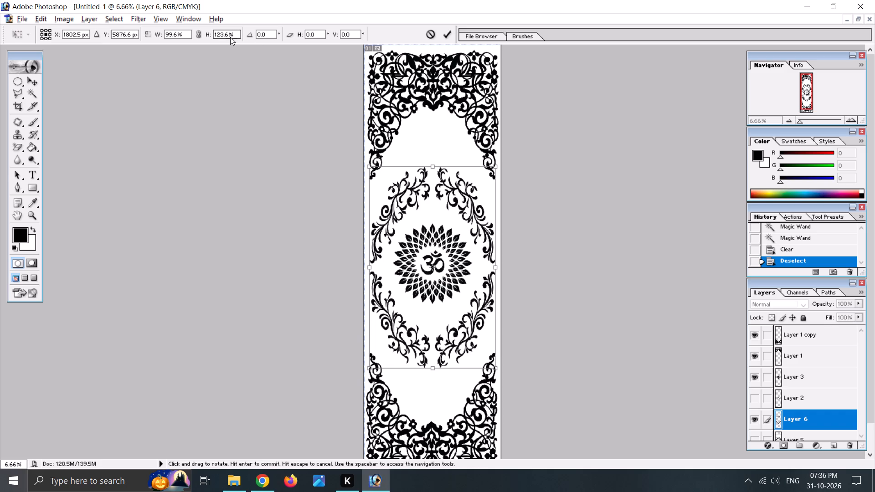
left_click(221, 91)
Set the Layer 6 vine ring's Free Transform scale to 100% width and 124% height, and apply it.
left_click_drag(176, 36, 171, 36)
left_click_drag(171, 36, 161, 36)
type("100")
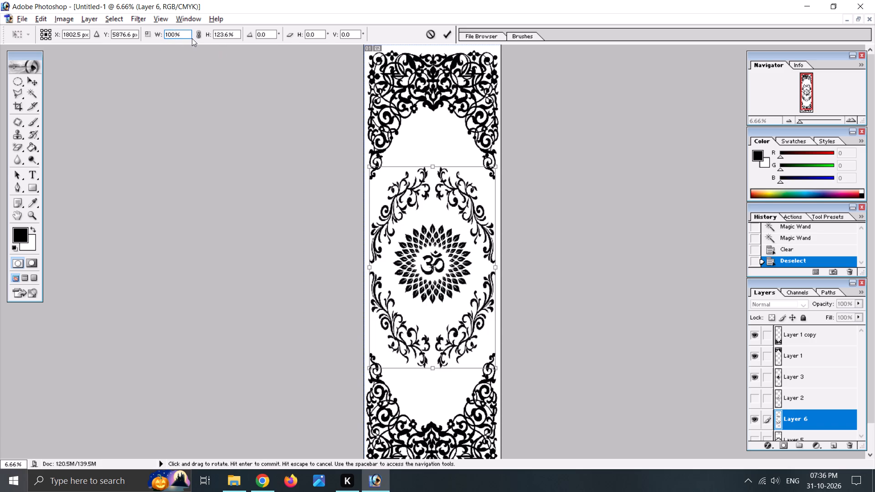
left_click_drag(227, 34, 219, 36)
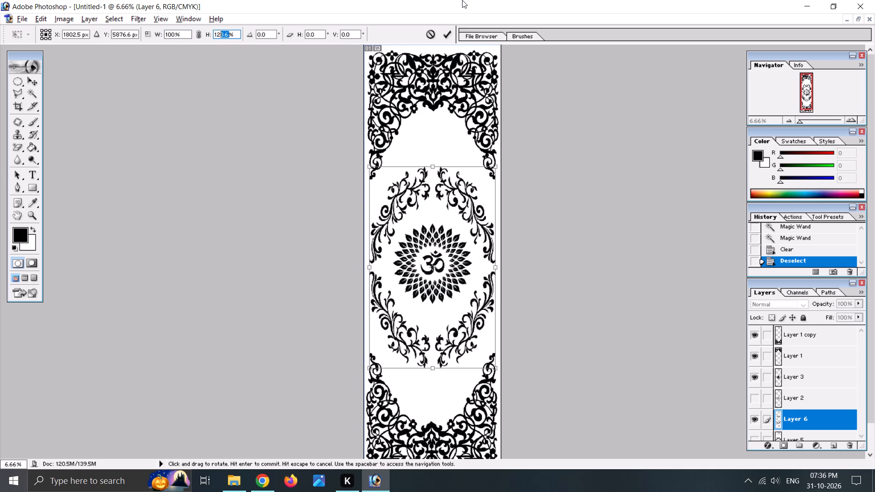
key("4")
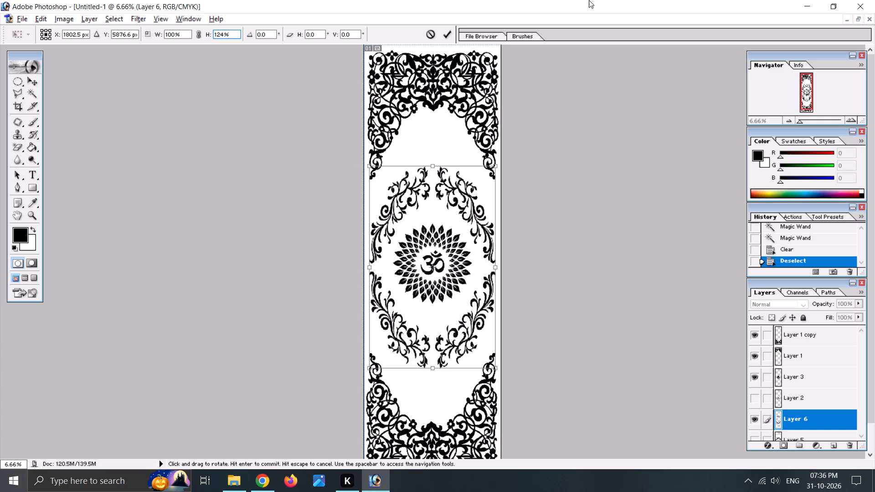
left_click(445, 36)
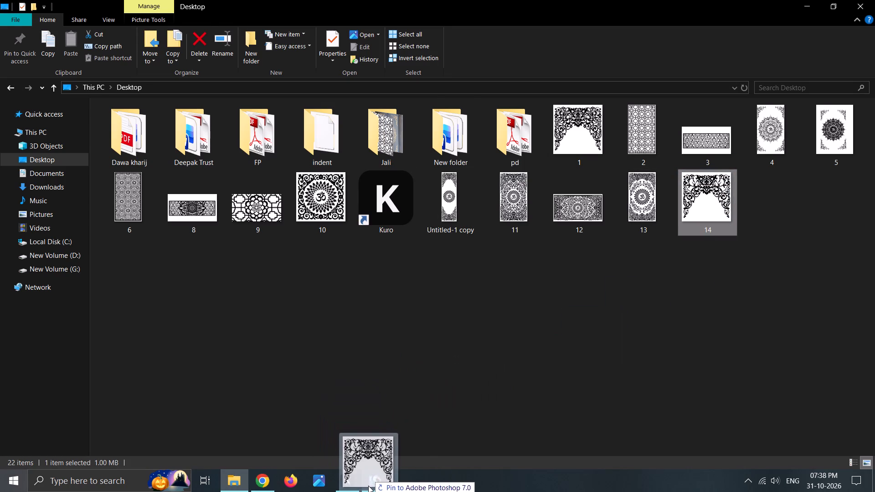
left_click_drag(368, 486, 243, 239)
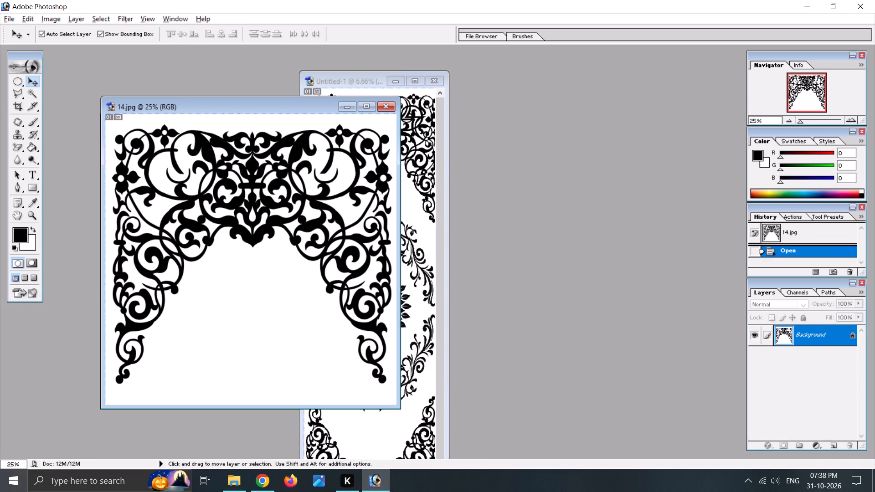
Select the white background around the arch in 14.jpg with the Magic Wand, clear it, and deselect.
left_click(27, 94)
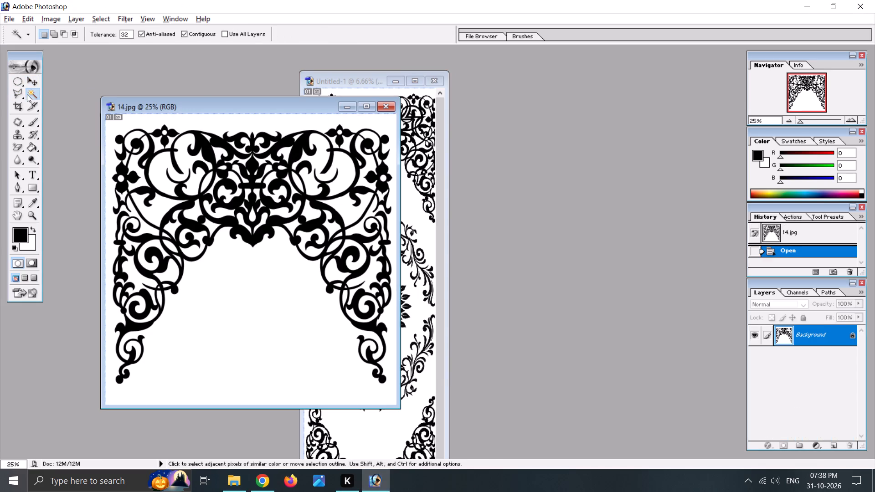
left_click(220, 295)
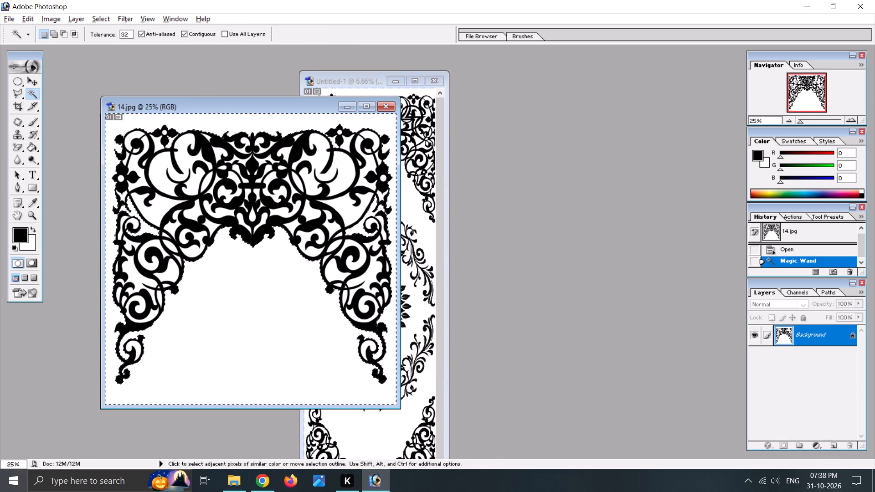
left_click(228, 327)
left_click(228, 327)
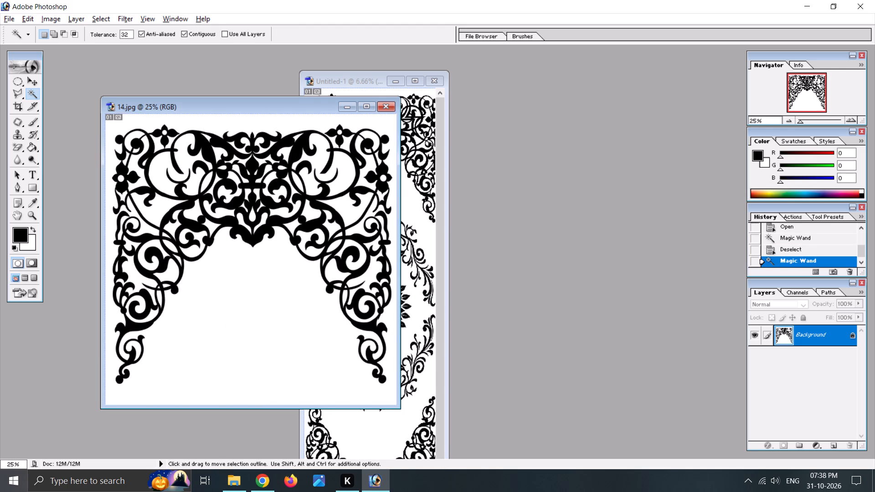
double_click(228, 327)
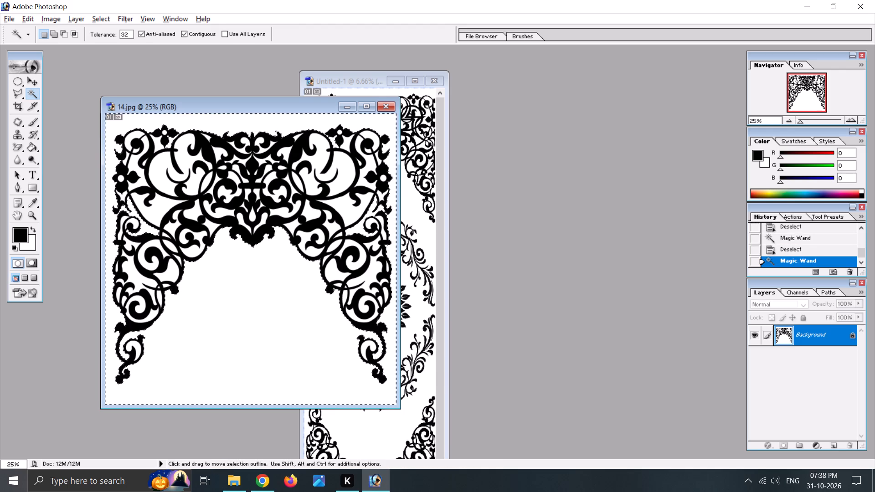
key("Delete")
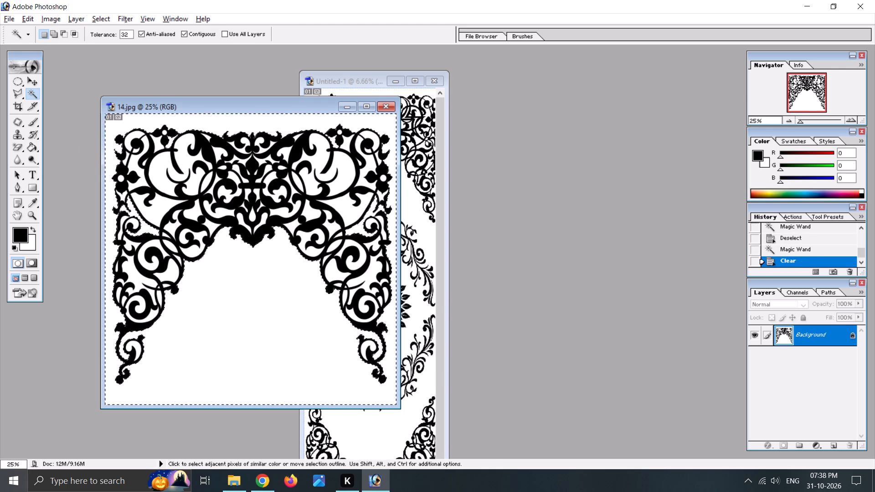
left_click(216, 296)
Copy the arch from 14.jpg into the tall Om panel document and place it between the top ornament and the flower.
left_click(36, 81)
left_click_drag(166, 102, 118, 82)
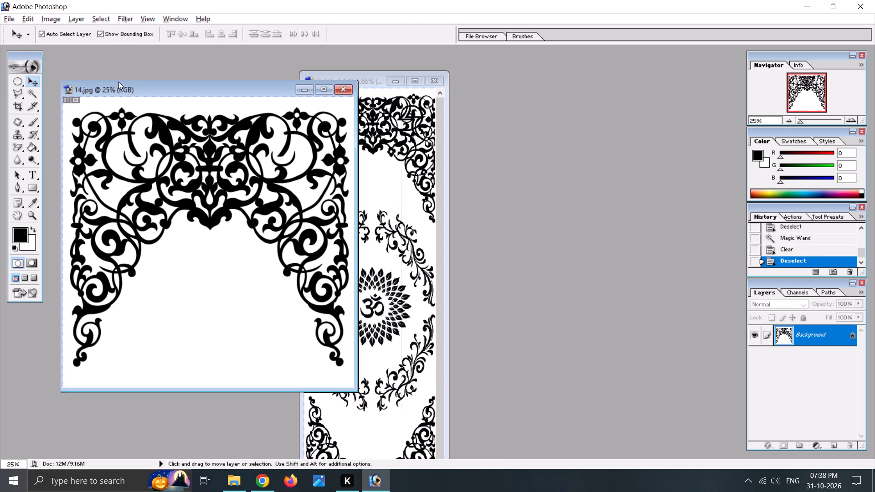
left_click_drag(118, 82, 101, 74)
left_click_drag(176, 210, 370, 252)
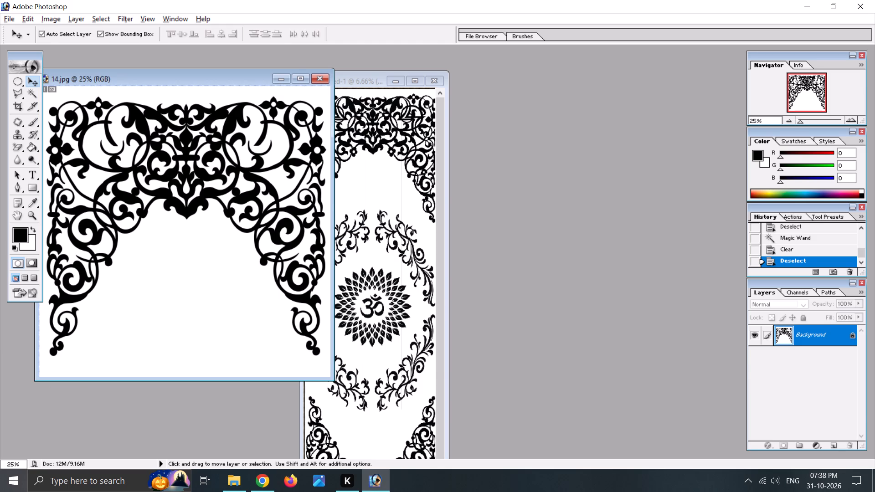
left_click_drag(372, 249, 371, 164)
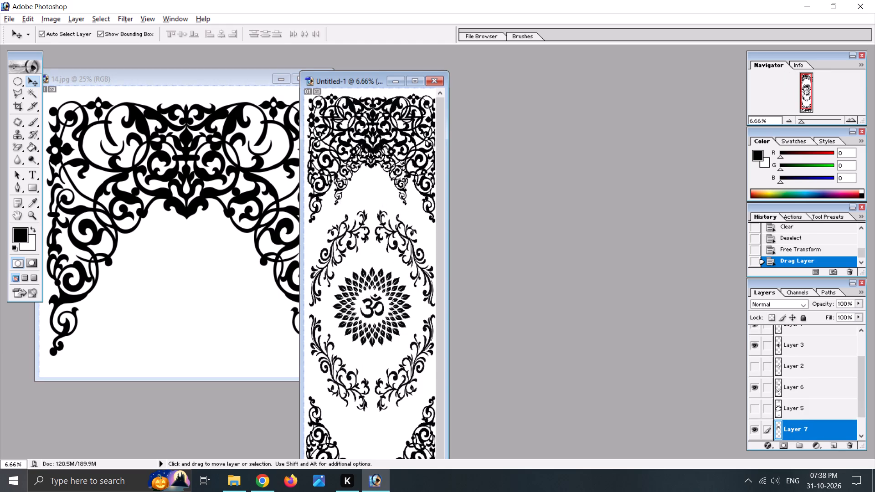
left_click_drag(371, 164, 376, 201)
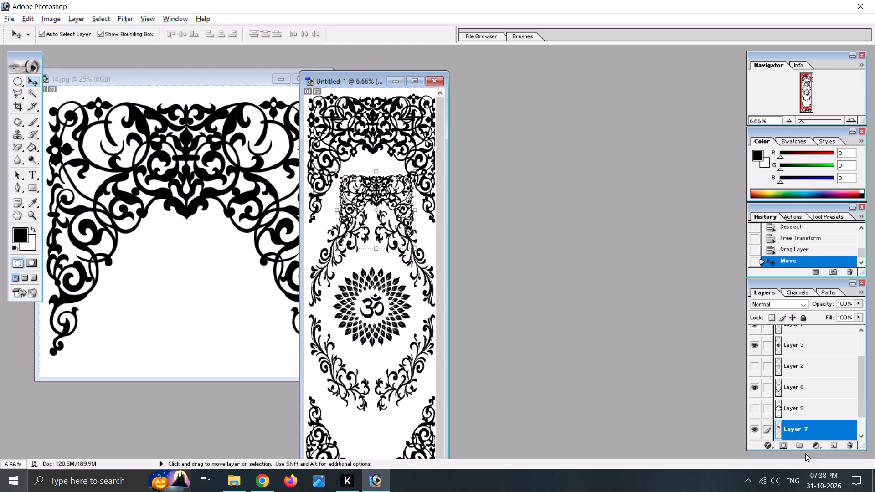
Move the new arch layer, Layer 7, to the top of the layer order, above Layer 1 copy.
left_click_drag(792, 429, 800, 298)
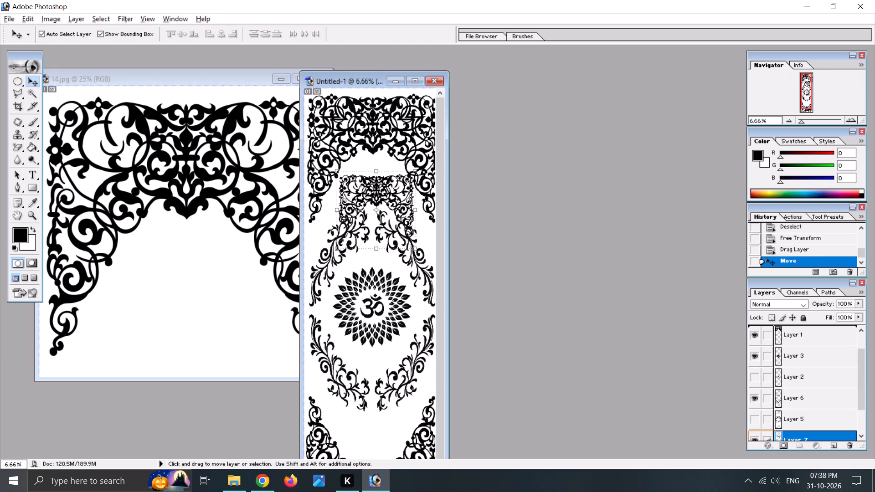
left_click_drag(800, 298, 791, 337)
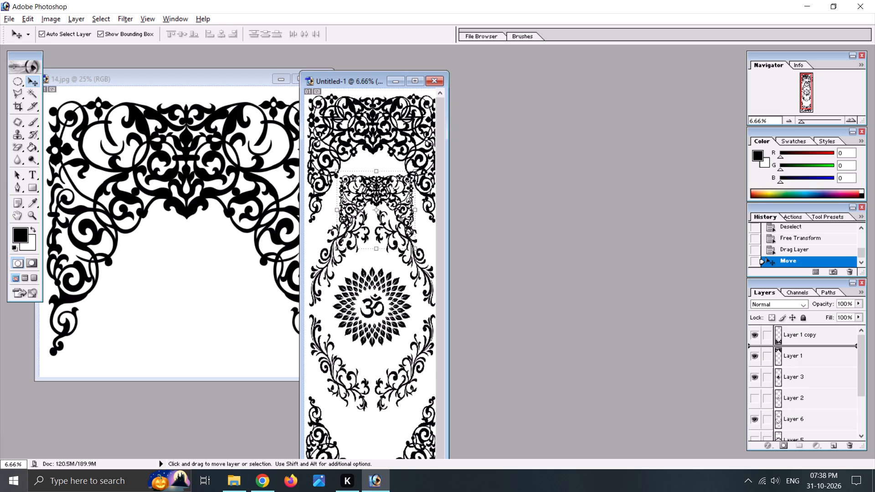
left_click_drag(791, 337, 792, 329)
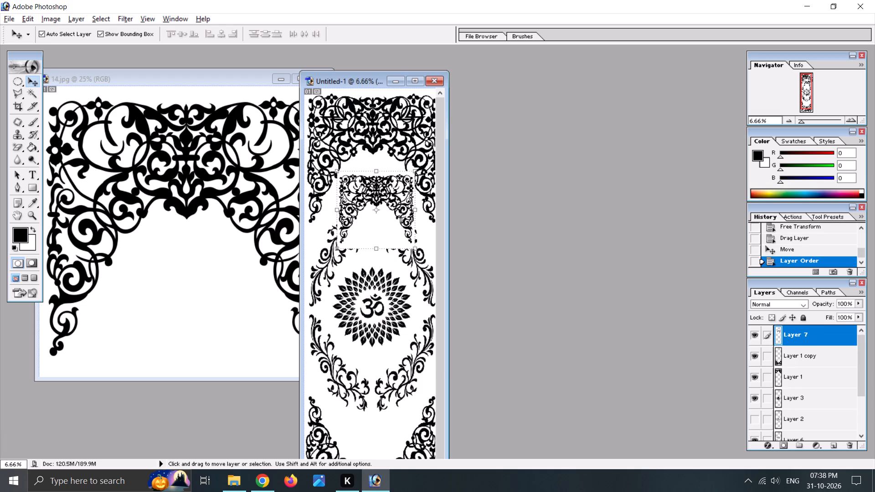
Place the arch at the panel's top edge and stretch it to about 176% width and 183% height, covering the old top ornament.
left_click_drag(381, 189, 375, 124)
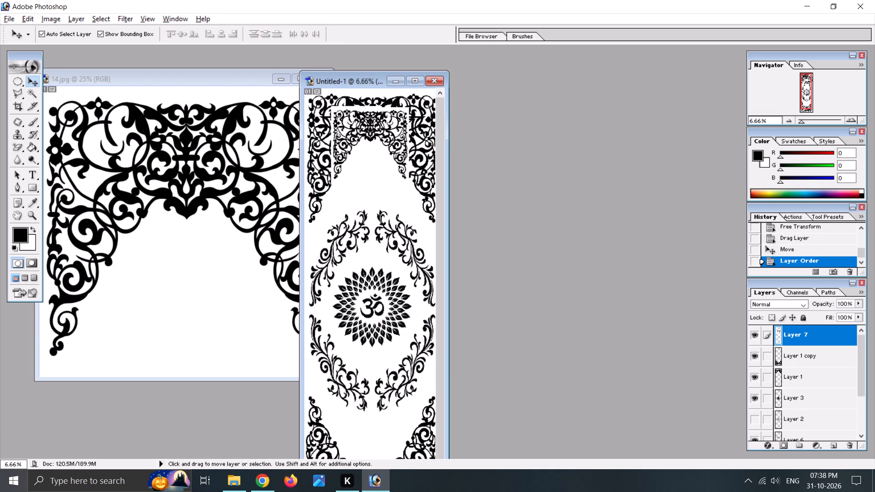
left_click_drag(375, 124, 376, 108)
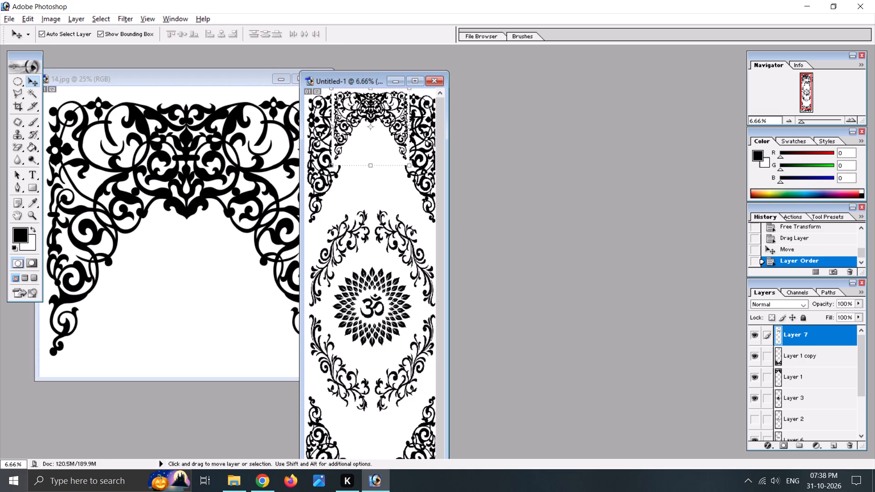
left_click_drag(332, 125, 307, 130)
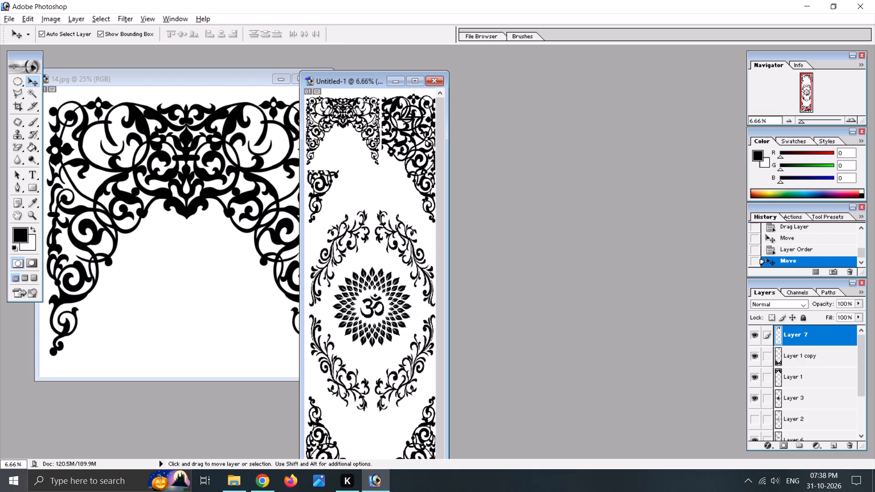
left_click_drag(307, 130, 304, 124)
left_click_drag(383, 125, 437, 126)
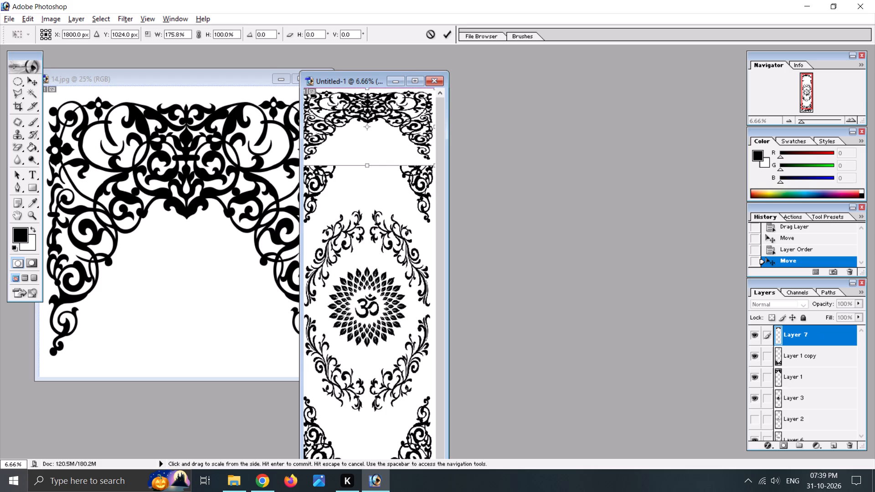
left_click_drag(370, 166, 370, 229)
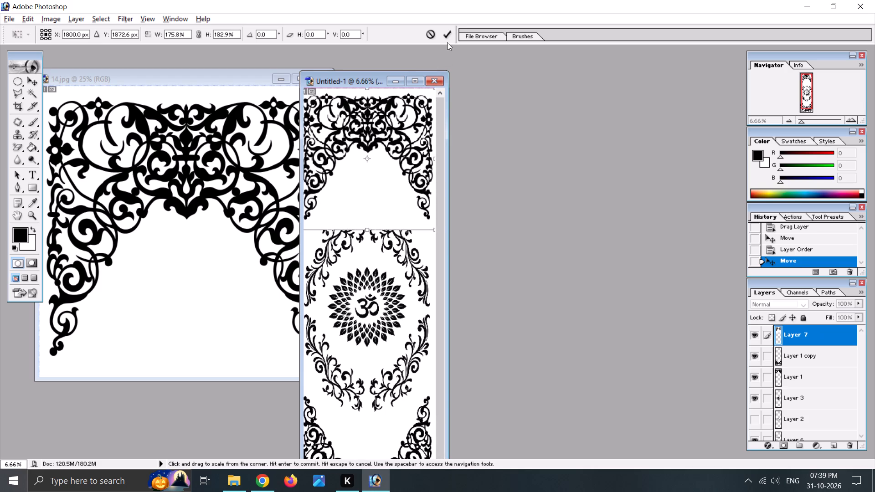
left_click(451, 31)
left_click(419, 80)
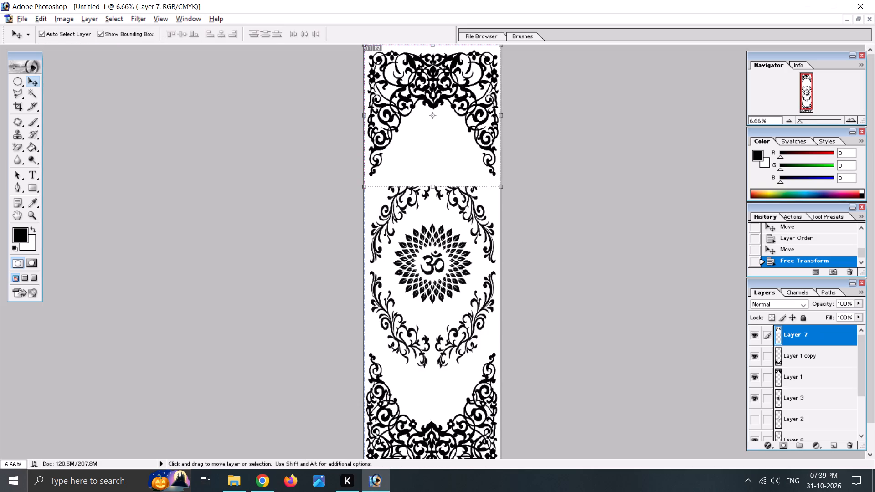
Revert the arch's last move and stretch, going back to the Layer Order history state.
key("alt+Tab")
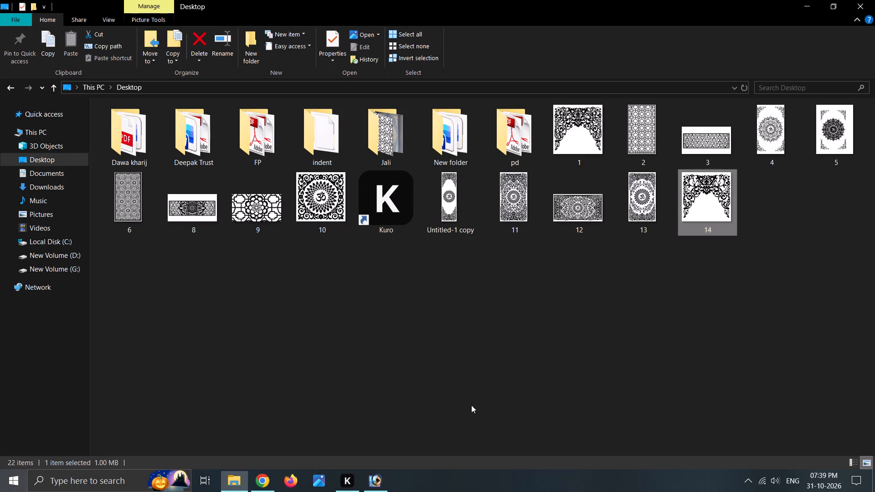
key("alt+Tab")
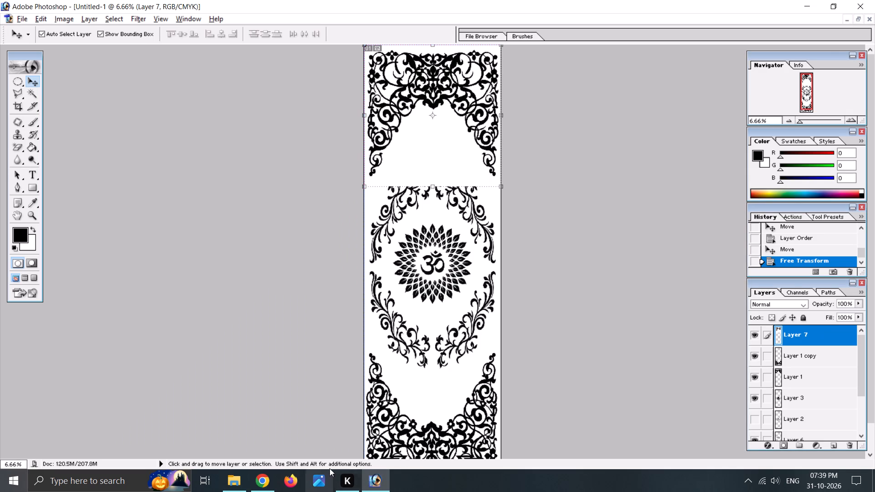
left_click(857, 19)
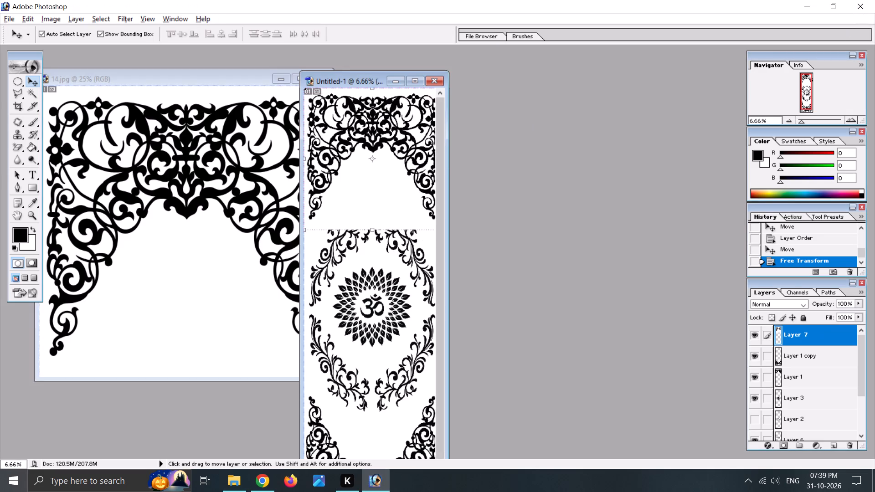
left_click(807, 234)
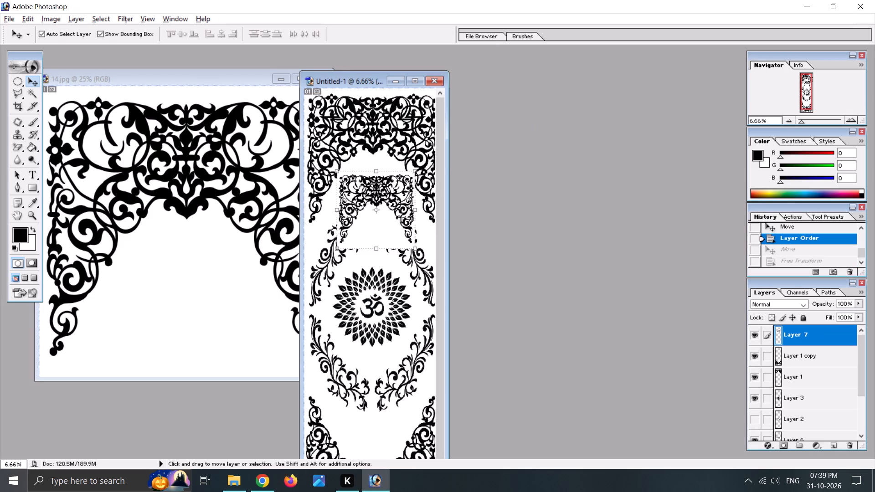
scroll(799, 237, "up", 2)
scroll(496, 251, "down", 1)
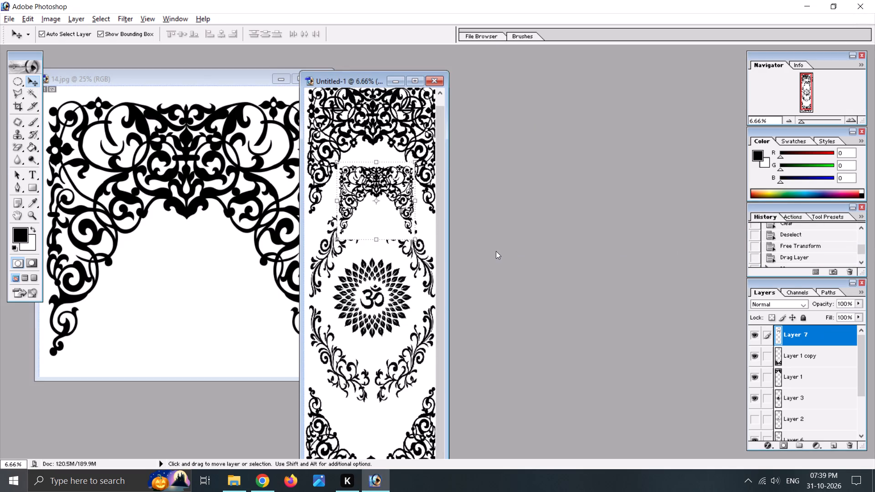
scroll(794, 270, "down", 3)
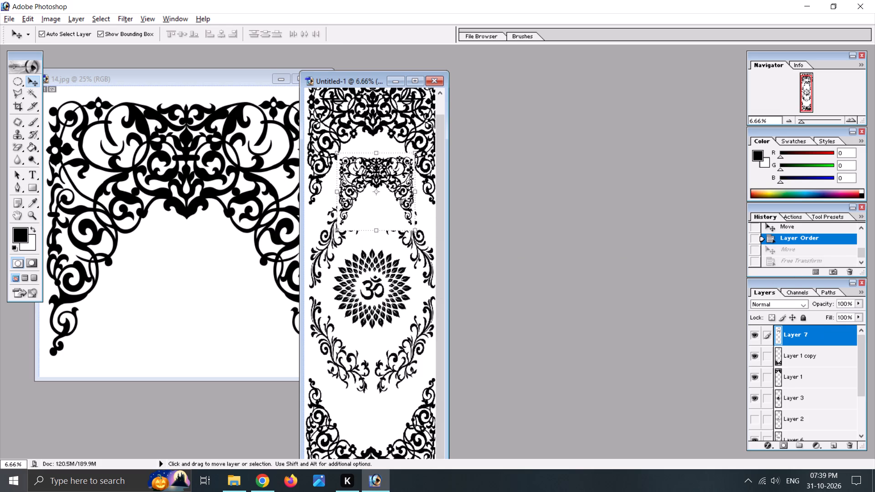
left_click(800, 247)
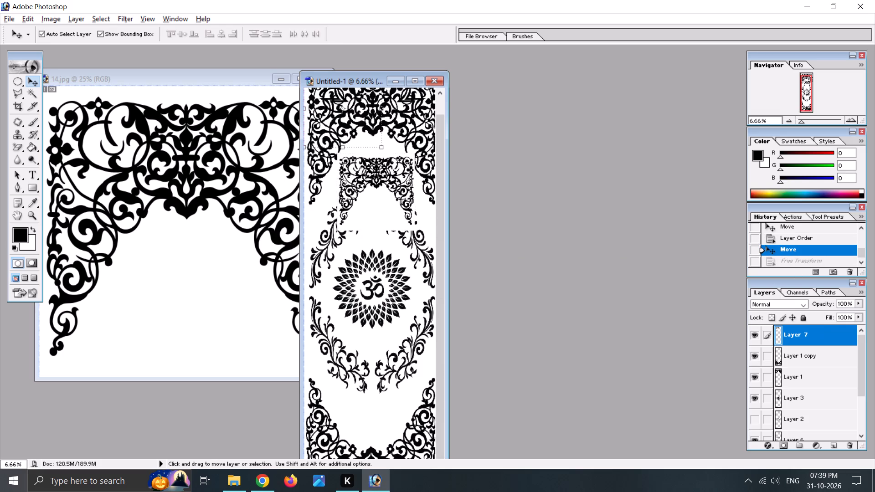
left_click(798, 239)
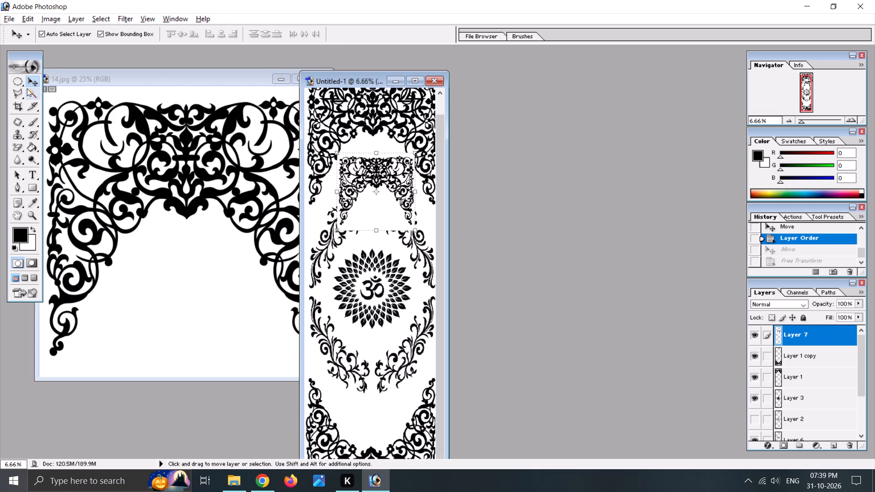
Scale the arch on Layer 7 proportionally to 160% in width and height.
left_click(427, 235)
left_click(196, 35)
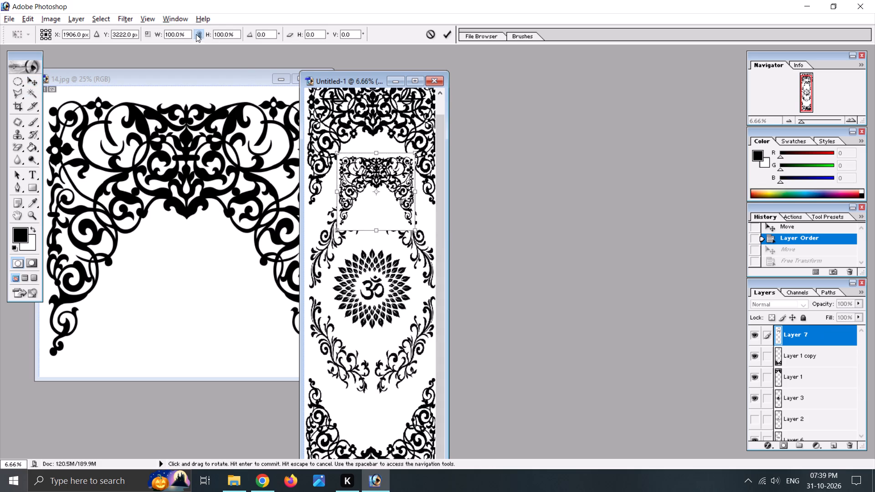
left_click_drag(189, 35, 142, 35)
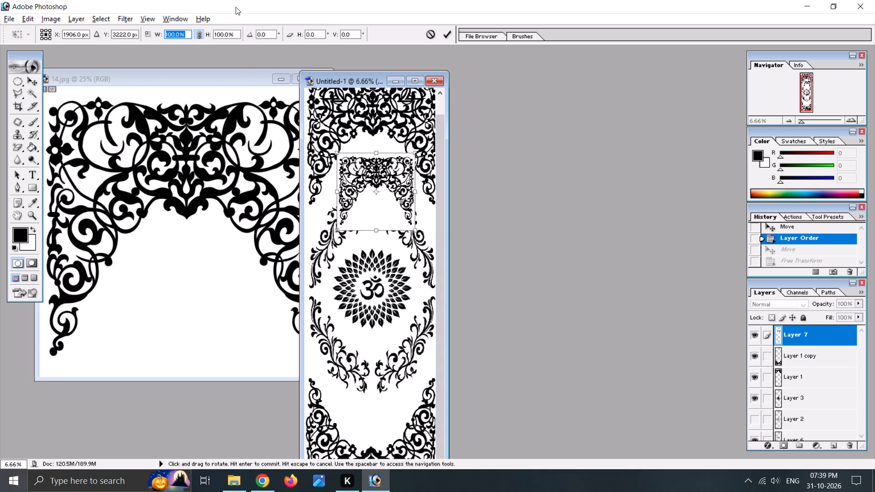
type("150")
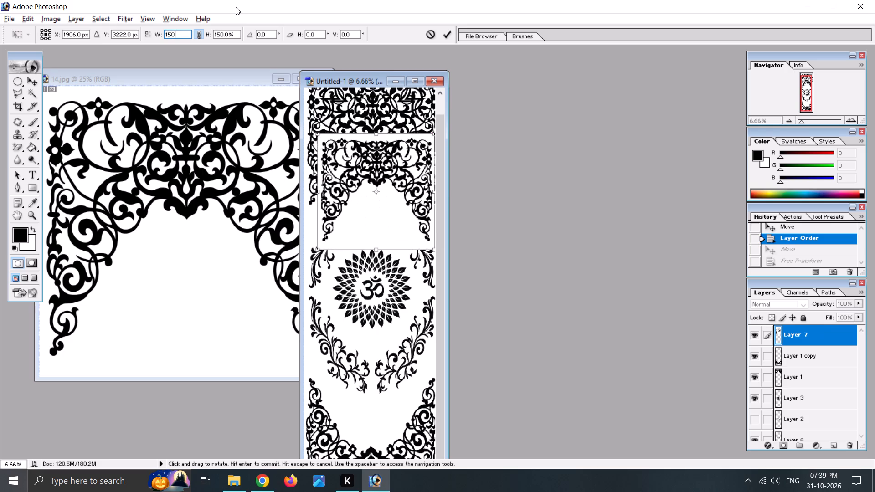
key("BackSpace")
key("BackSpace")
type("60")
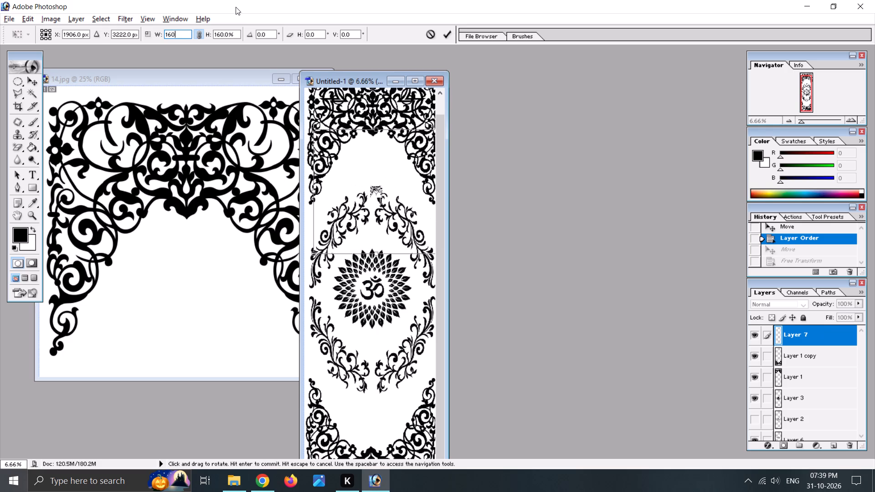
left_click(447, 33)
Move the enlarged arch into the panel's top-left corner, over the old top ornament.
left_click_drag(406, 178, 398, 169)
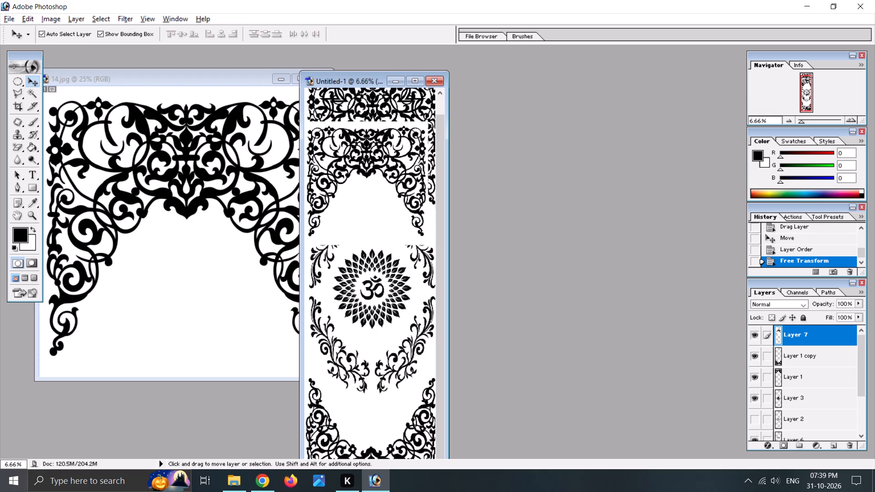
left_click_drag(398, 169, 403, 141)
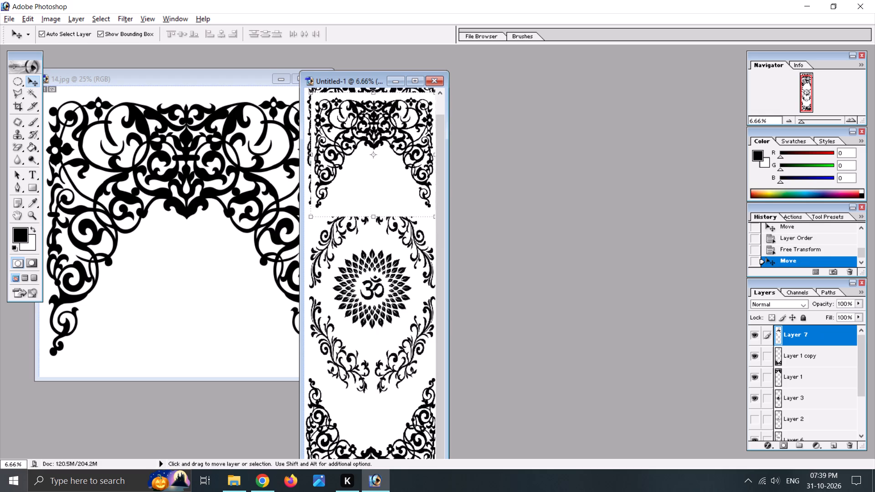
left_click(419, 79)
scroll(464, 130, "down", 2)
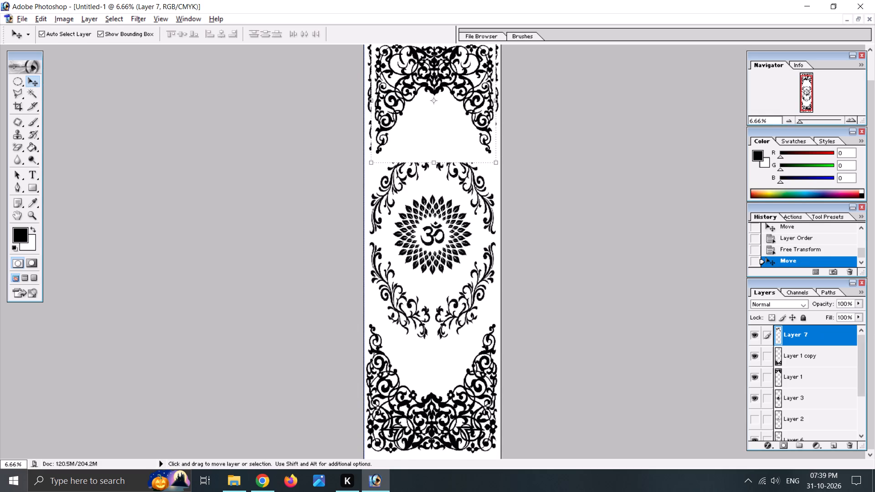
left_click(792, 120)
left_click(790, 121)
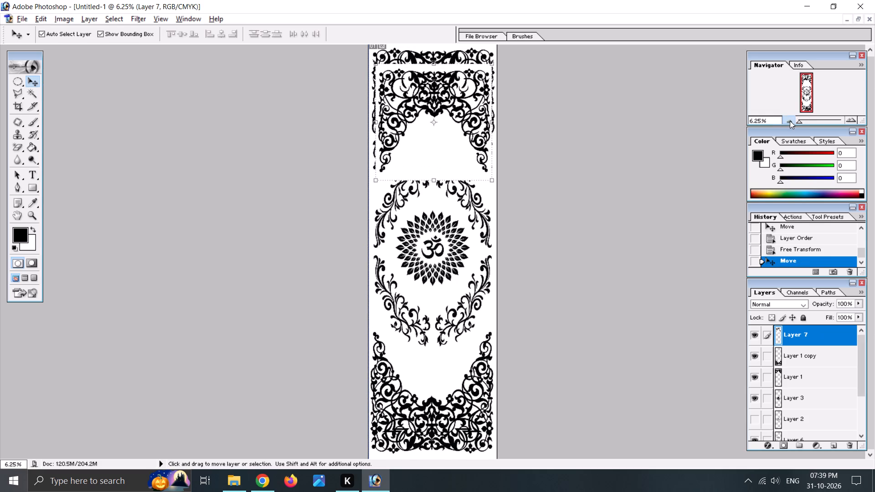
left_click_drag(458, 153, 456, 140)
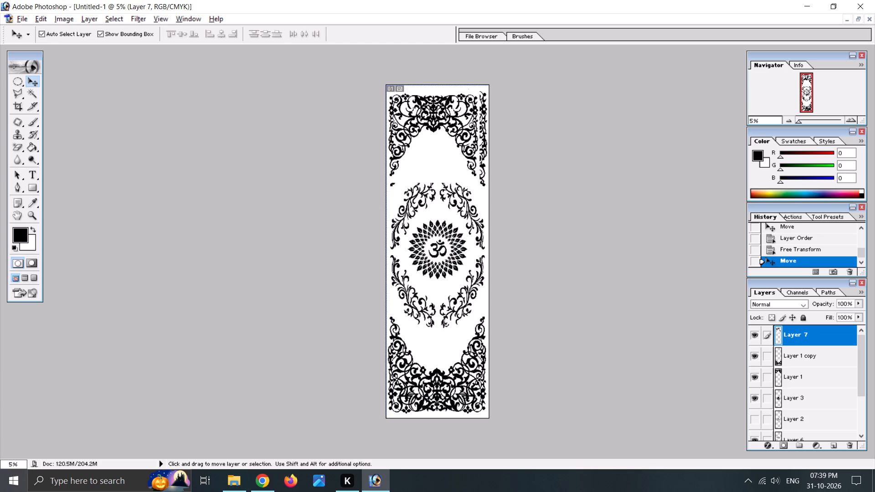
left_click_drag(456, 140, 456, 139)
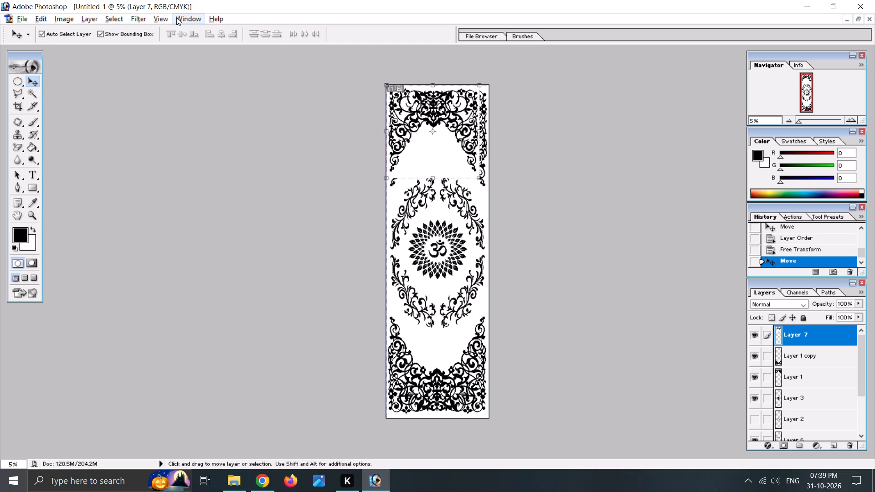
Enlarge the arch proportionally to about 109% from its top-left corner so it spans the panel's full width.
left_click(484, 184)
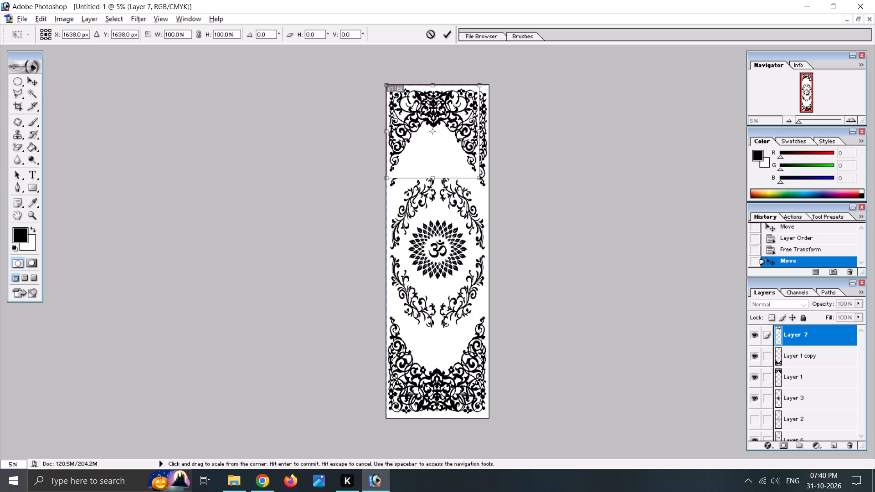
left_click_drag(481, 180, 490, 187, "shift")
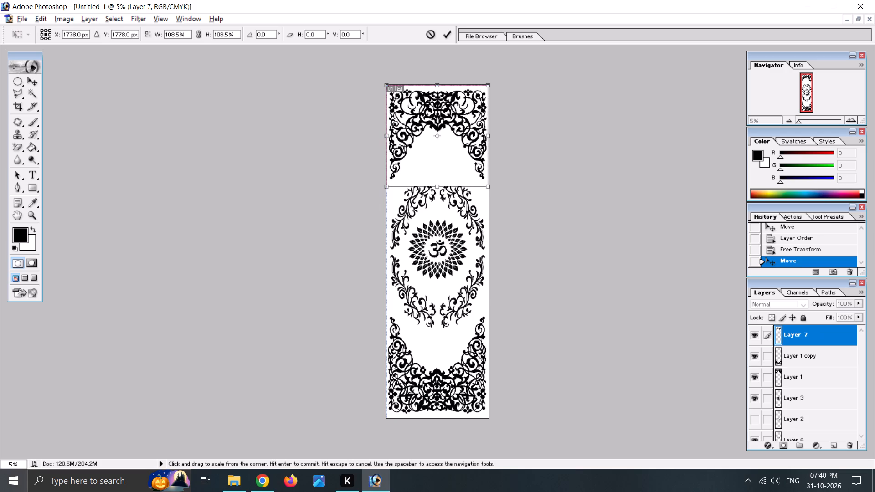
left_click_drag(490, 187, 491, 188, "shift")
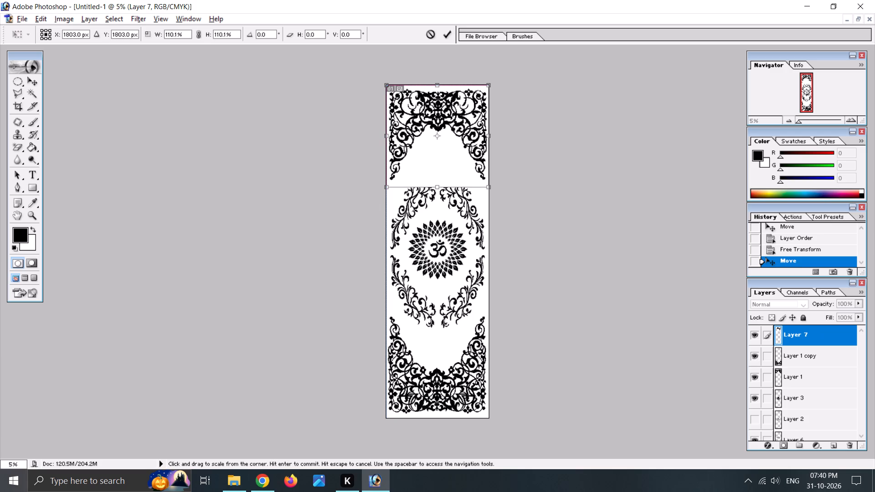
left_click_drag(491, 188, 490, 187, "shift")
left_click(447, 32)
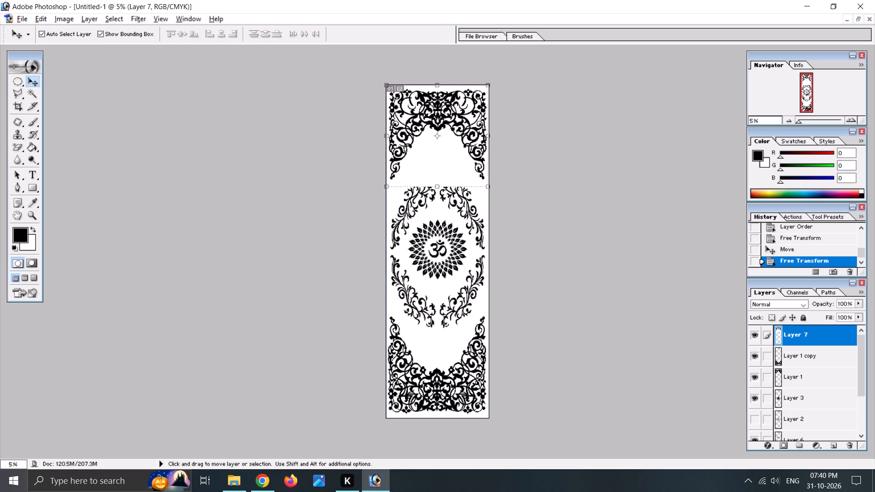
key("Right")
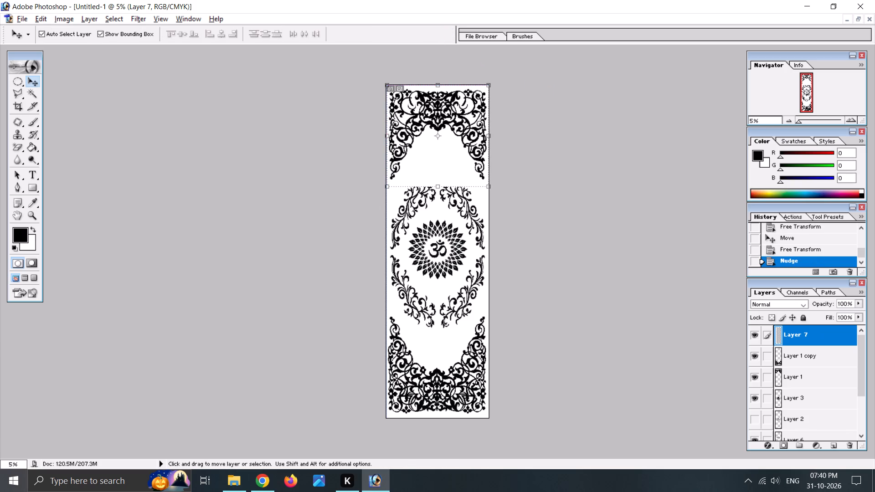
key("Left")
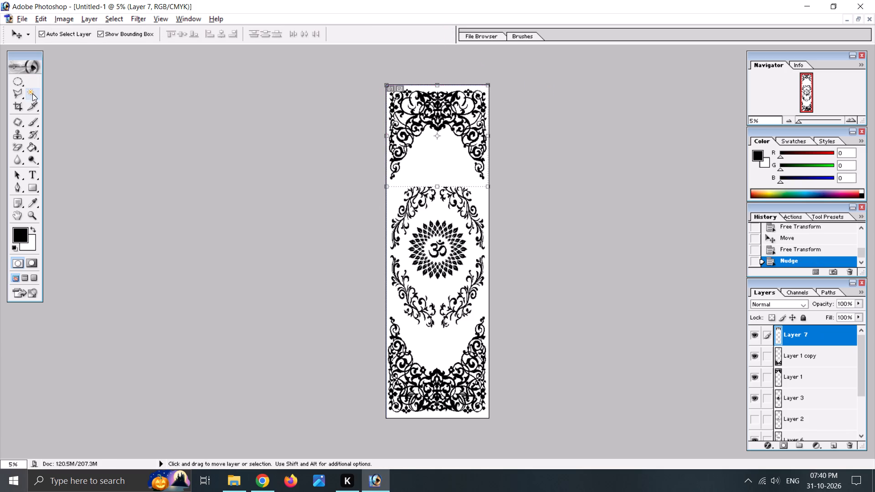
Select the arch layer's white background with the Magic Wand, delete it and deselect.
left_click(32, 93)
left_click(425, 155)
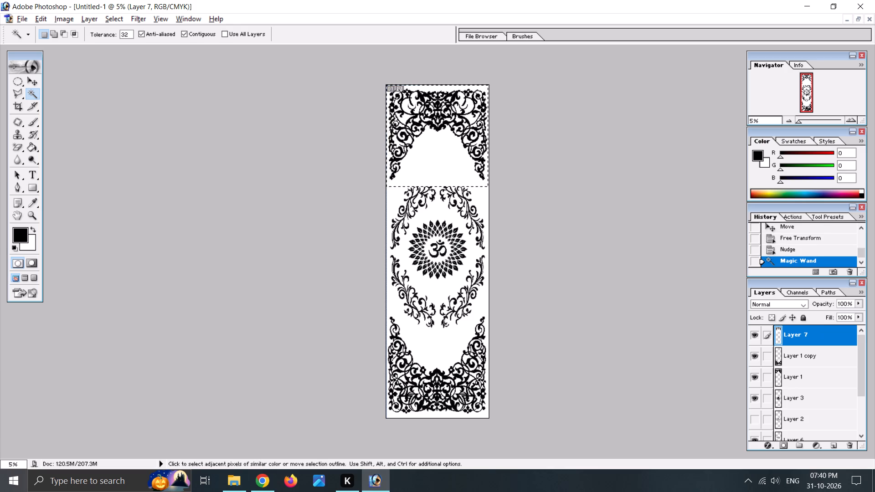
key("Delete")
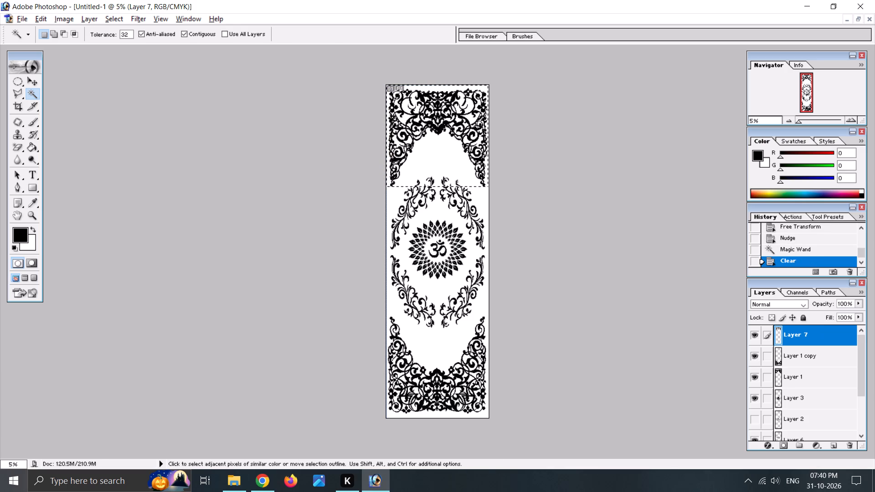
left_click(421, 149)
scroll(807, 388, "up", 4)
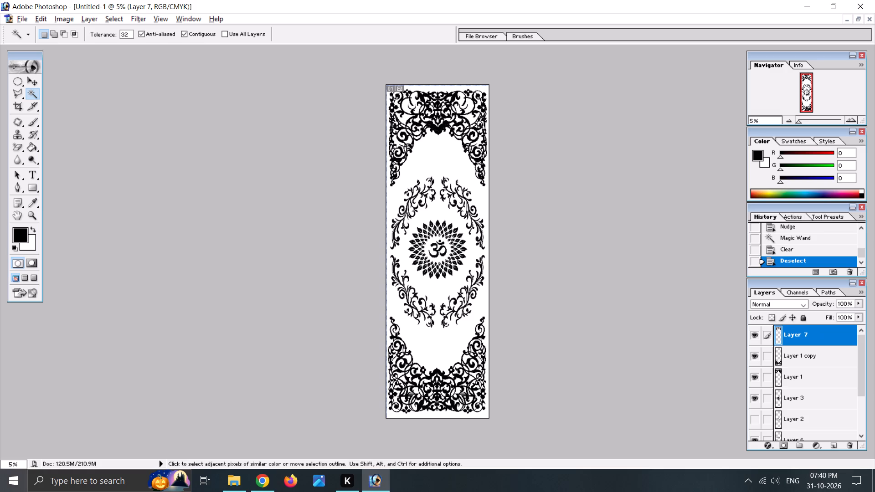
Compare the old top ornament with the new arch by toggling their visibility, leaving Layer 1 hidden and Layer 7 shown.
left_click(755, 376)
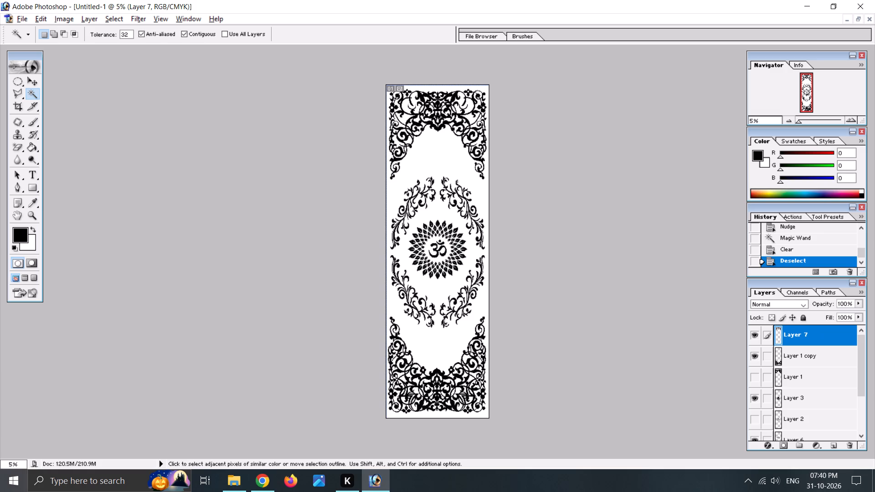
scroll(776, 341, "up", 2)
left_click(757, 378)
left_click(753, 336)
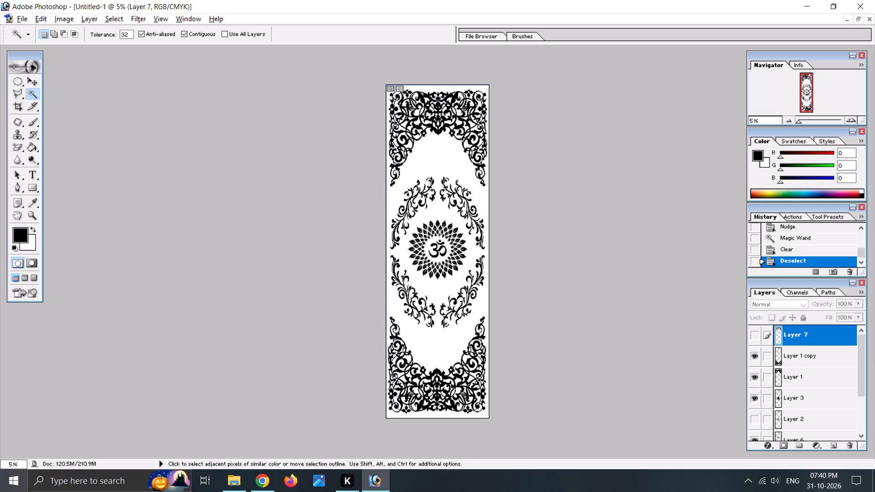
left_click(753, 336)
left_click(754, 379)
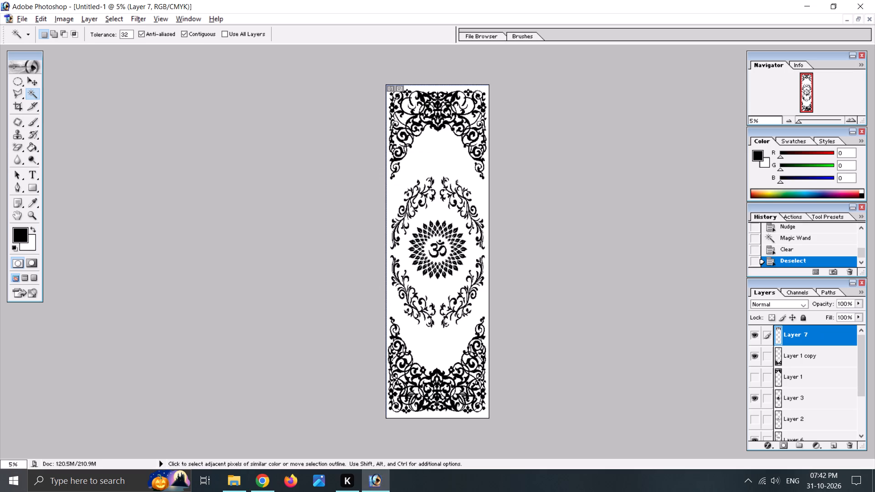
scroll(801, 383, "down", 1)
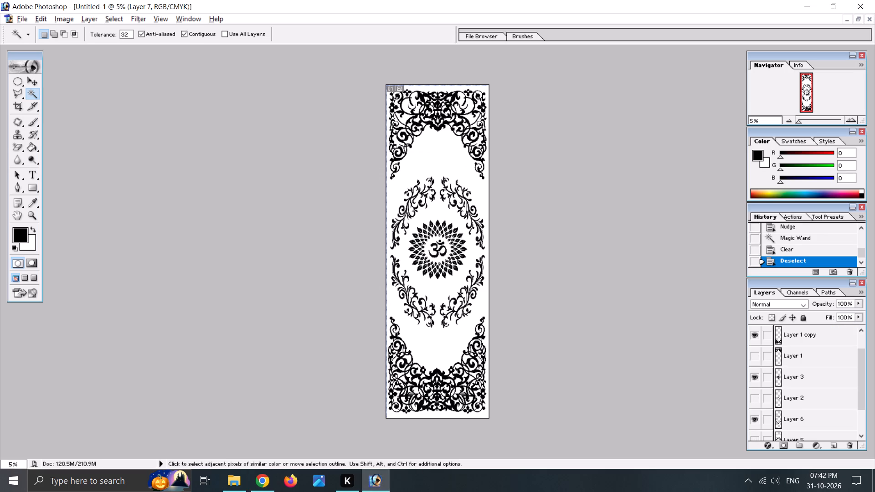
left_click(756, 377)
left_click(758, 397)
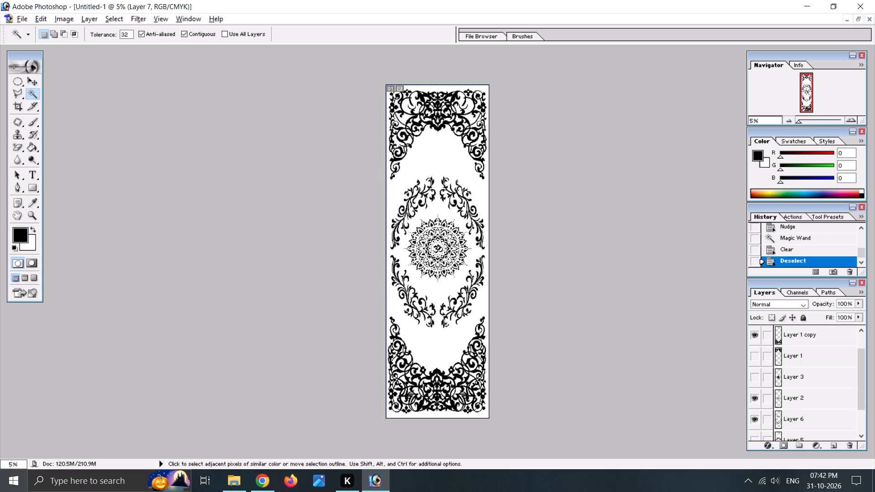
left_click(852, 118)
left_click(852, 118)
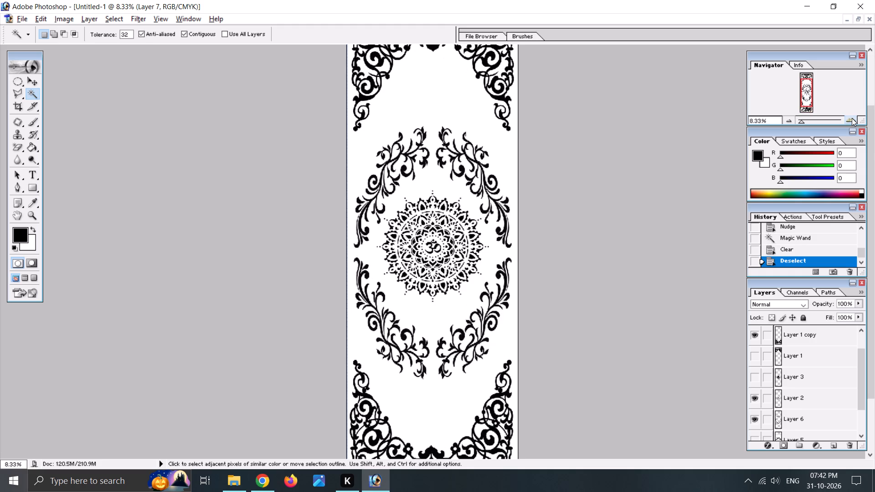
left_click(852, 118)
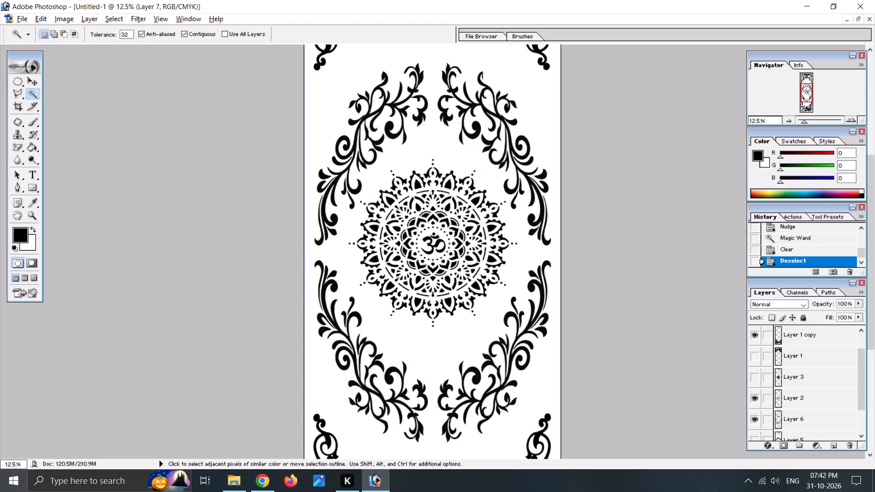
left_click(756, 400)
left_click(757, 372)
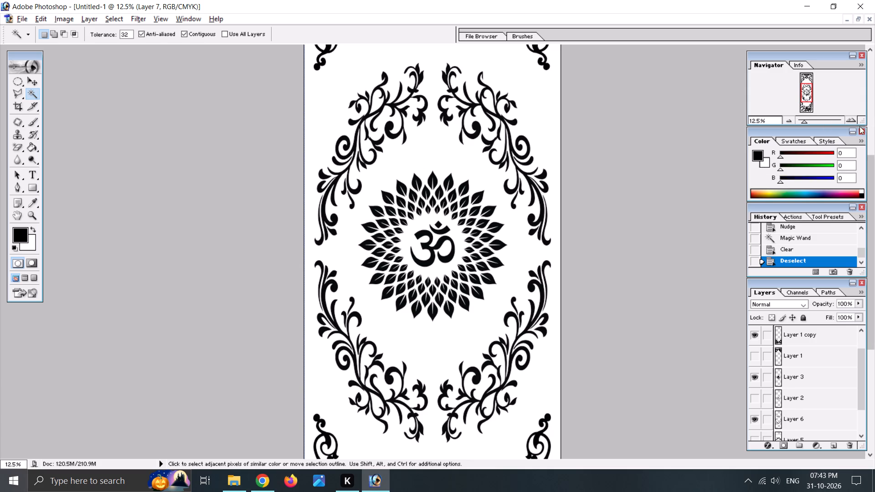
left_click(792, 123)
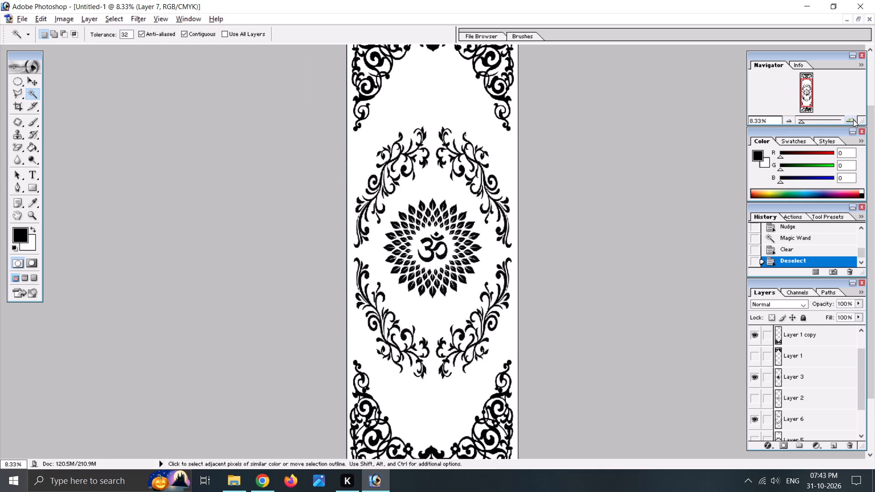
left_click(786, 118)
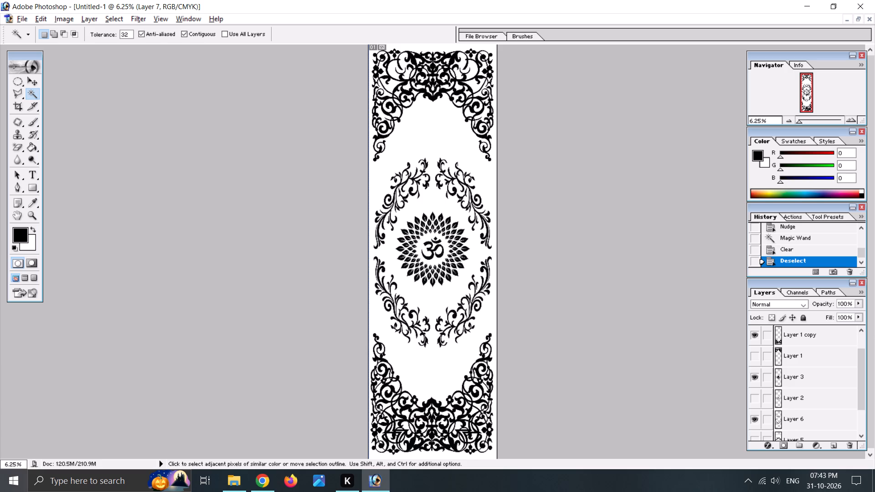
Compare the top and bottom ornaments by toggling the visibility of Layer 7, Layer 1 copy and Layer 1, leaving Layer 1 hidden.
scroll(807, 368, "up", 6)
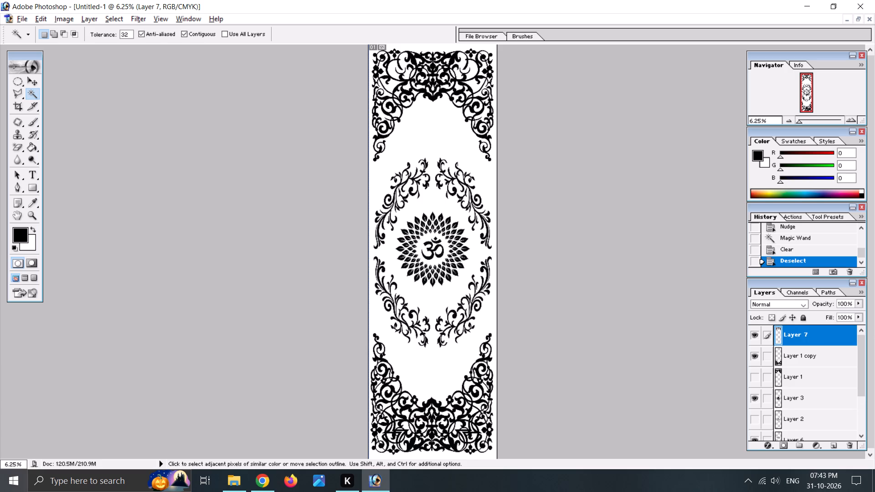
scroll(789, 360, "up", 2)
left_click(753, 336)
left_click(753, 336)
left_click(756, 336)
left_click(757, 359)
left_click(757, 359)
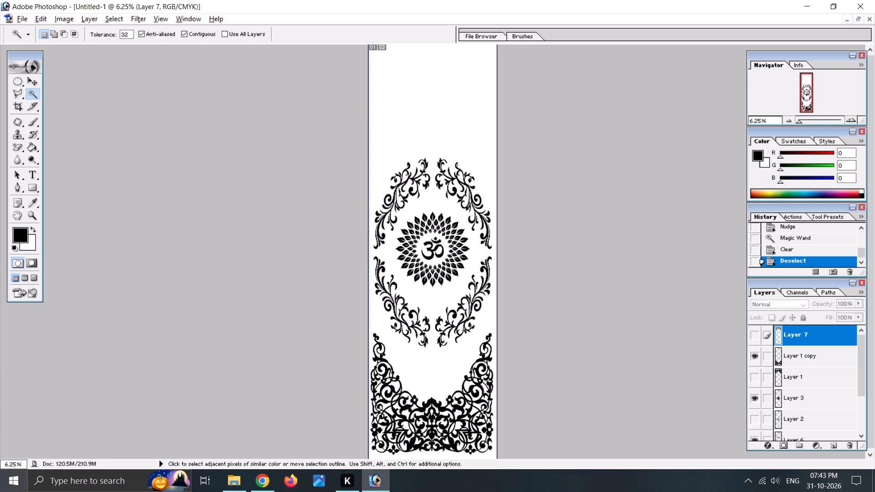
left_click(754, 337)
scroll(762, 347, "up", 4)
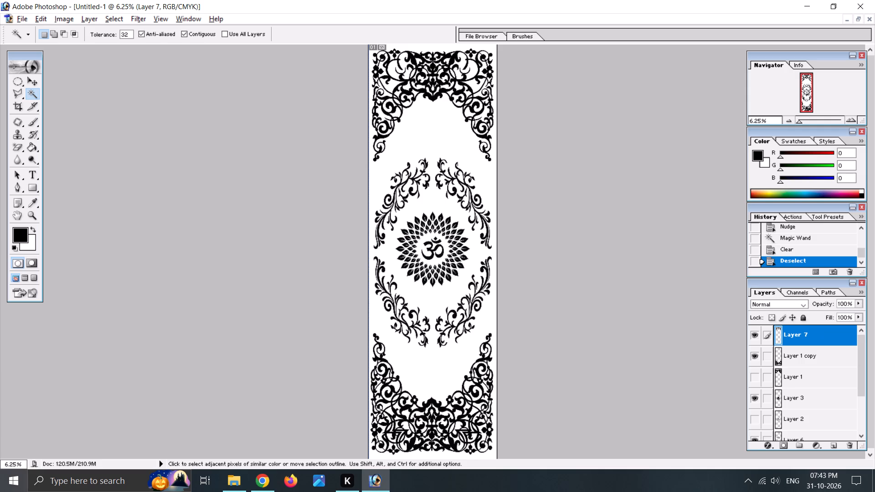
left_click(754, 356)
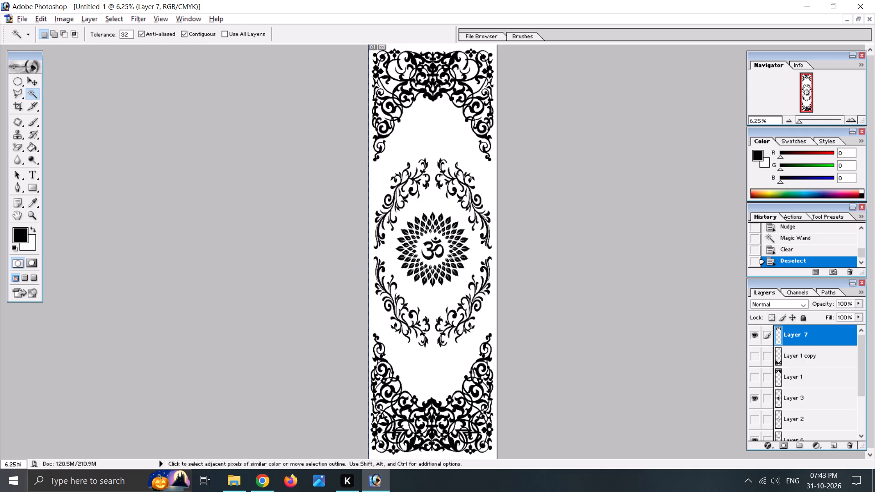
left_click(754, 356)
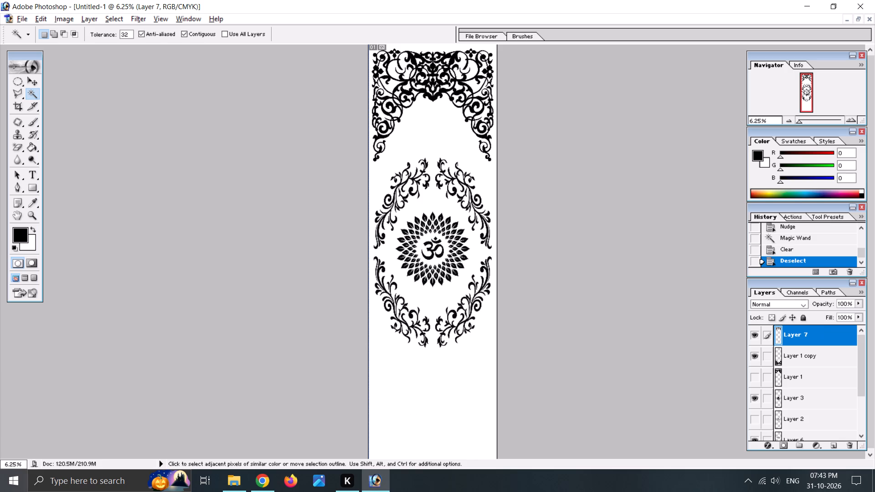
right_click(795, 356)
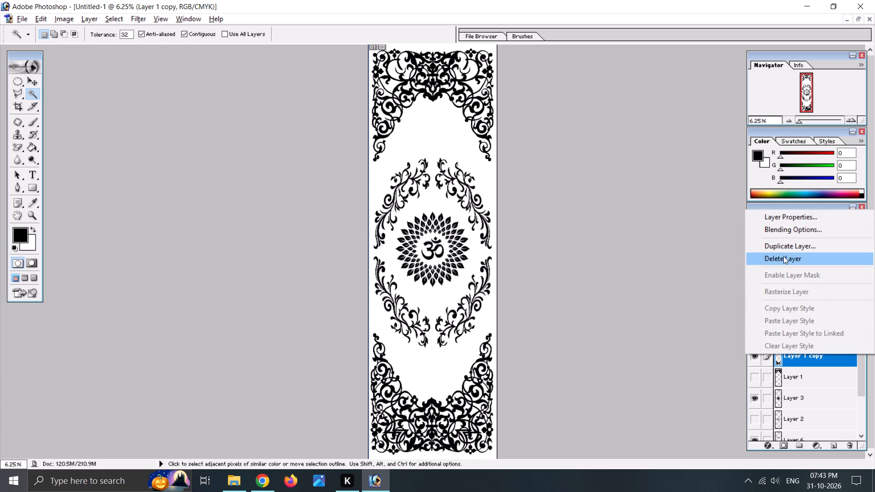
left_click(758, 375)
left_click(757, 377)
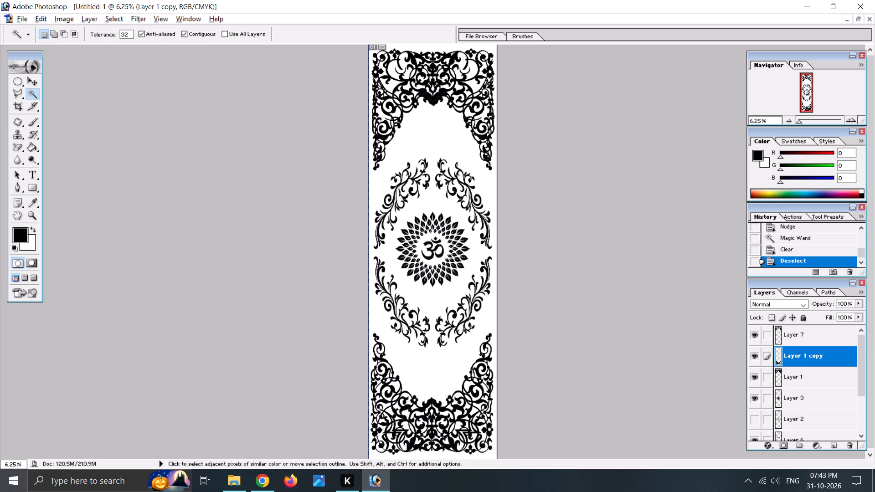
left_click(757, 377)
left_click(757, 377)
left_click(757, 377)
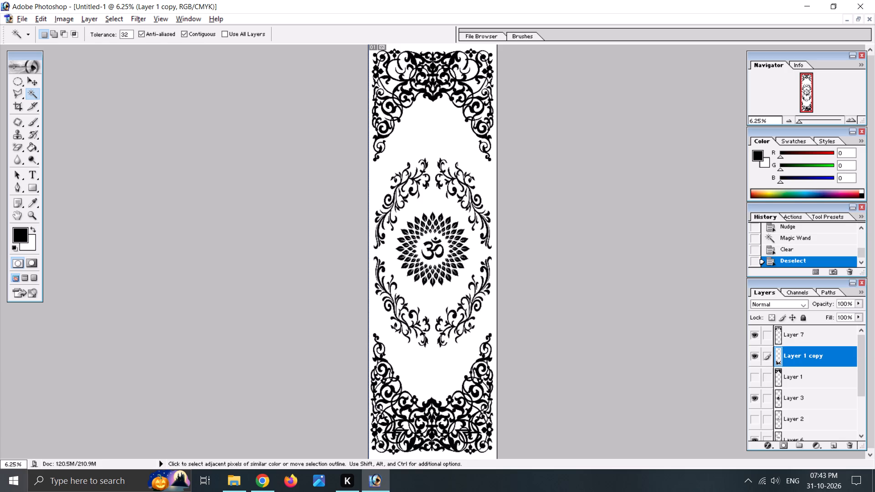
left_click(756, 335)
left_click(756, 335)
left_click(757, 349)
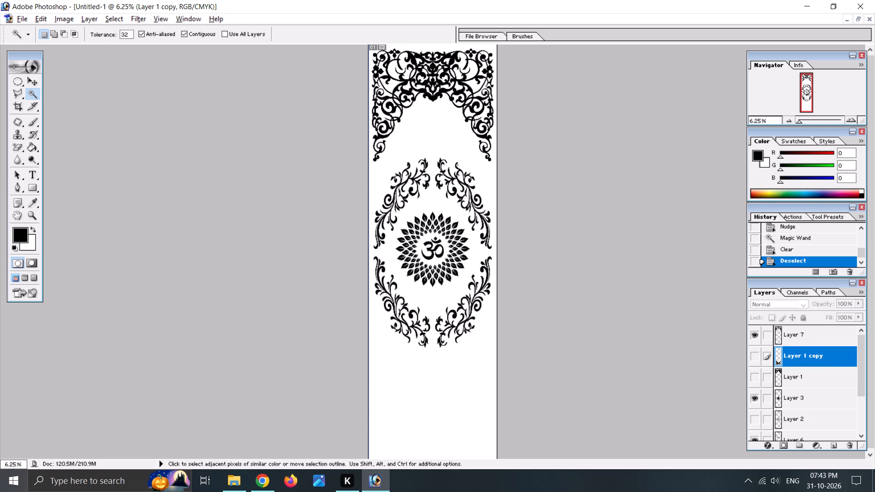
left_click(757, 349)
Hide Layer 7, the current arch at the top of the panel.
left_click(757, 336)
left_click(265, 484)
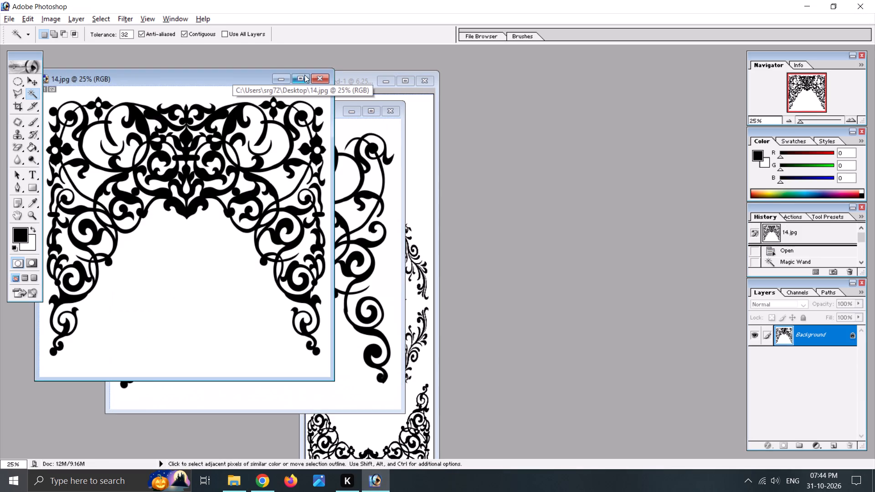
left_click(318, 77)
left_click(440, 185)
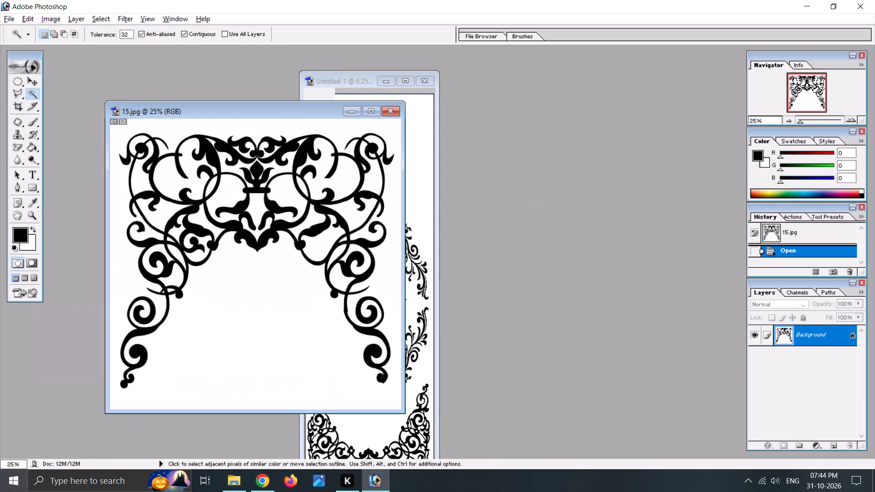
Select the white background of 15.jpg with the Magic Wand, clear it and deselect.
left_click_drag(238, 120, 199, 104)
left_click_drag(201, 112, 175, 98)
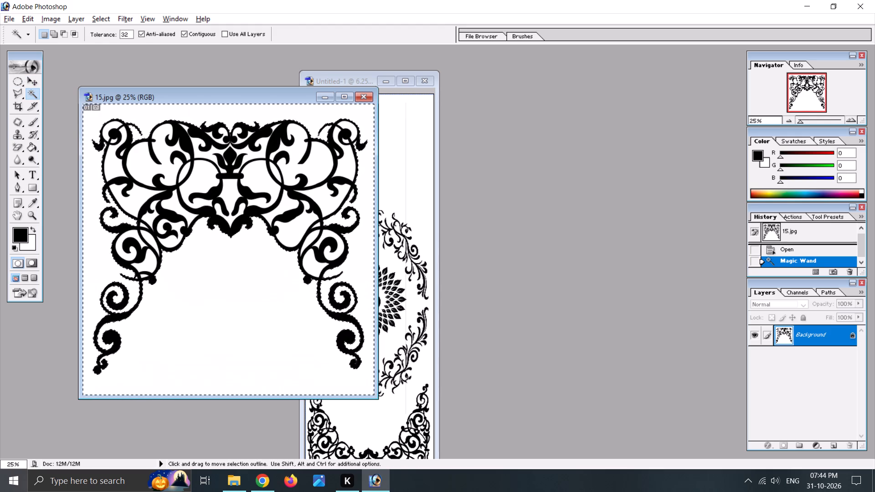
left_click(29, 77)
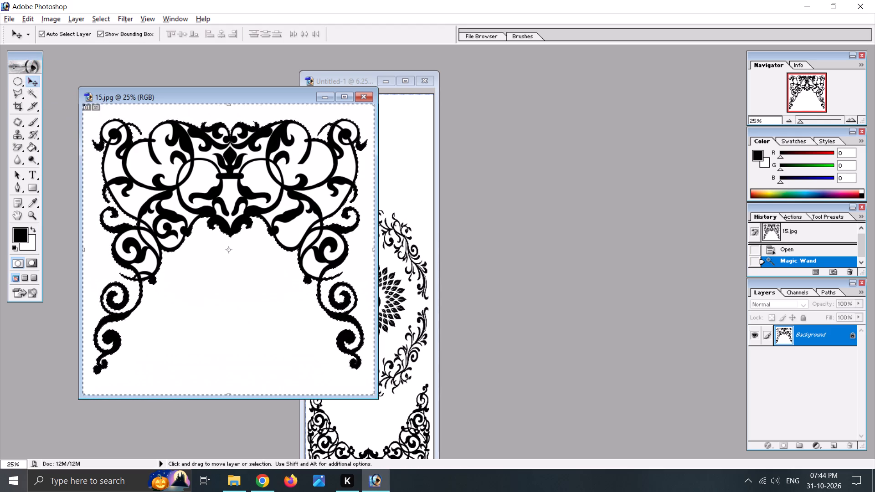
left_click(144, 174)
left_click(199, 294)
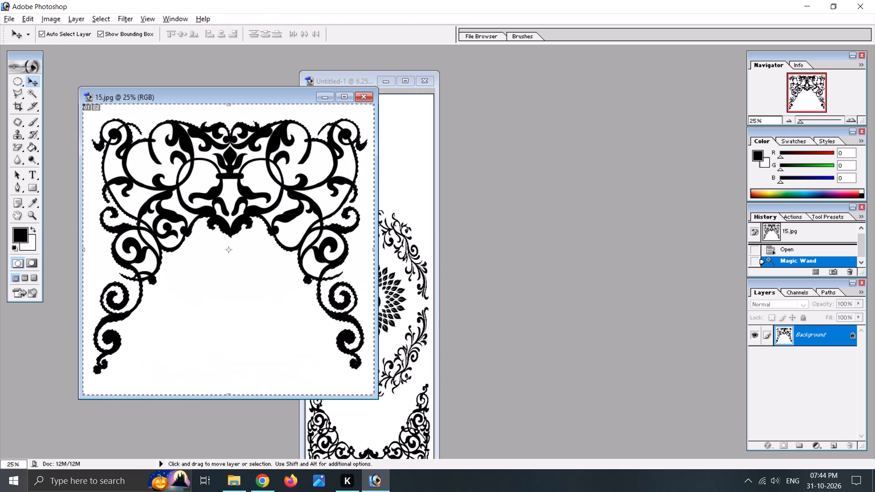
left_click(26, 94)
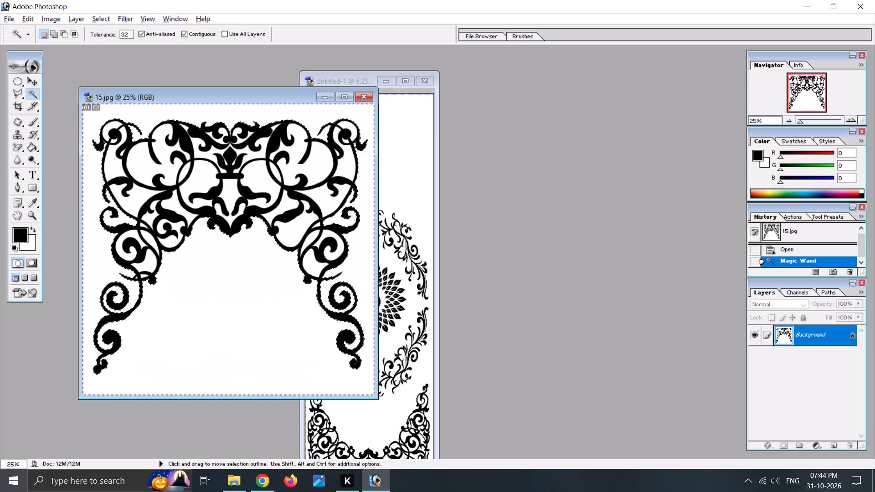
left_click(186, 282)
left_click(194, 274)
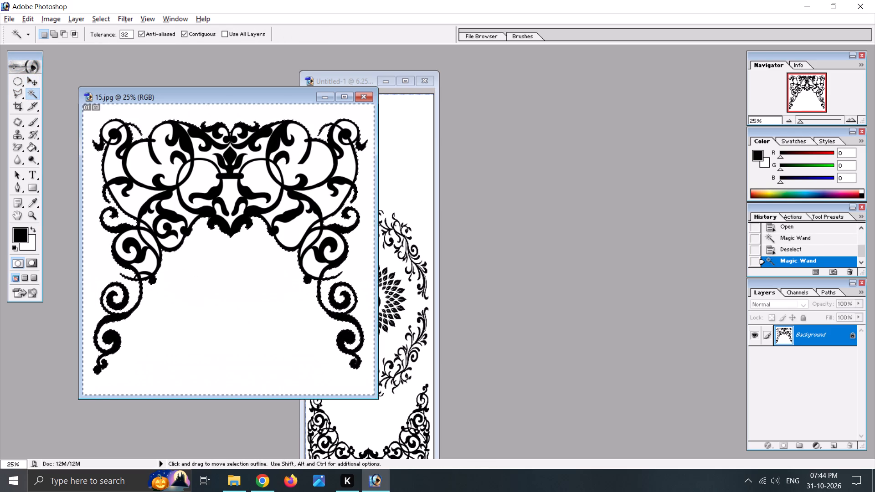
key("Delete")
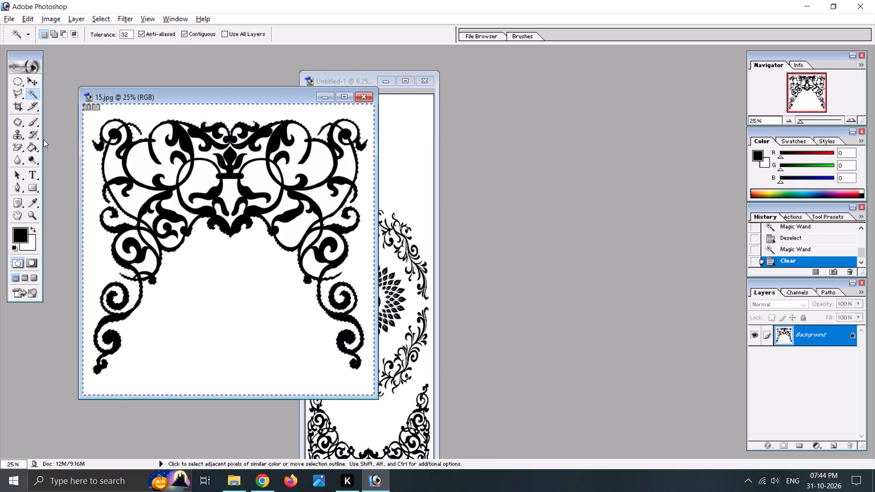
left_click(232, 324)
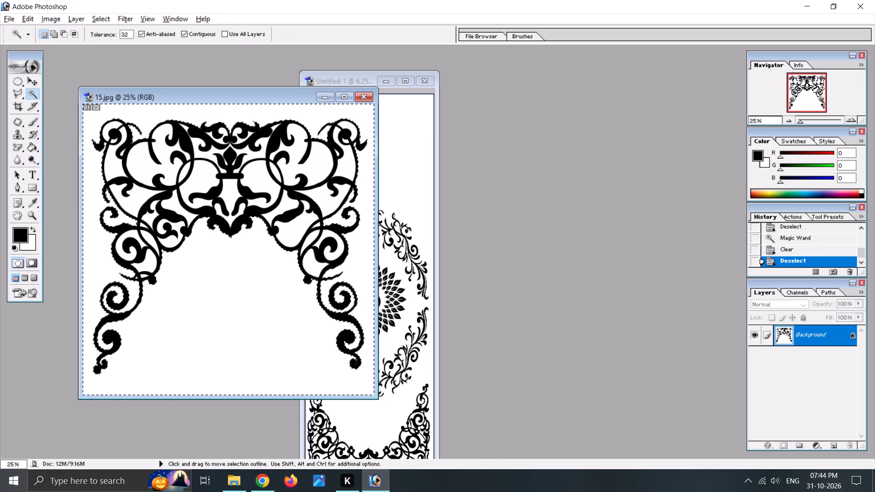
Select the black arch ornament in 15.jpg with the Magic Wand and bring it into the Untitled-1 panel with the Move tool.
left_click(158, 183)
left_click(37, 81)
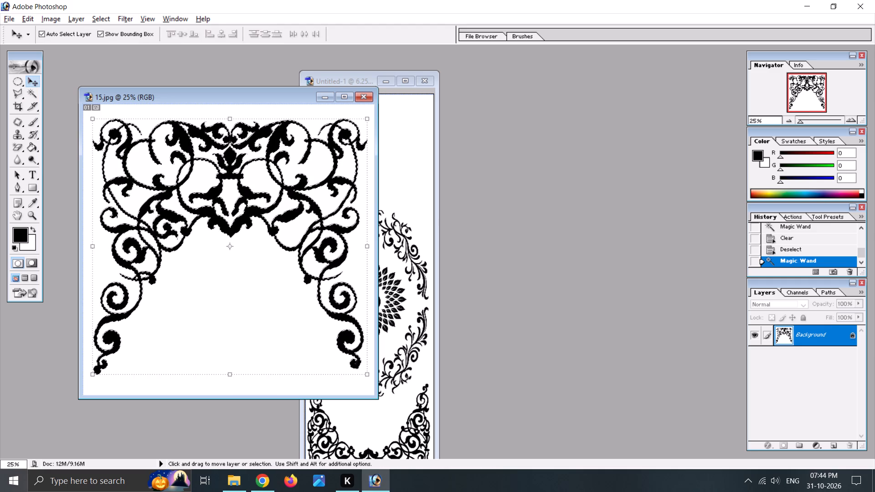
left_click_drag(178, 187, 401, 193)
Close the 15.jpg document without saving its changes.
left_click(249, 96)
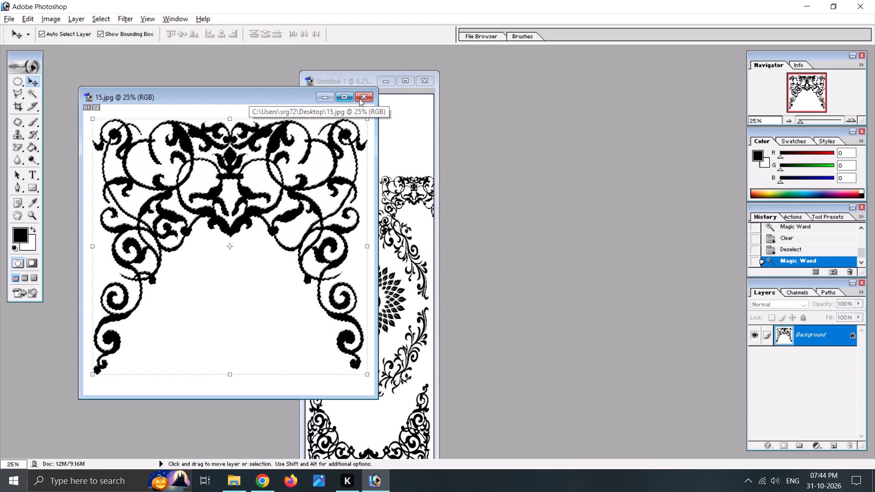
left_click(359, 98)
left_click(432, 179)
Move the new arch on Layer 8 into the panel's top-left corner.
left_click_drag(403, 192, 350, 113)
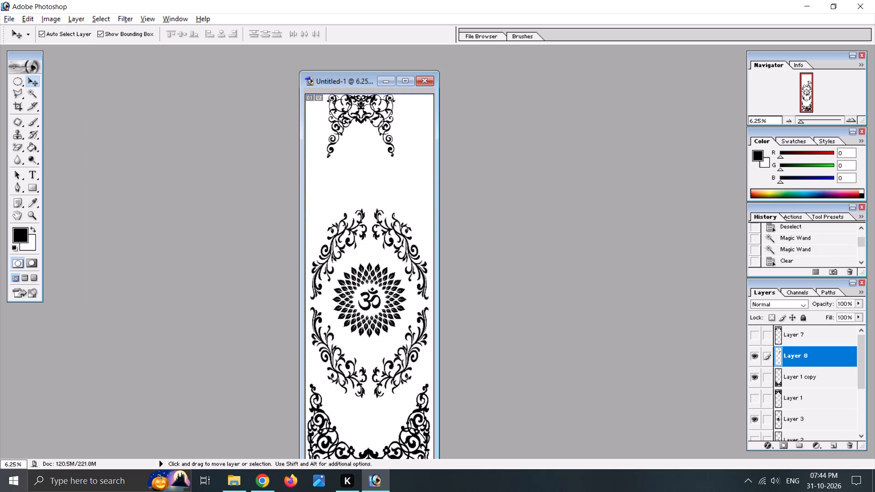
left_click_drag(350, 113, 327, 112)
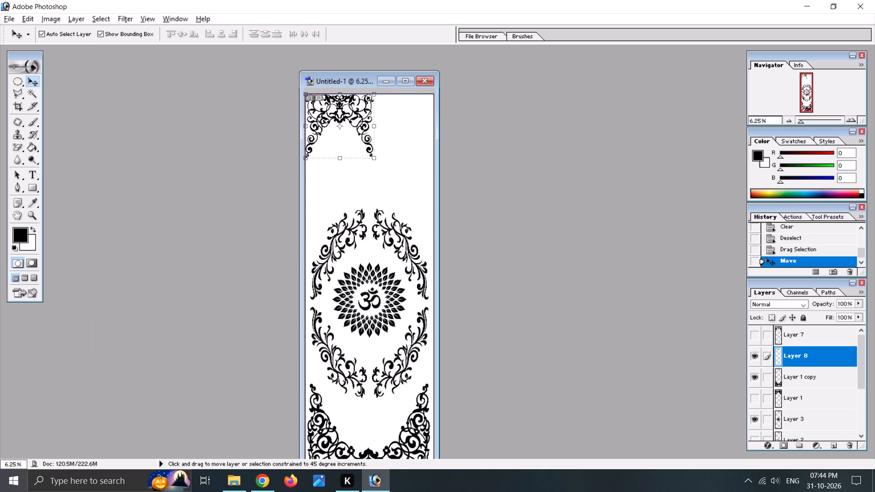
Scale the Layer 8 arch to 178.8% and nudge it into place across the top of the panel.
left_click_drag(379, 161, 438, 209, "shift")
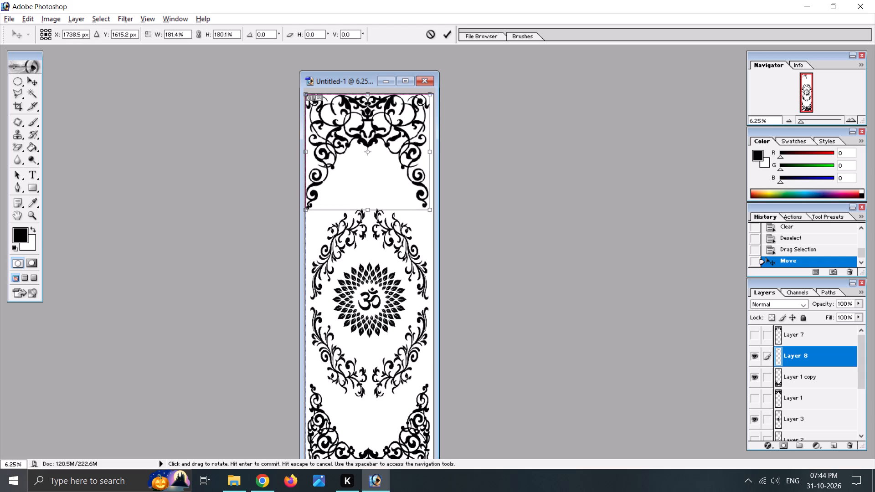
left_click_drag(438, 209, 436, 207, "shift")
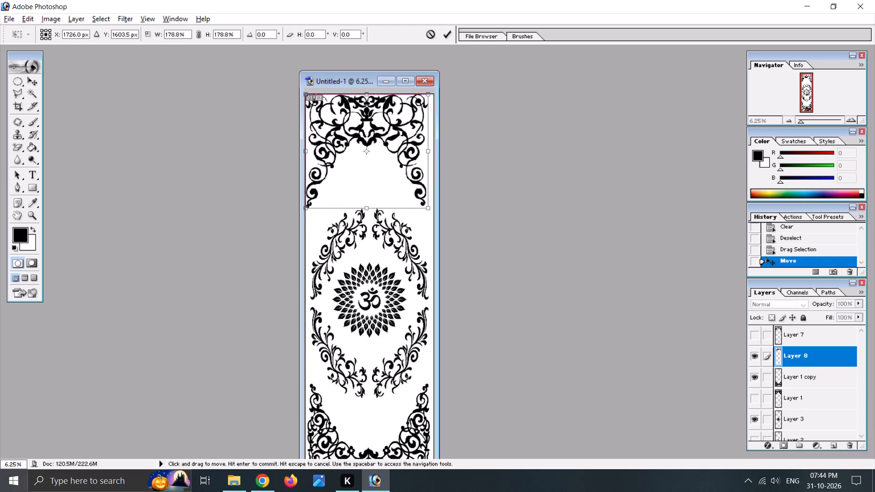
key("Right")
key("Right")
key("Right")
key("Right")
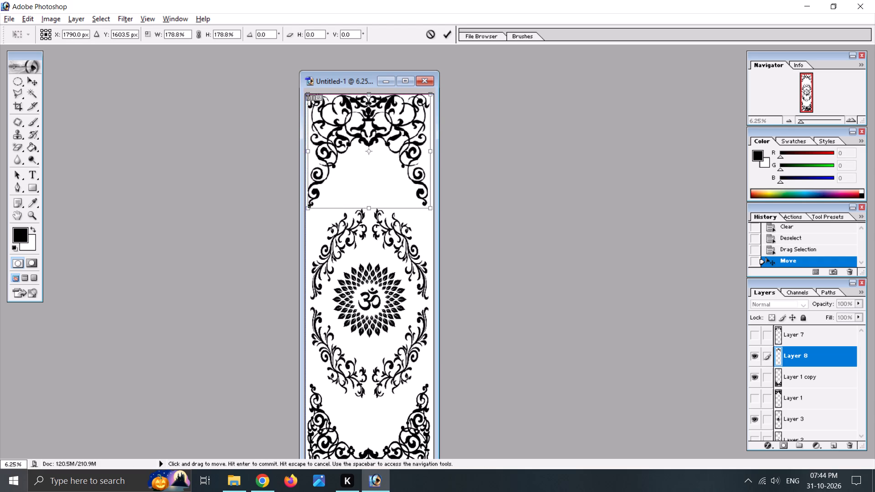
key("Down")
key("Down")
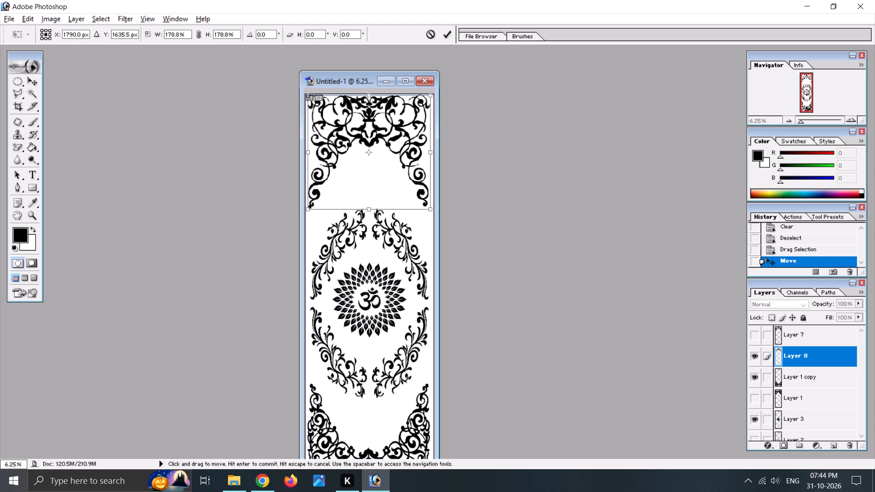
key("Down")
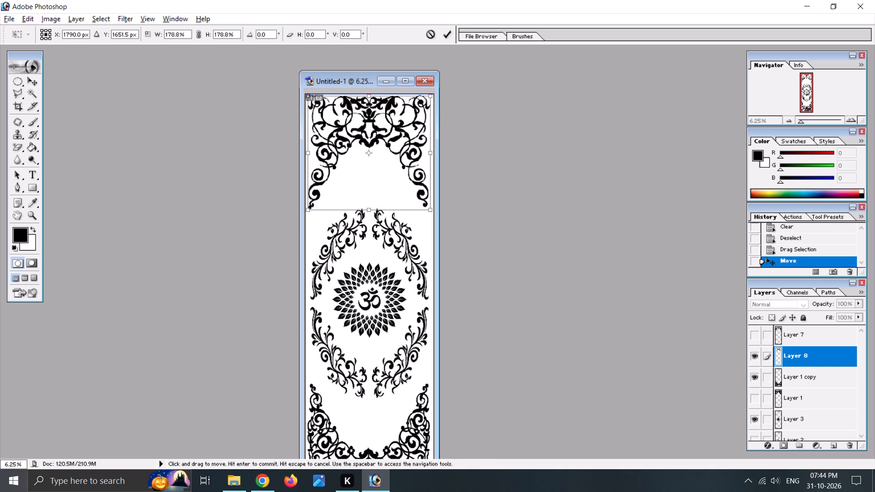
left_click(448, 31)
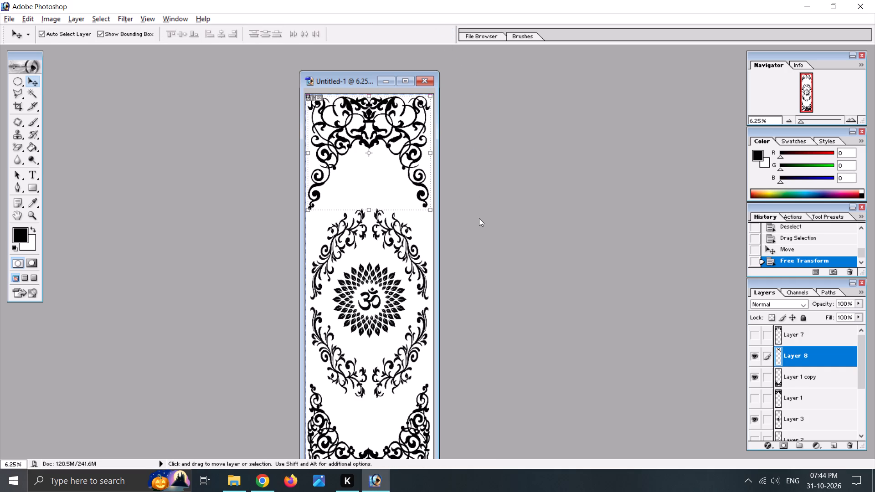
left_click(479, 218)
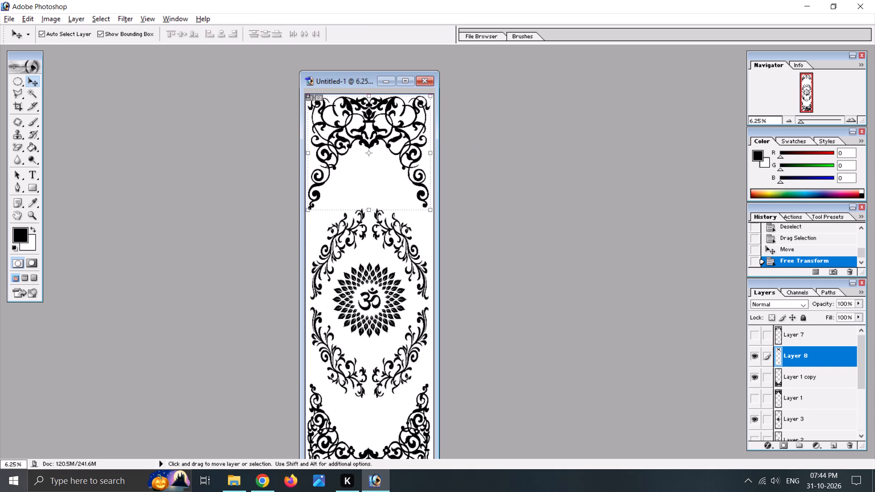
Hide the bottom ornament on Layer 1 copy.
left_click(423, 233)
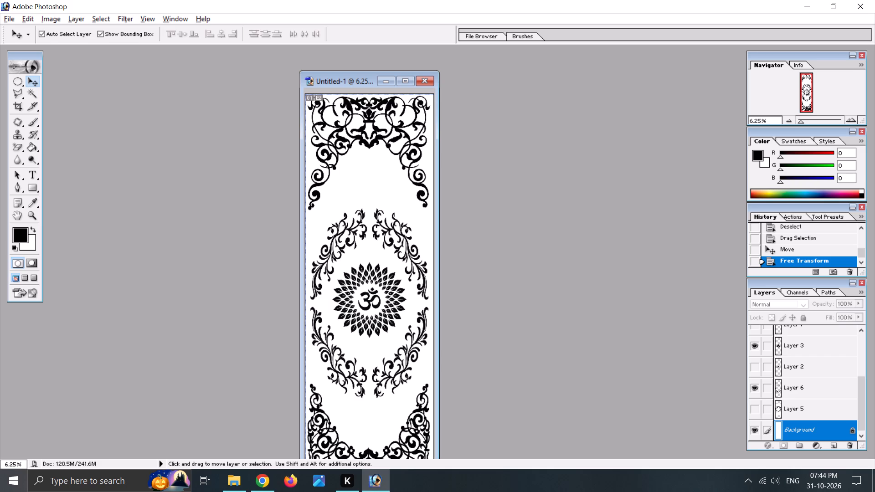
left_click(363, 133)
scroll(768, 352, "up", 6)
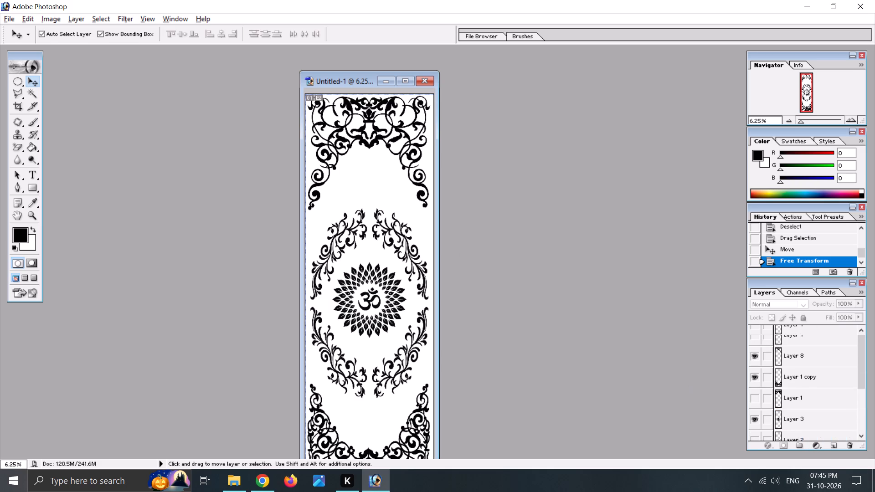
scroll(768, 352, "up", 2)
left_click(756, 379)
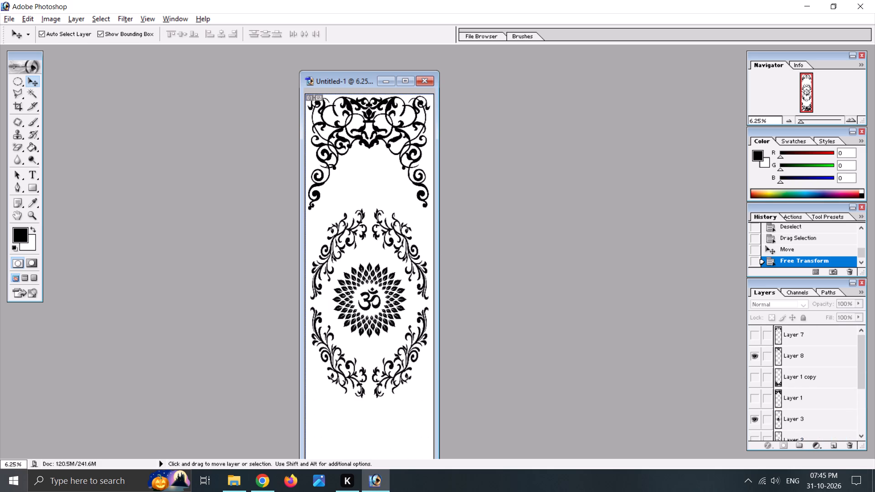
scroll(801, 337, "up", 3)
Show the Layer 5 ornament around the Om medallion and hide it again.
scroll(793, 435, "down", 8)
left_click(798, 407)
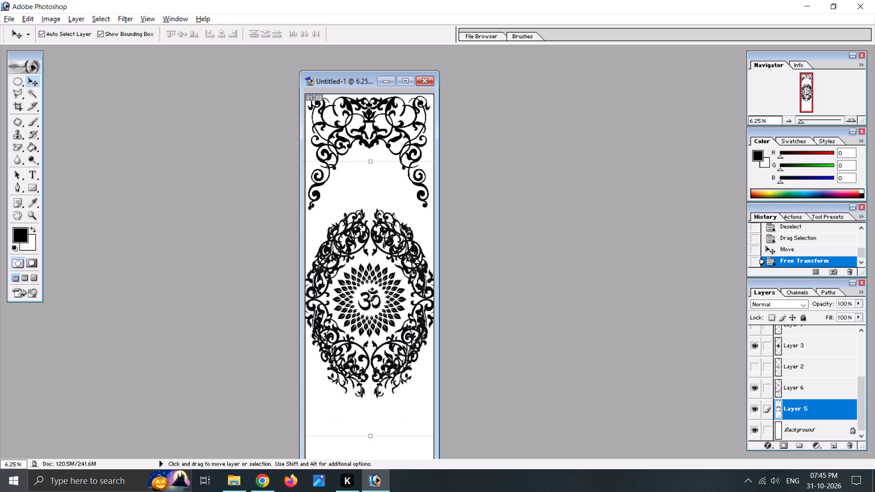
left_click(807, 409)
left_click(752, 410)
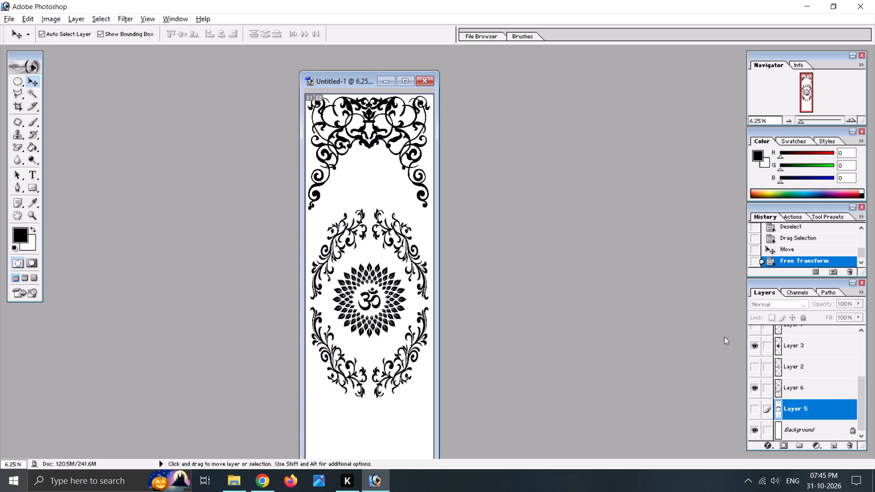
Select the top arch on Layer 8 and reorder it above Layer 7 in the layer stack.
left_click(376, 122)
double_click(371, 128)
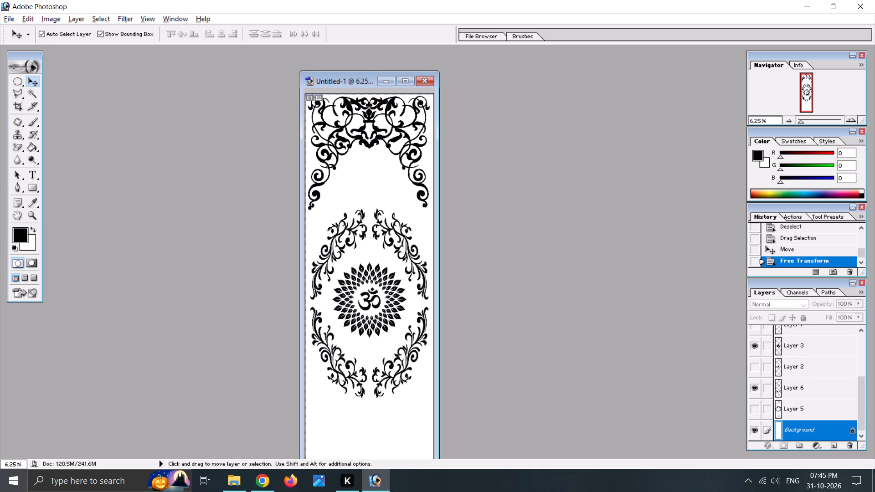
left_click(335, 126)
left_click(331, 167)
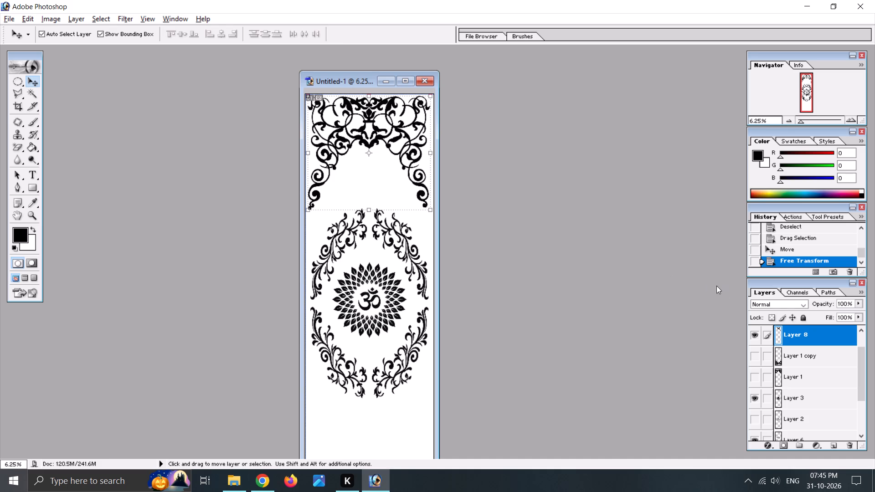
scroll(802, 349, "up", 8)
left_click_drag(808, 358, 805, 357)
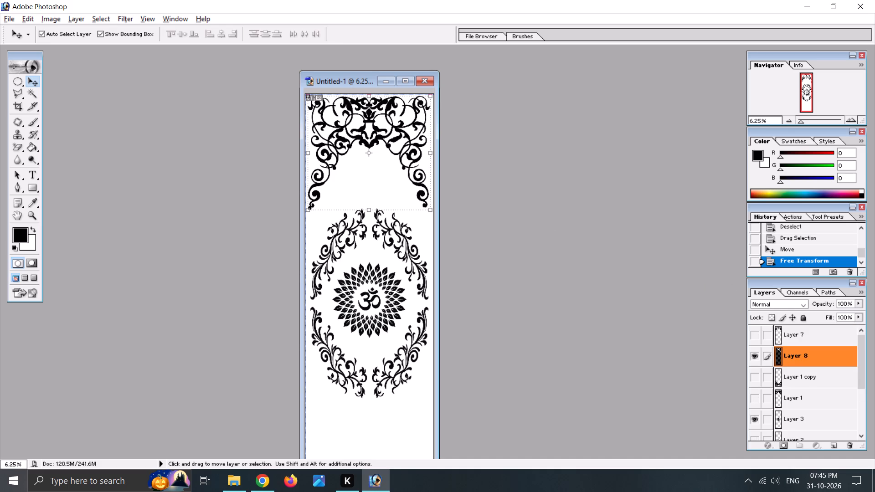
left_click_drag(805, 357, 798, 328)
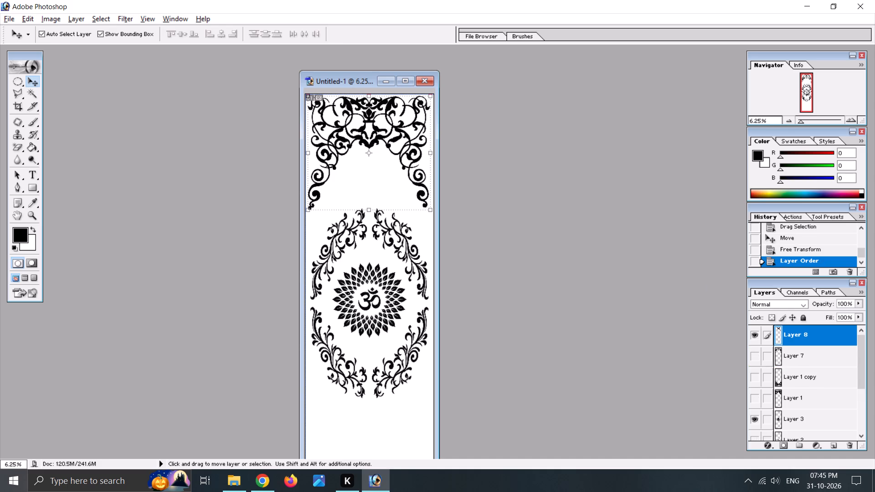
Show the Layer 7 arch instead of Layer 8 and nudge it slightly upward.
left_click(800, 357)
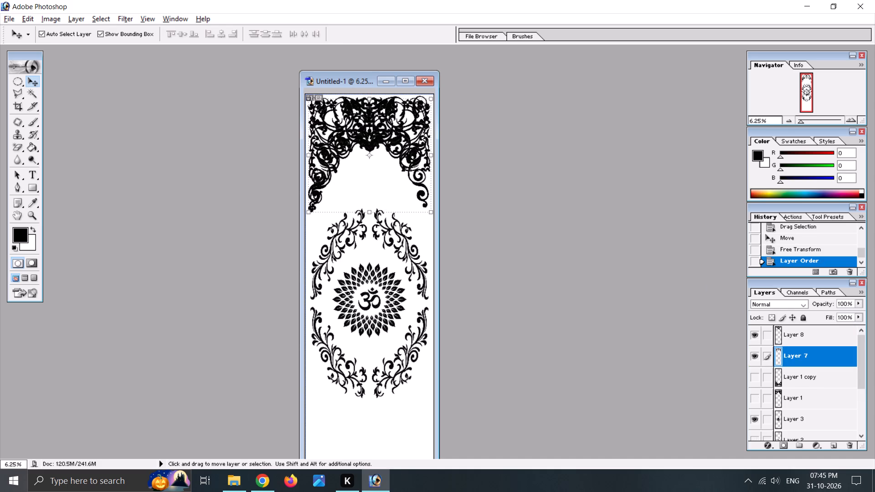
left_click(756, 335)
key("Up")
key("Up")
key("Down")
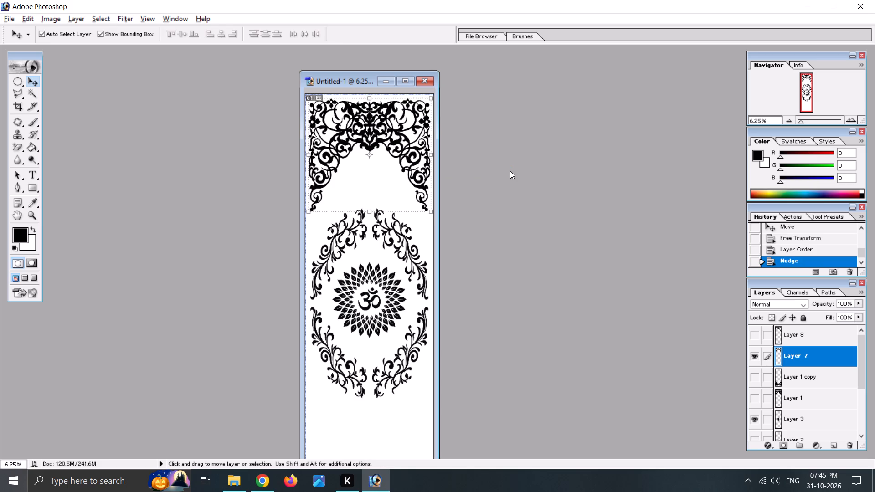
key("Down")
key("Up")
Show Layer 8 again and nudge its arch slightly downward.
left_click(797, 339)
key("Down")
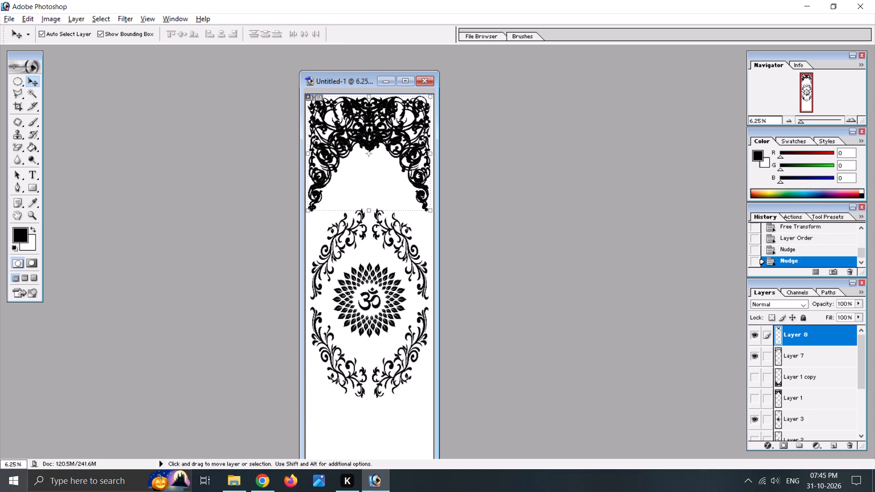
key("Down")
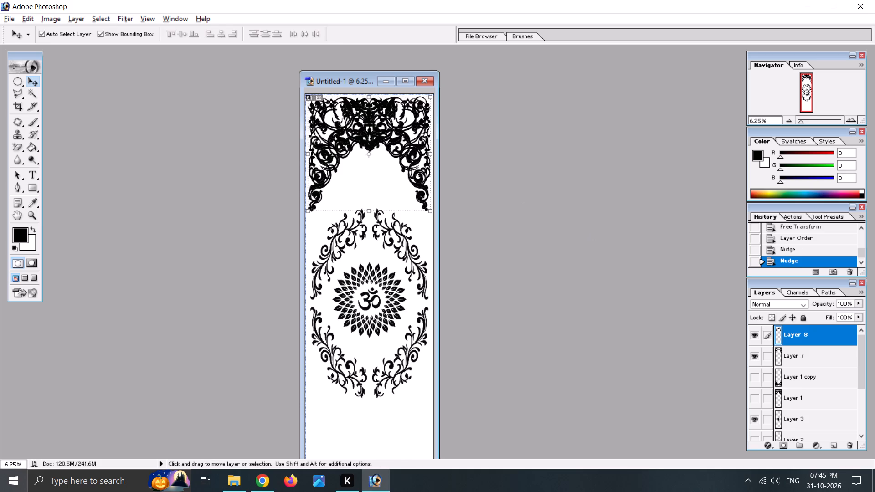
Hide Layer 8 and duplicate the Layer 7 arch layer.
left_click(755, 334)
left_click(787, 357)
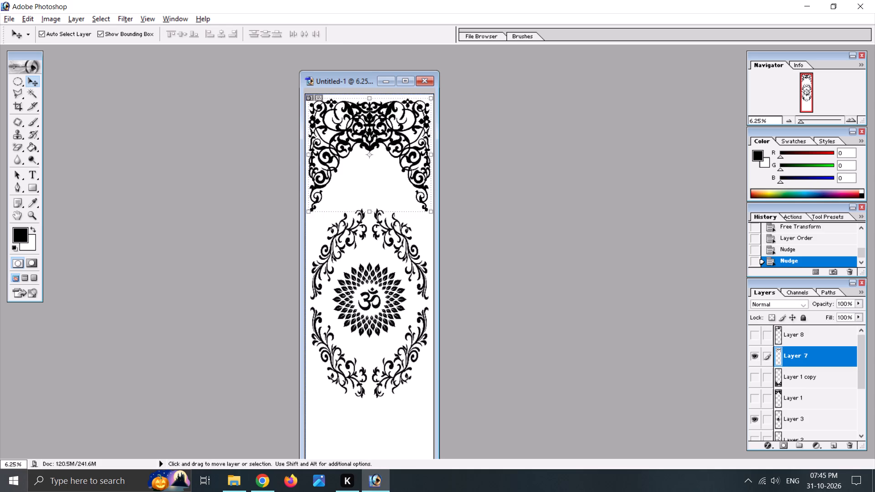
right_click(791, 357)
left_click(782, 249)
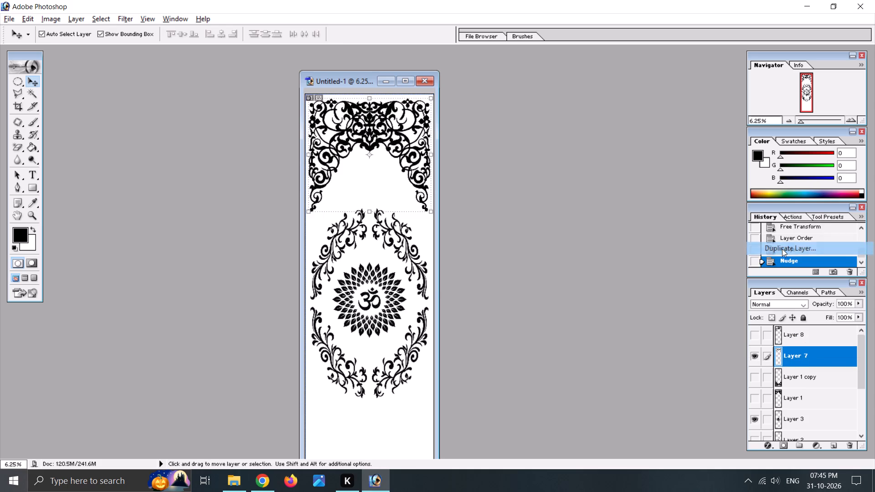
left_click(535, 213)
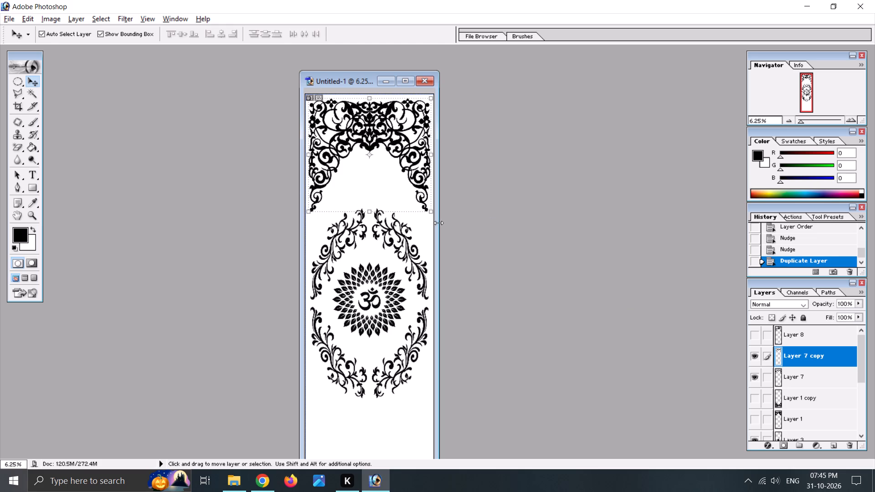
Move the duplicated Layer 7 arch down to the lower part of the panel, below the Om medallion.
left_click_drag(395, 178, 392, 219)
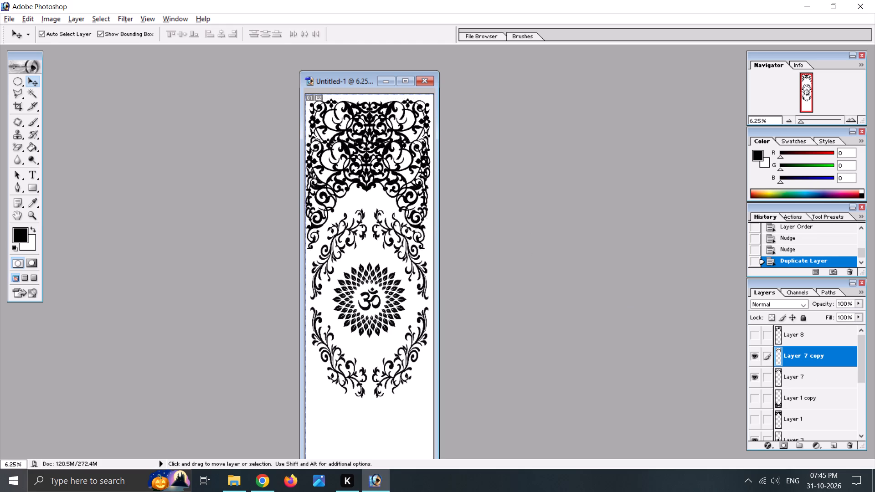
left_click_drag(392, 219, 396, 400)
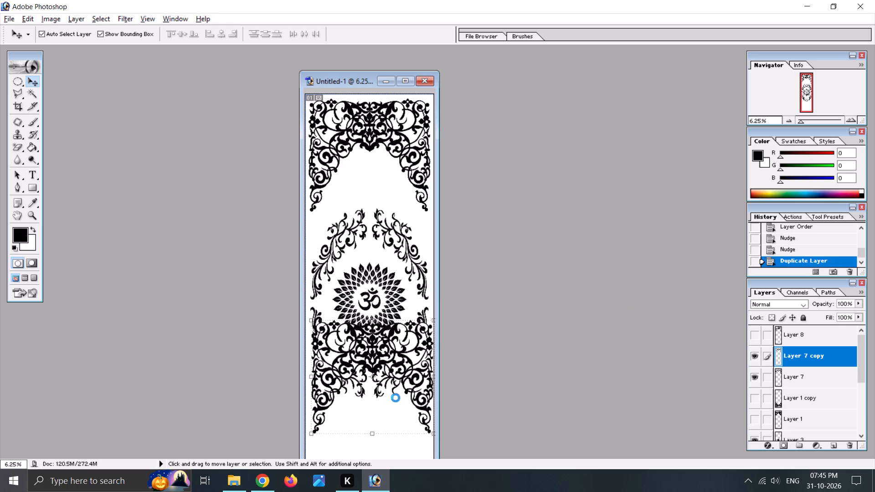
scroll(435, 340, "down", 8)
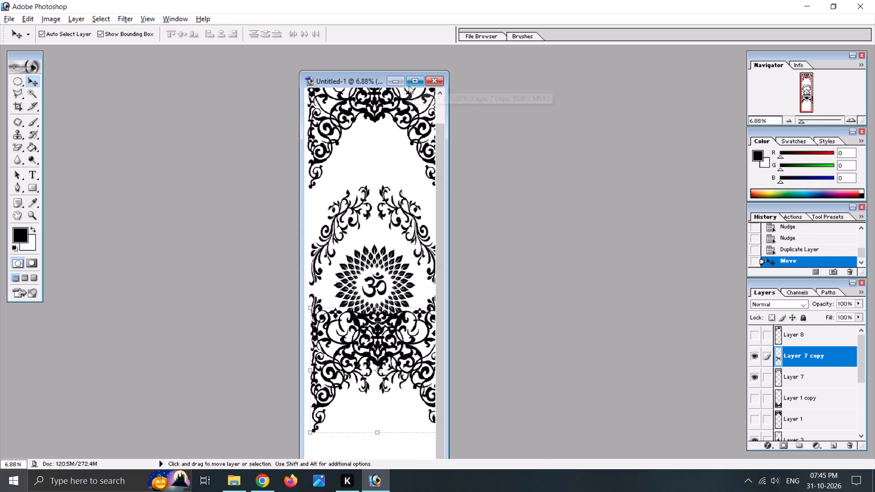
left_click(413, 82)
left_click_drag(444, 329, 441, 400)
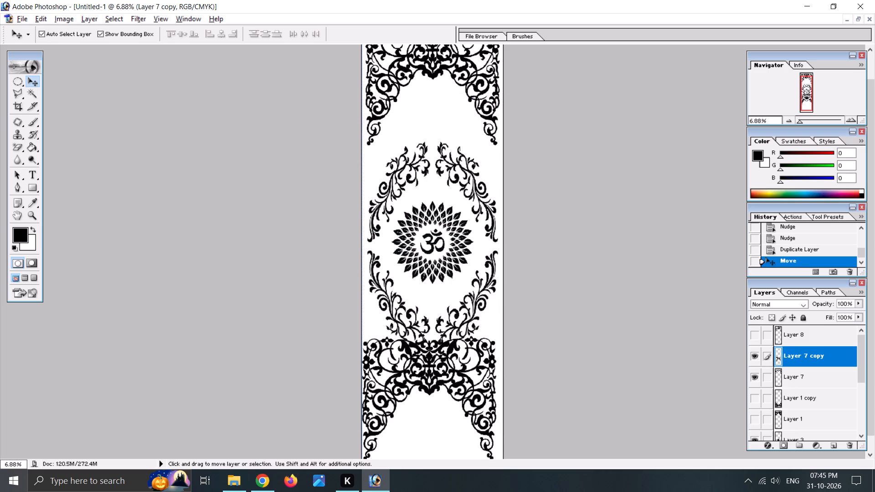
left_click_drag(441, 400, 442, 402)
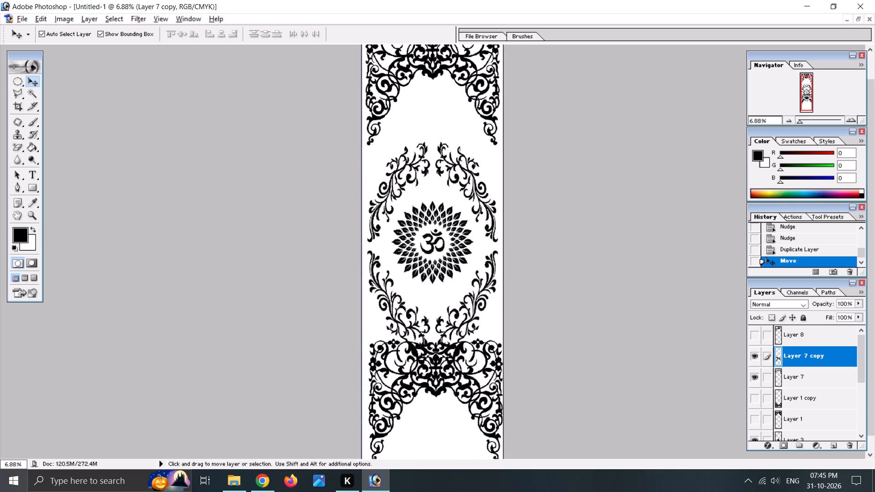
left_click_drag(442, 402, 439, 384)
left_click(787, 120)
left_click(787, 120)
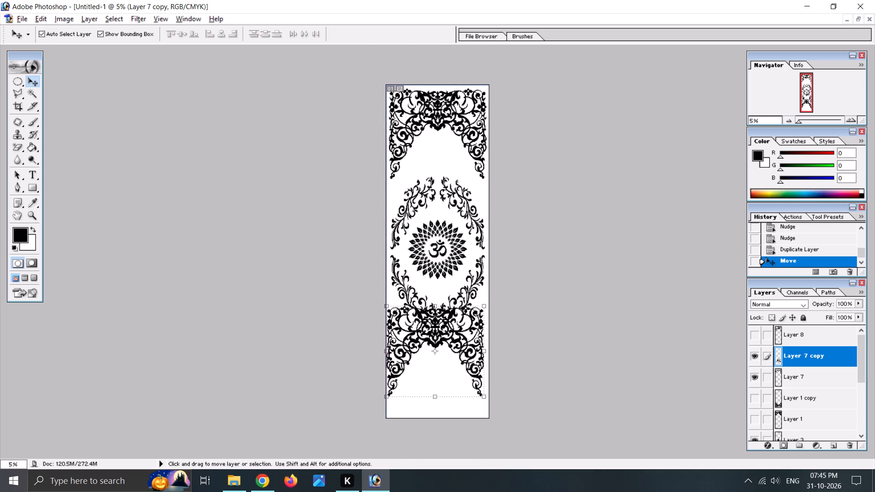
Rotate the Layer 7 copy arch by 180 degrees with Free Transform.
left_click(486, 398)
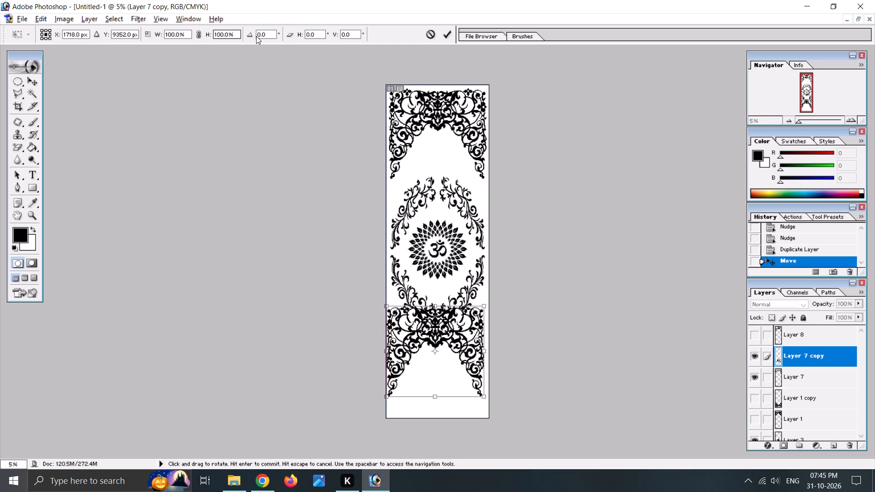
left_click_drag(271, 36, 241, 36)
type("180")
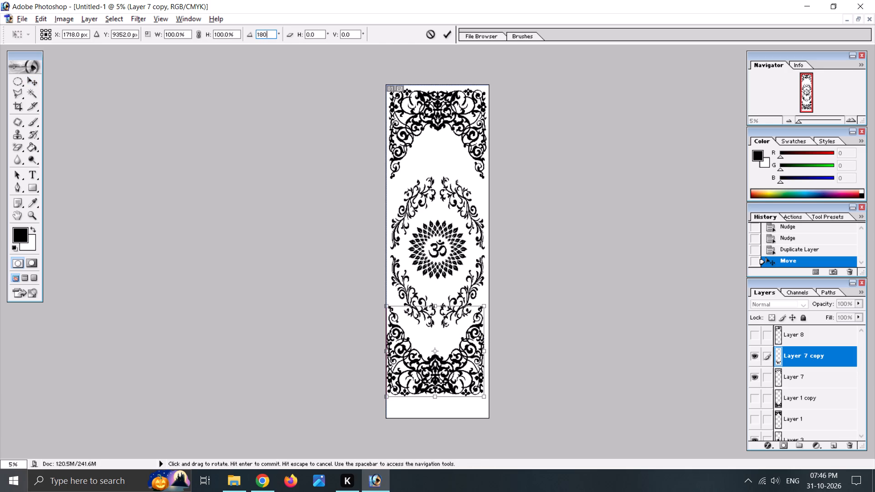
key("Right")
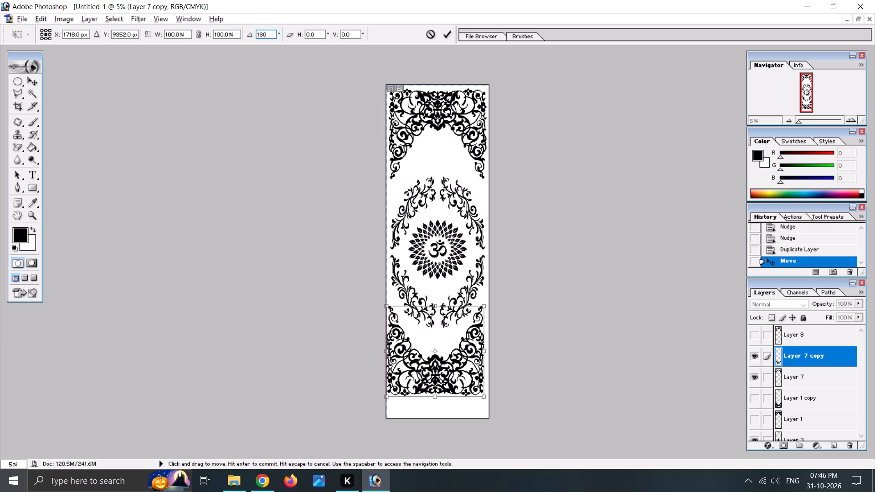
key("Right")
key("Right")
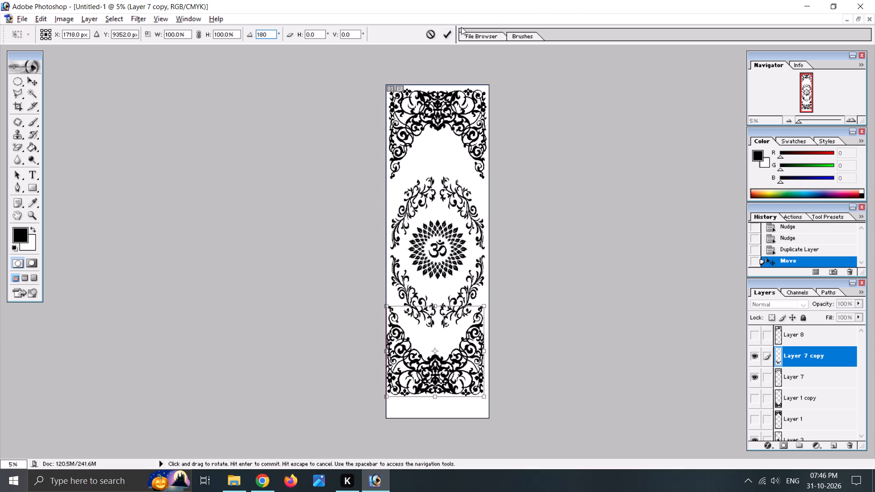
left_click(450, 38)
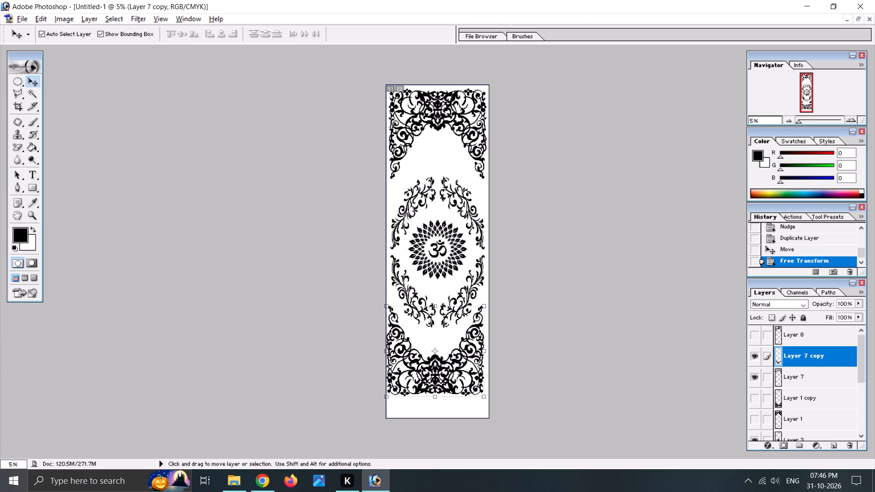
Nudge the rotated Layer 7 copy arch slightly right and down to fit the panel's bottom edge, aligned with the top arch.
key("Right")
key("Right")
key("Right")
key("Right")
key("Right")
key("Down")
key("Down")
key("Down")
key("Down")
key("Down")
key("Down")
key("Down")
key("Down")
key("Down")
key("Down")
key("Down")
key("Down")
key("Down")
key("Down")
key("Down")
key("Down")
key("Down")
key("Down")
key("Down")
key("Down")
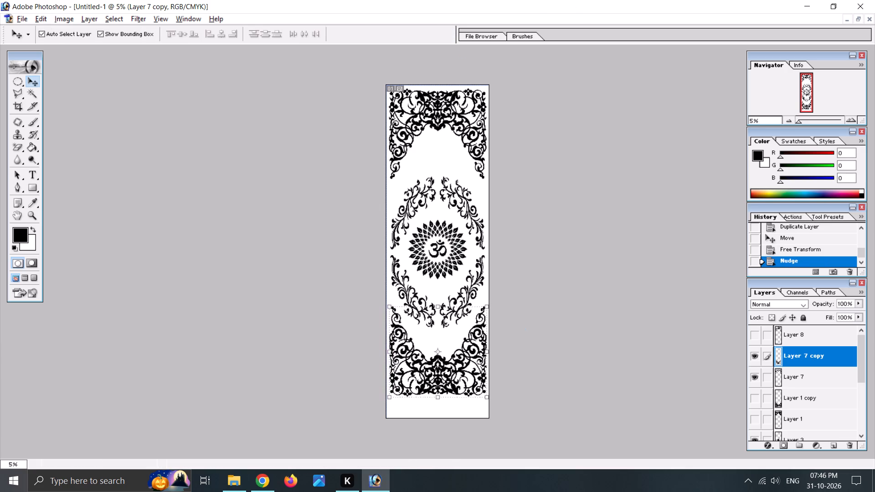
key("Down")
key("Down")
key("Down")
key("Down")
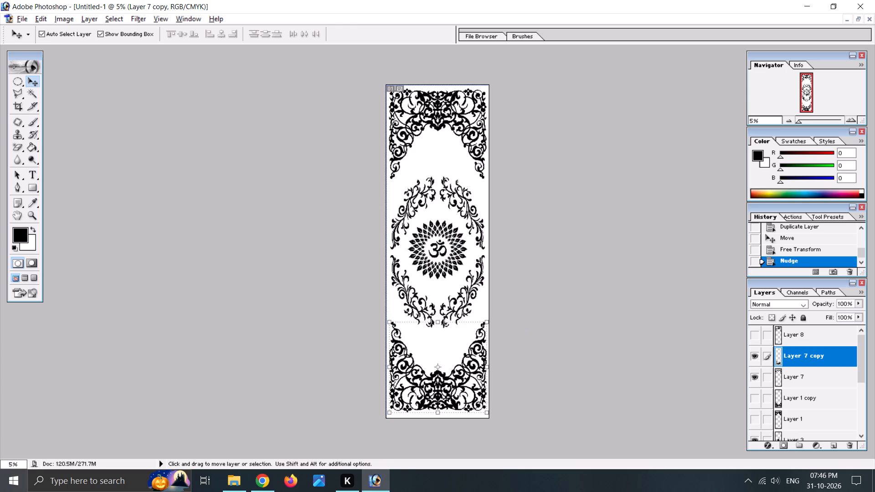
key("Down")
key("Down")
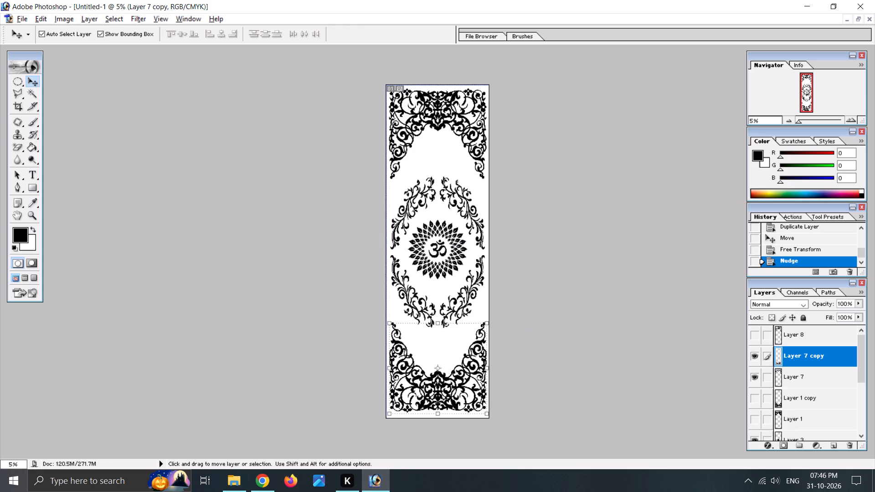
key("Return")
left_click(664, 390)
Show Layer 8 in place of Layer 7 and Layer 7 copy, and nudge its top arch slightly downward.
left_click(790, 340)
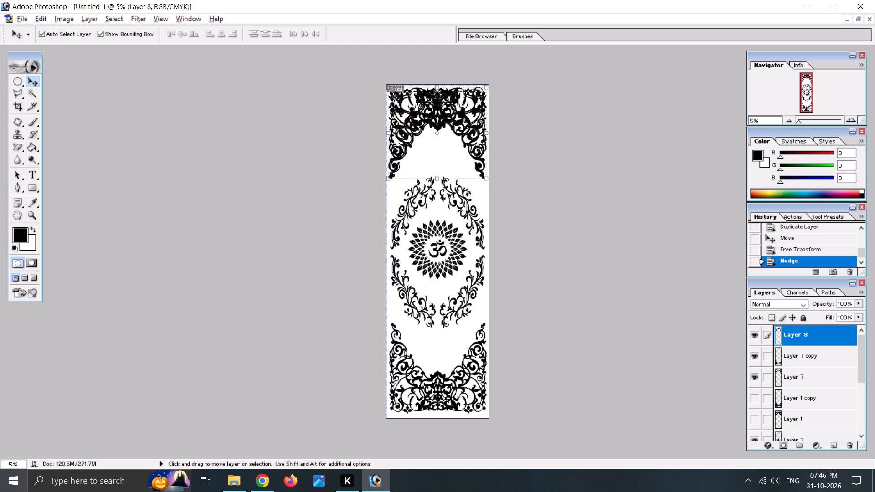
left_click(757, 354)
left_click(754, 381)
scroll(766, 370, "up", 7)
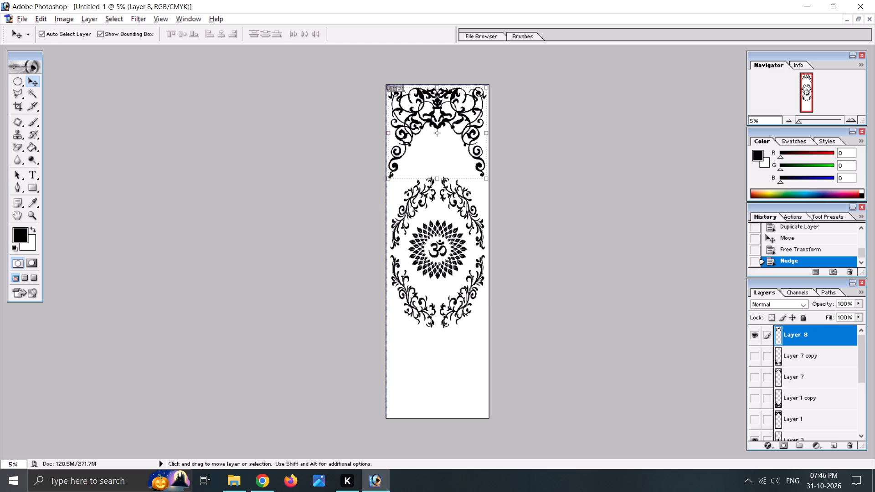
key("Down")
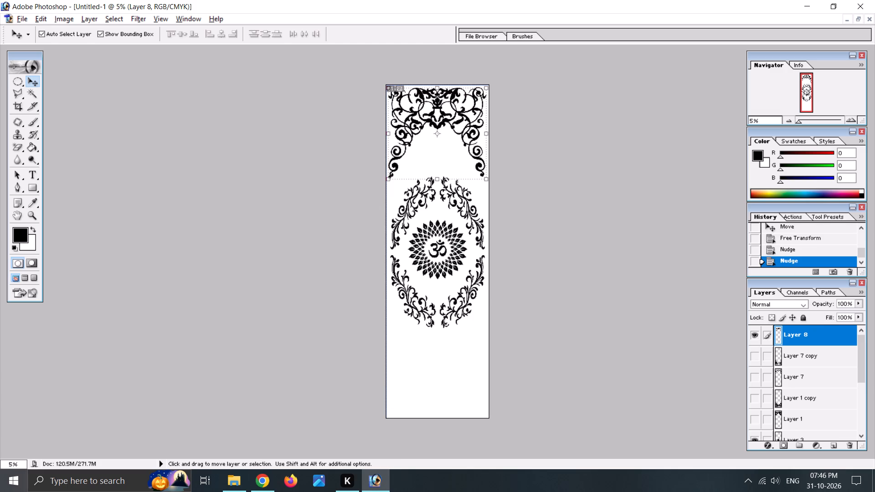
Duplicate the Layer 8 arch and move the copy to the lower part of the panel, below the Om medallion.
right_click(793, 336)
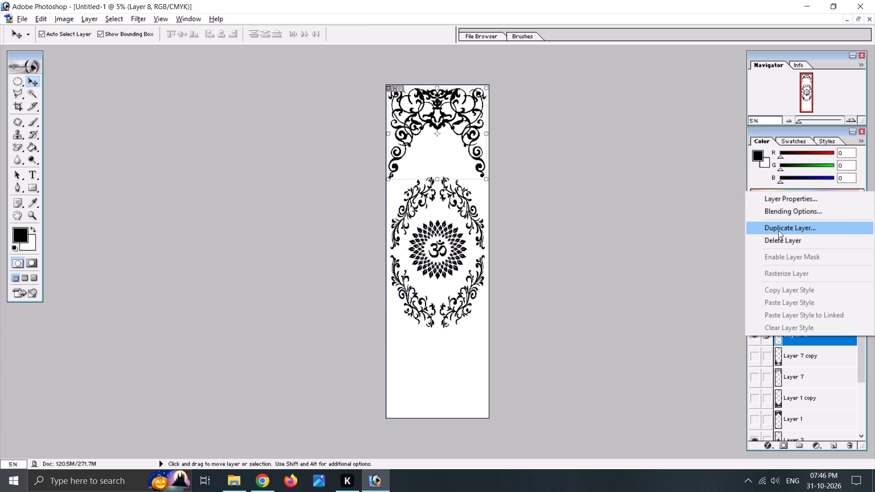
left_click(778, 231)
left_click(533, 210)
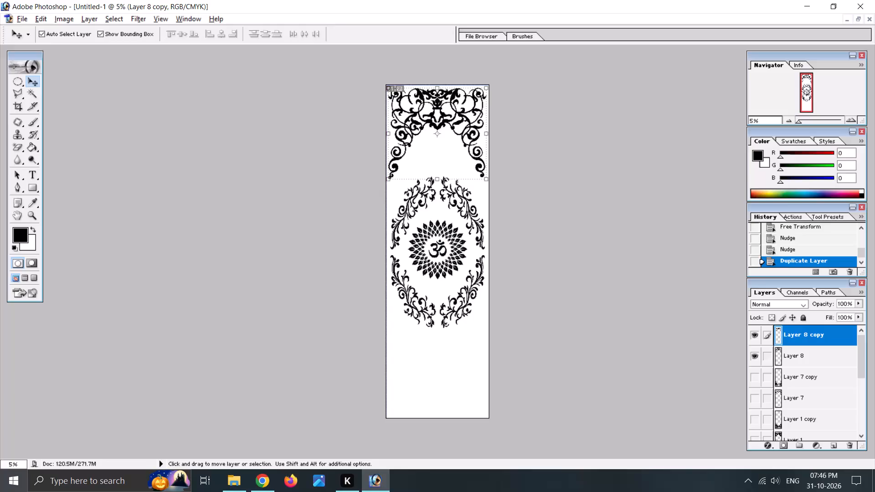
left_click_drag(462, 116, 465, 257)
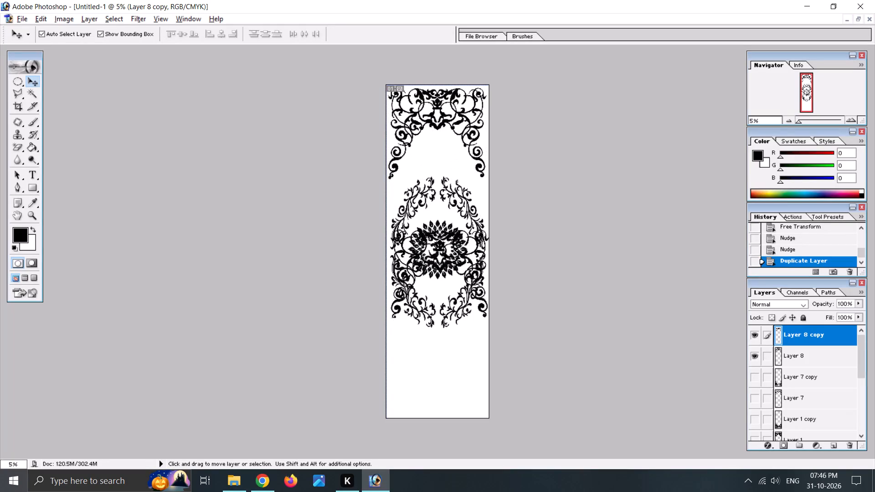
left_click_drag(465, 257, 463, 347)
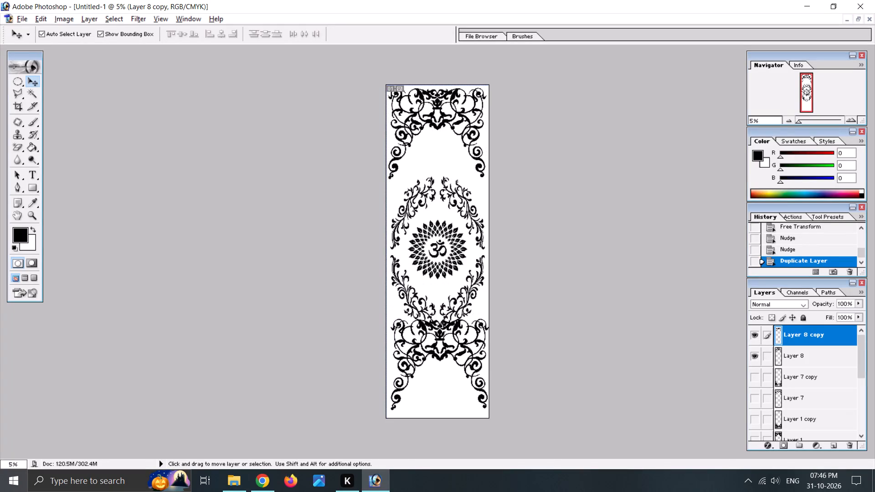
left_click_drag(463, 347, 463, 348)
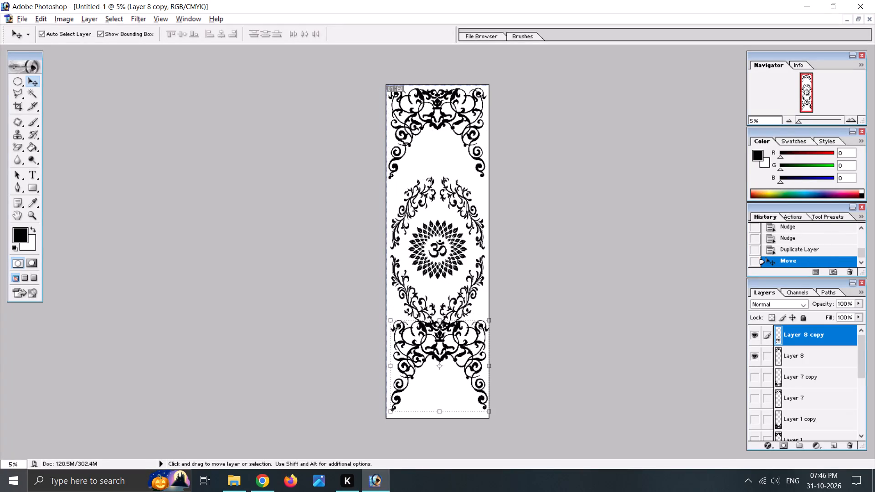
Rotate the Layer 8 copy arch by 180 degrees and nudge it left and down to about X 1794 px, Y 9904 px.
left_click(491, 412)
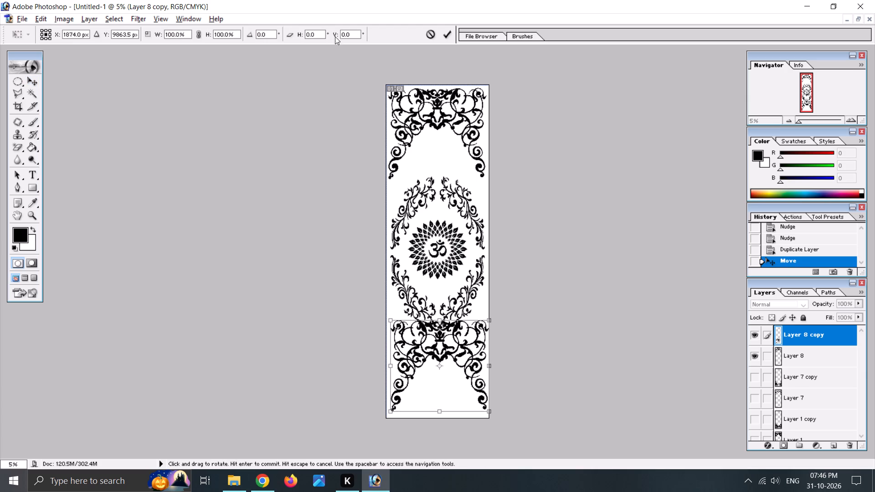
left_click_drag(270, 35, 227, 37)
type("180")
key("Return")
key("Left")
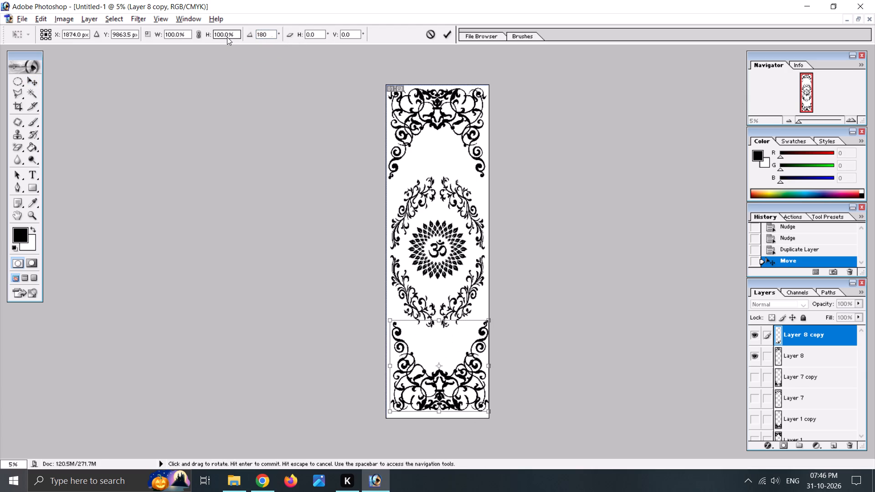
key("Left")
key("Left")
key("Left")
key("Down")
key("Down")
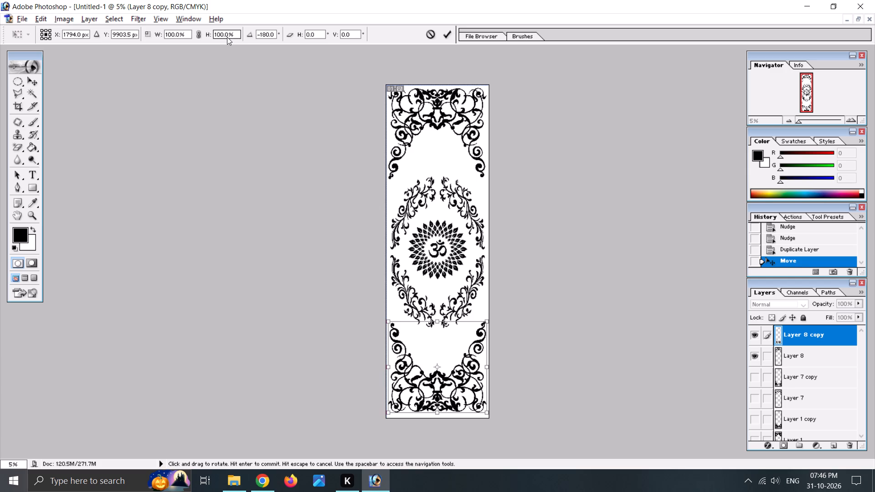
left_click(445, 36)
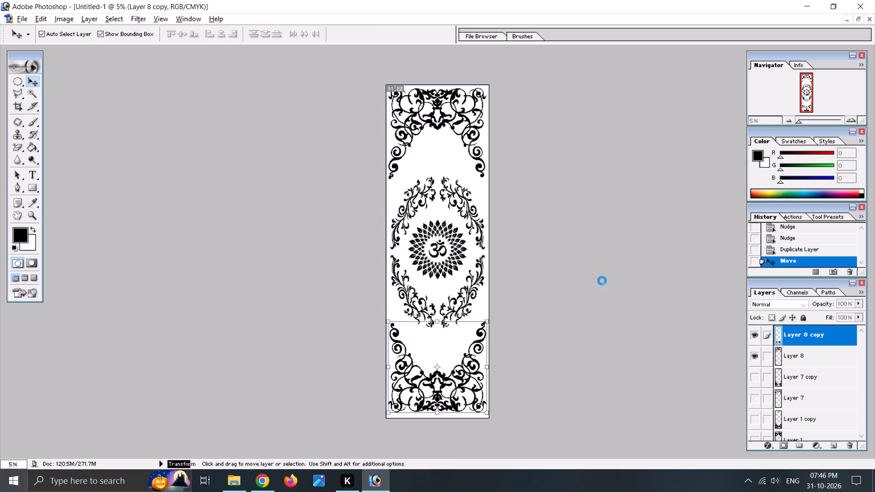
left_click(417, 162)
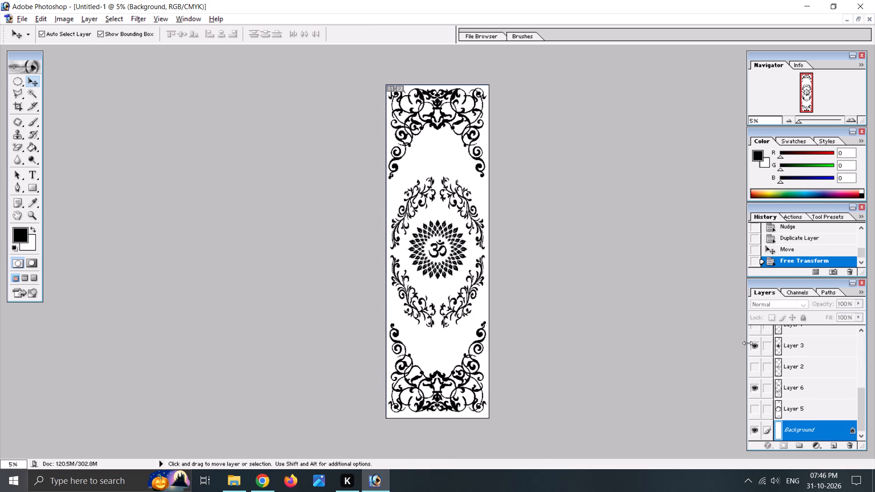
scroll(773, 386, "up", 3)
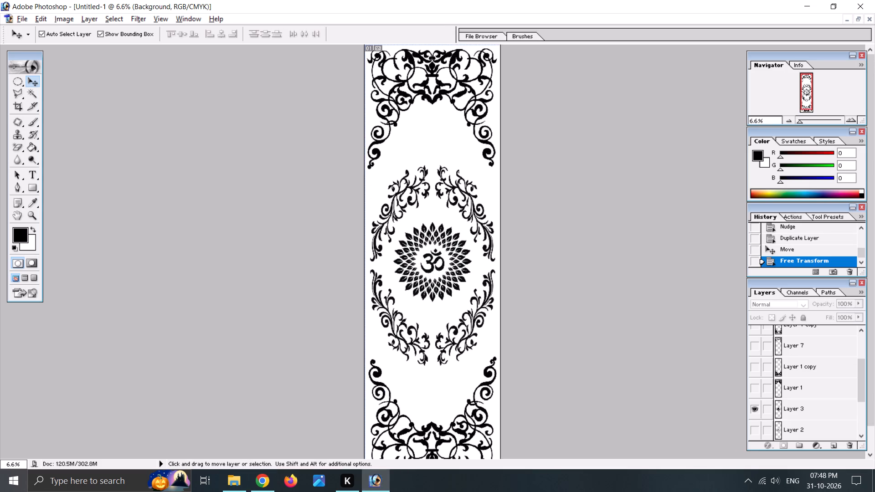
left_click(787, 121)
left_click(787, 121)
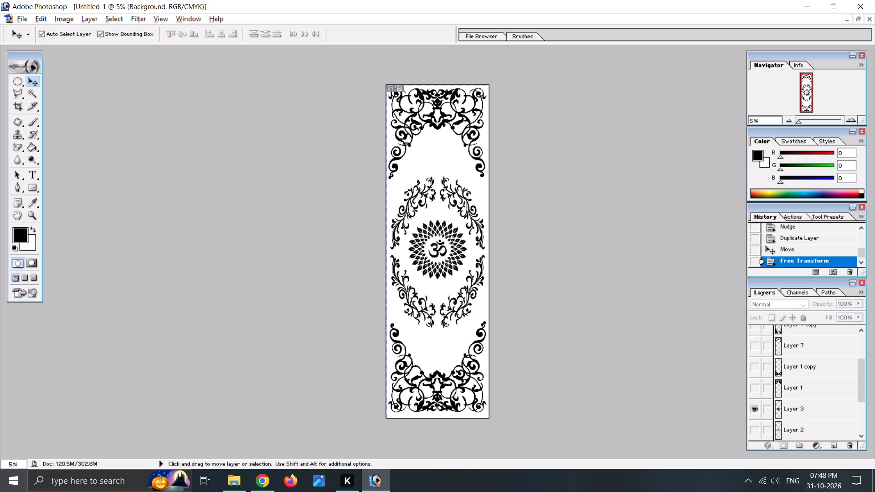
left_click(854, 119)
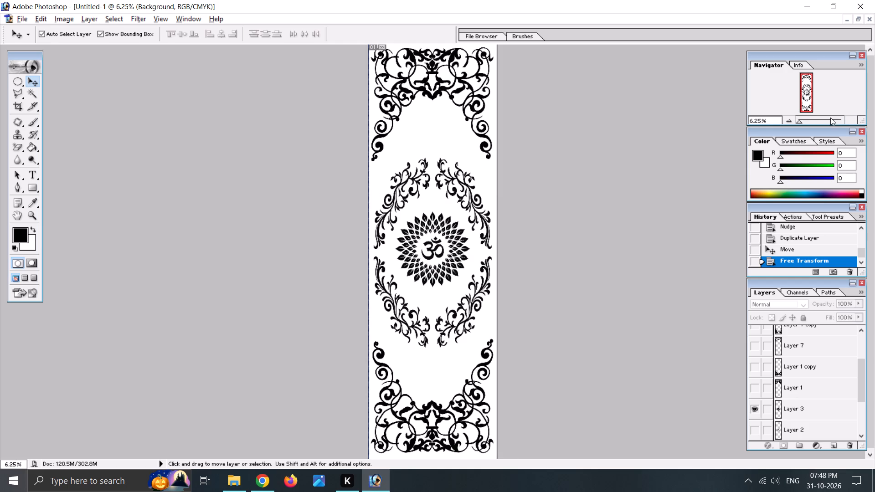
left_click(786, 122)
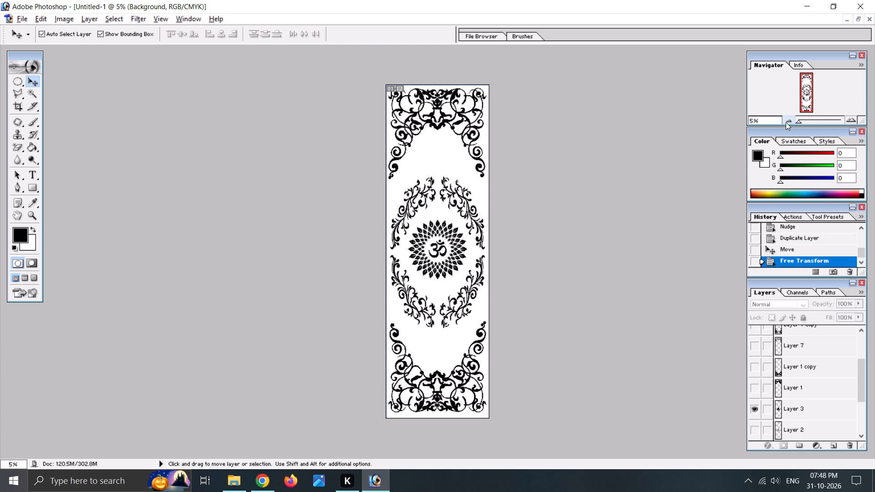